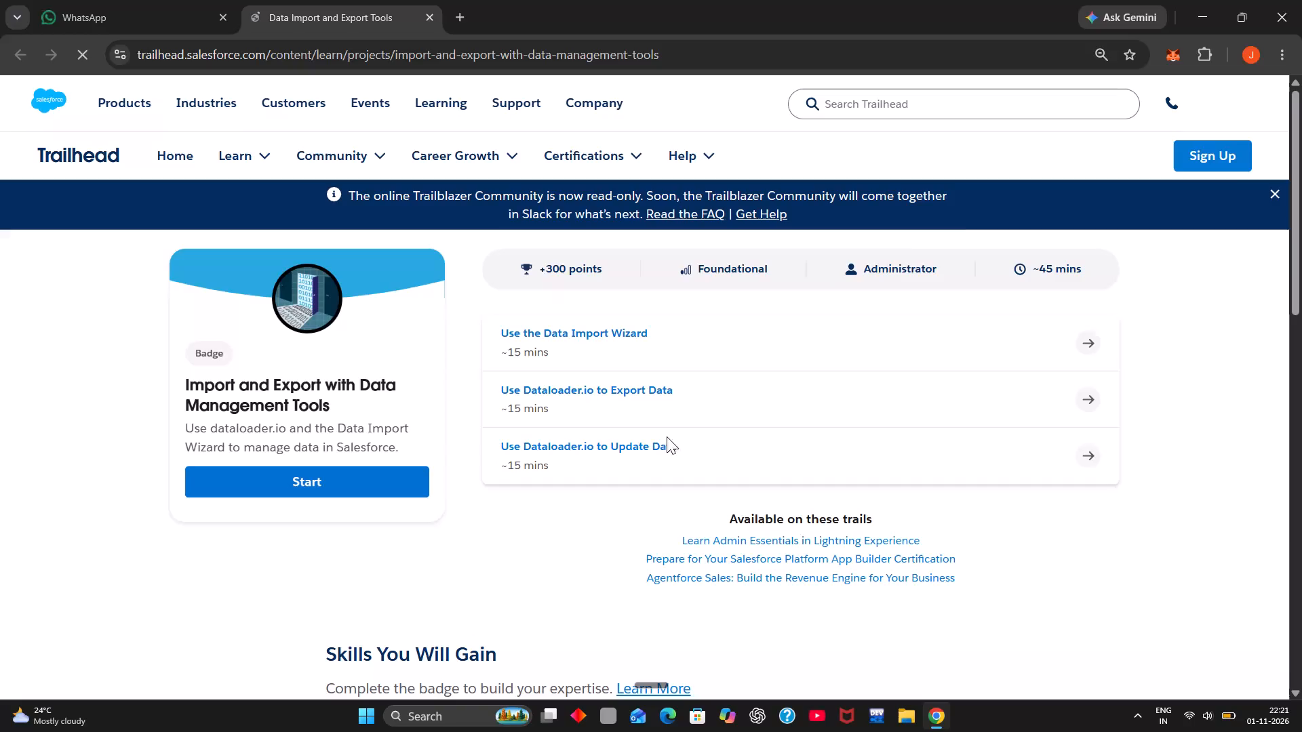
Sign in to Trailhead from the Import and Export with Data Management Tools project page.
click(1222, 163)
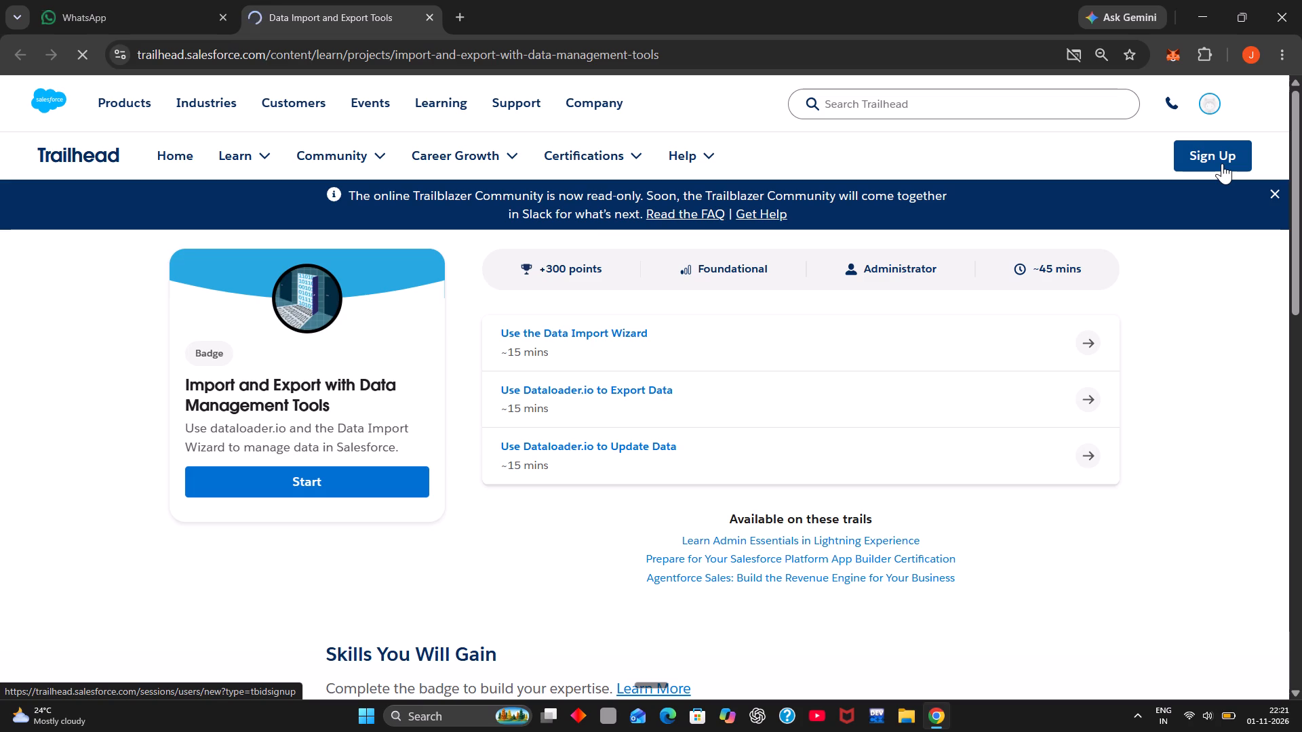
double_click(1222, 163)
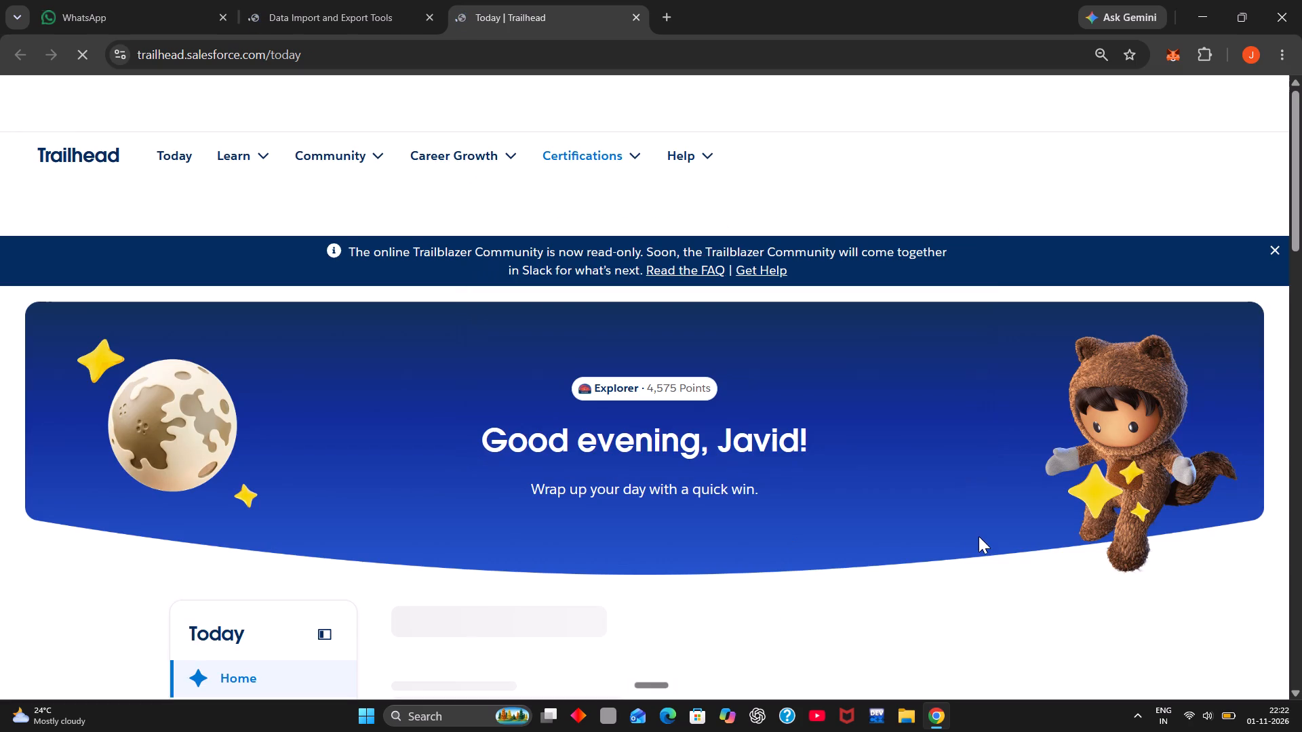
Look over the Trailhead Today page, including My Learning, My Progress and the recommended content.
click(979, 536)
scroll(979, 536, down, 3)
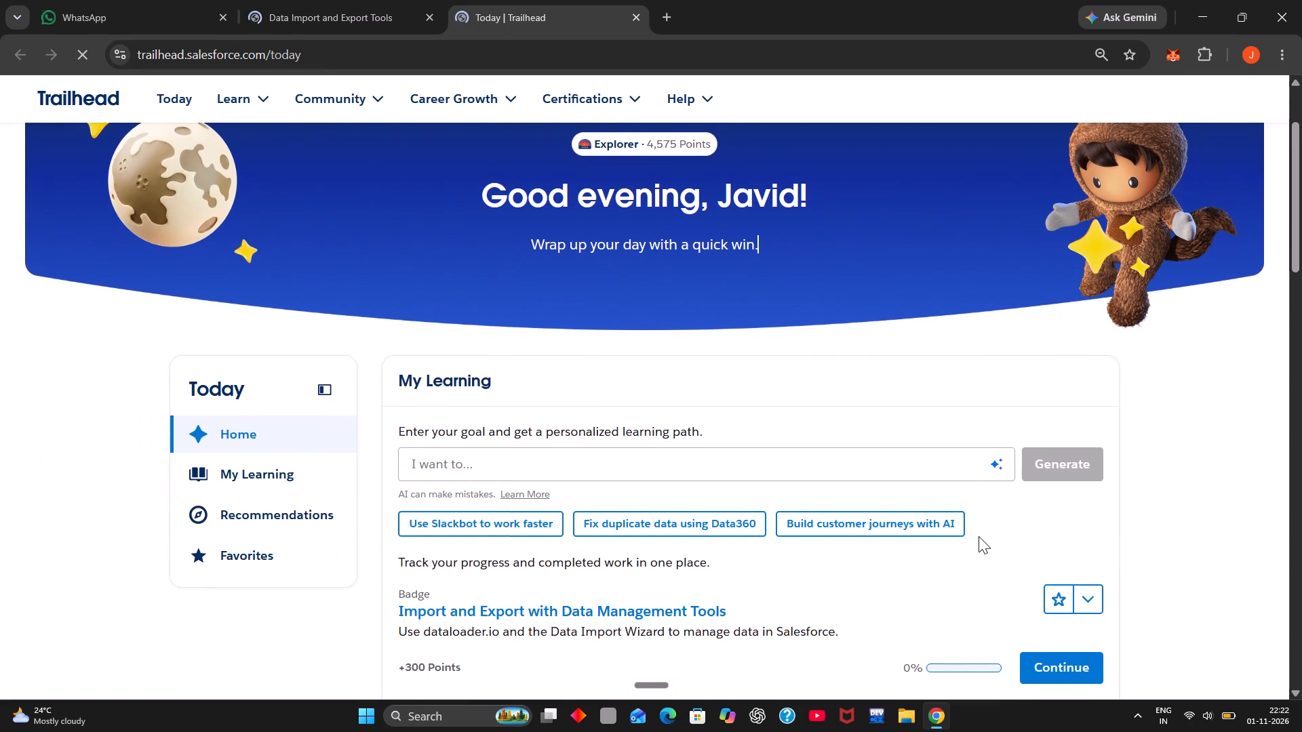
scroll(979, 536, down, 7)
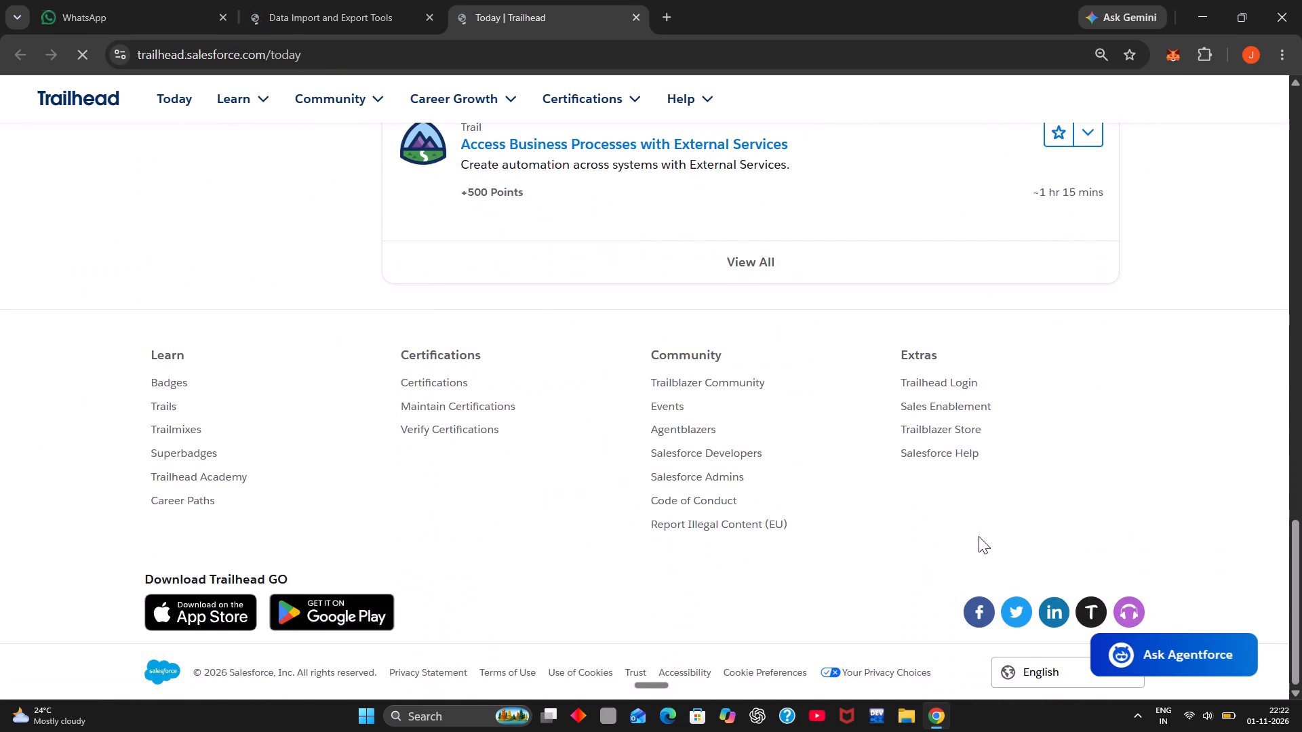
scroll(979, 536, up, 12)
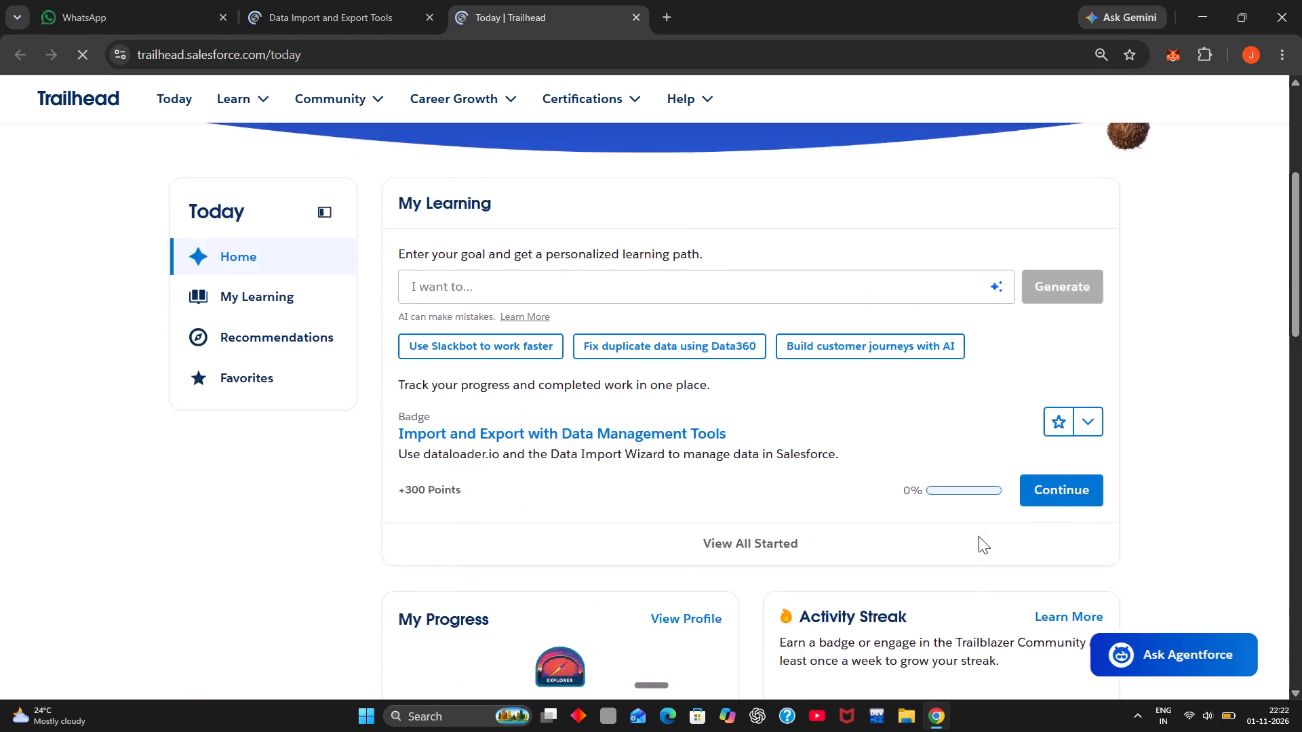
scroll(979, 536, up, 3)
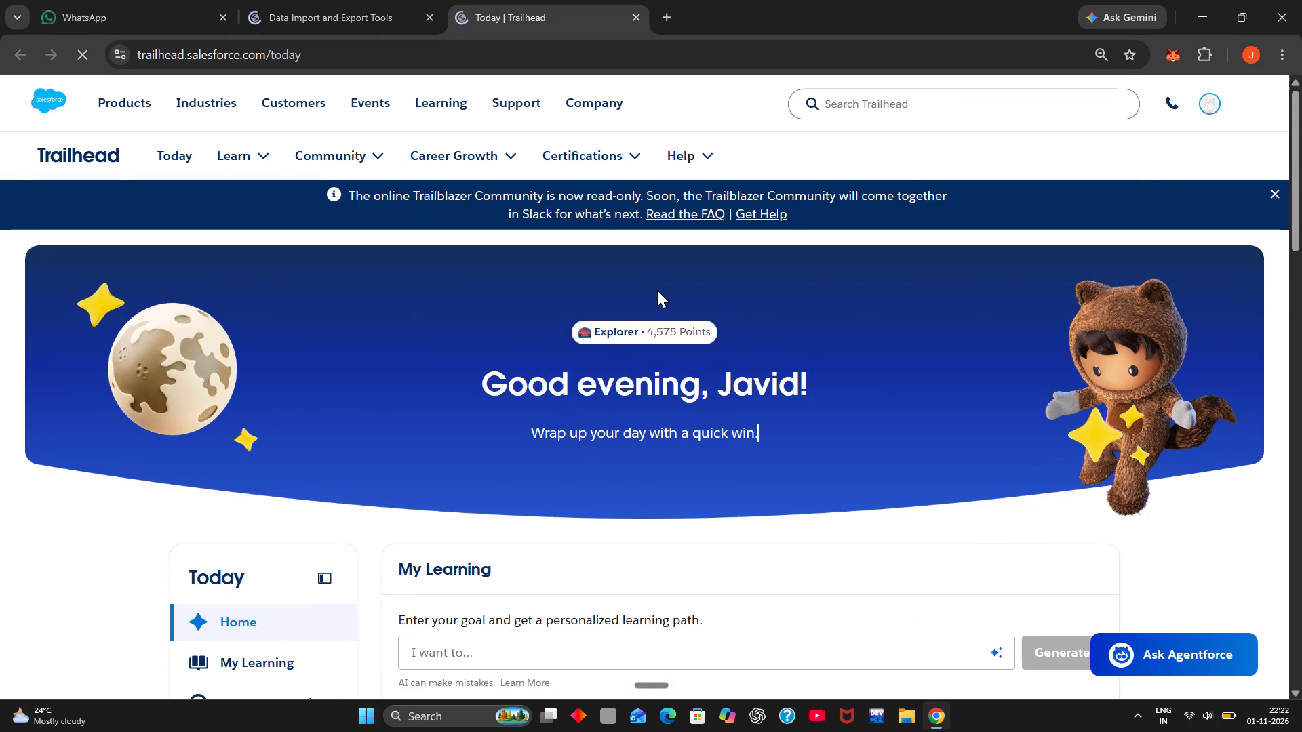
scroll(657, 290, down, 5)
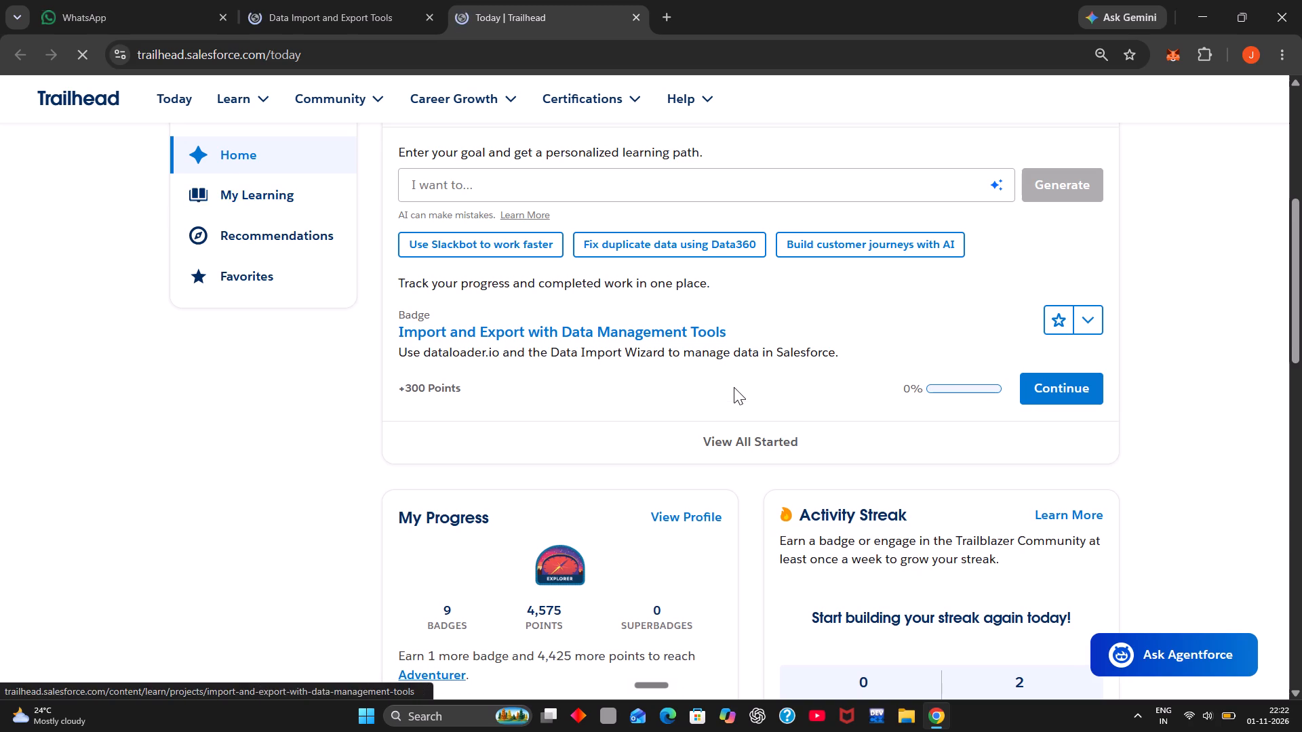
scroll(734, 387, down, 10)
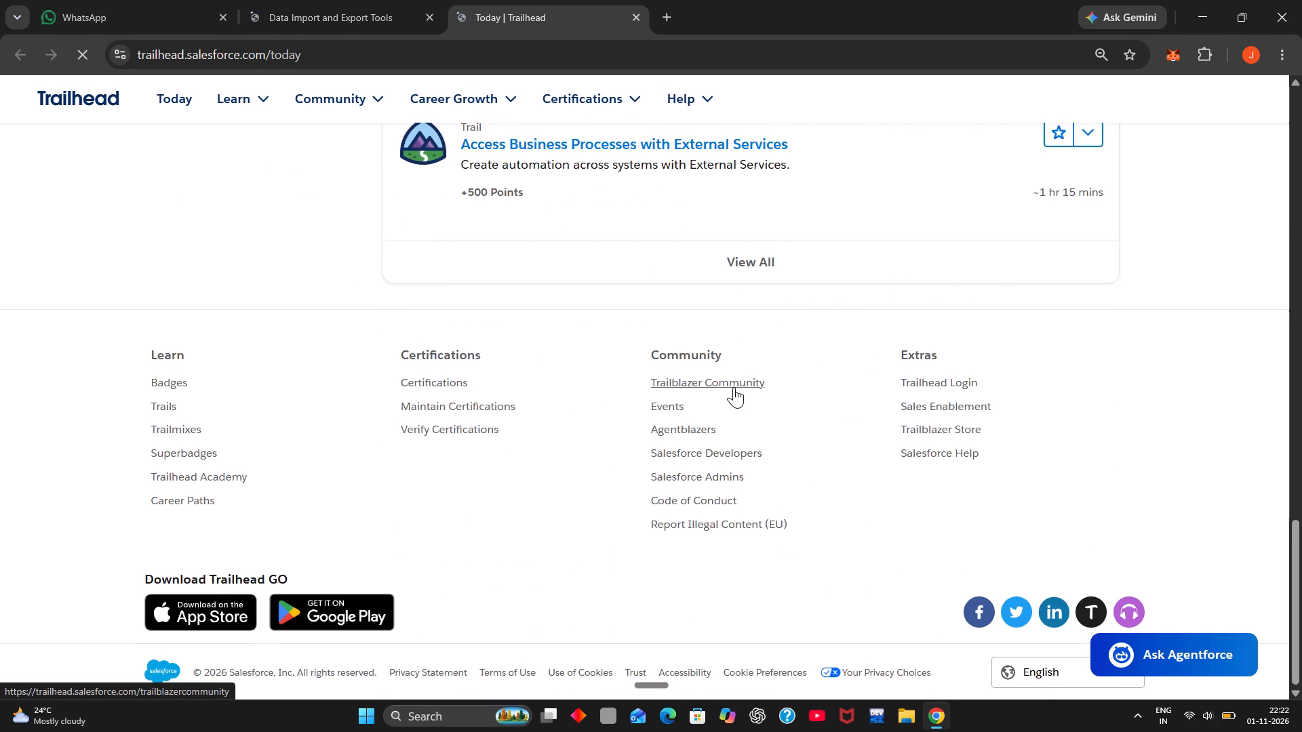
Open the full list of recommendations from the Today page and browse it.
click(795, 252)
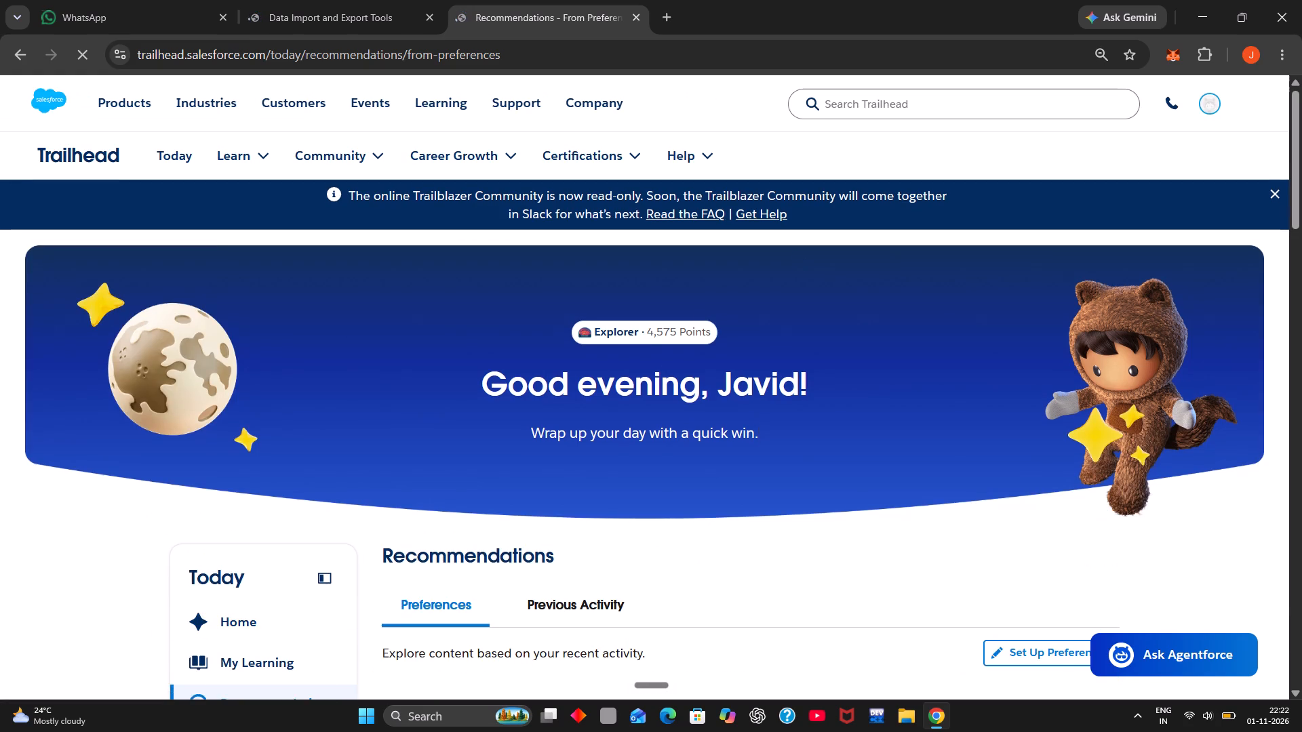
scroll(660, 331, down, 13)
scroll(660, 331, up, 16)
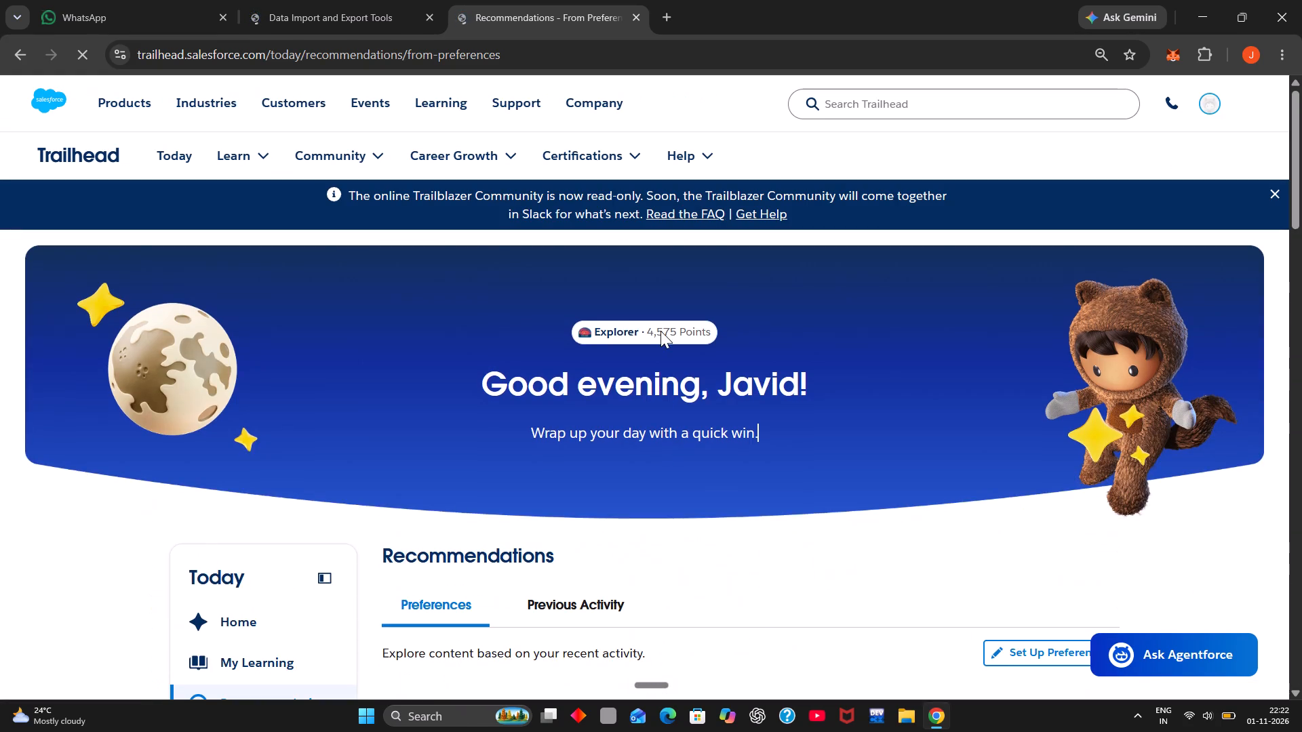
scroll(322, 42, down, 1)
Return to the Import and Export with Data Management Tools project and open the Use the Data Import Wizard unit.
click(317, 24)
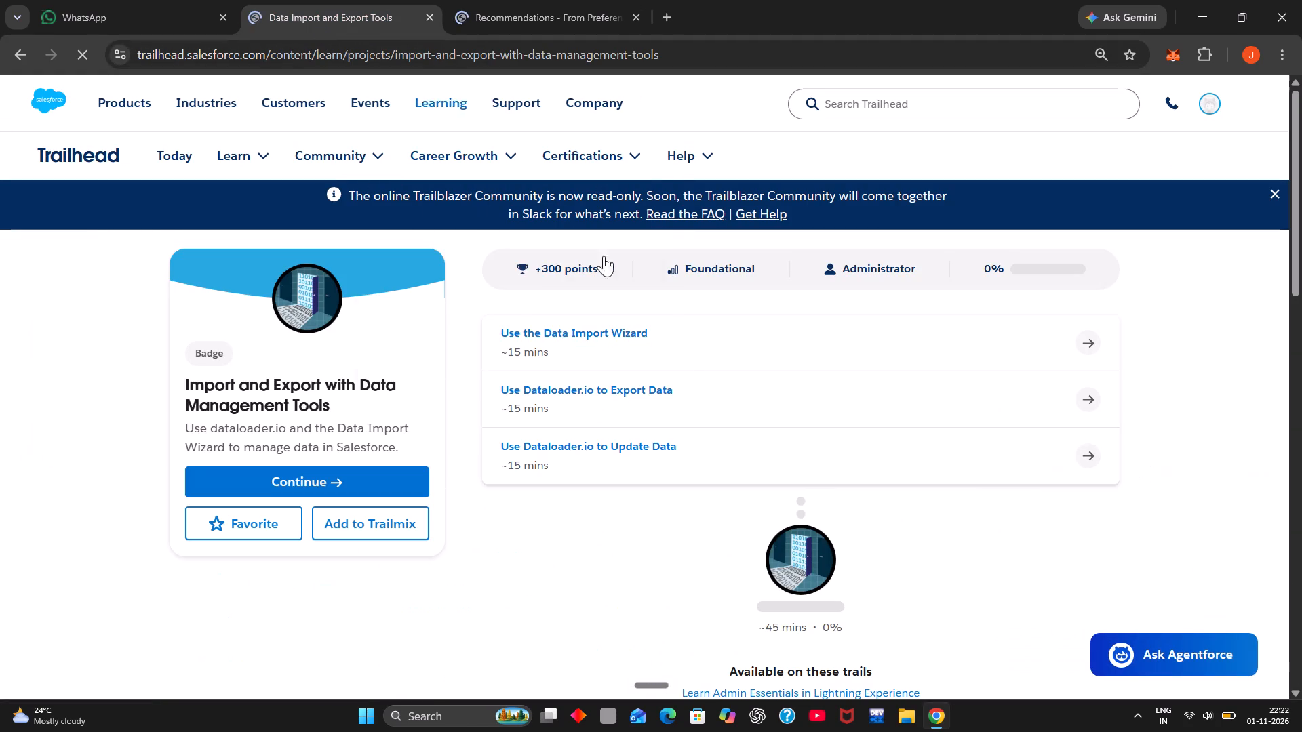
click(580, 333)
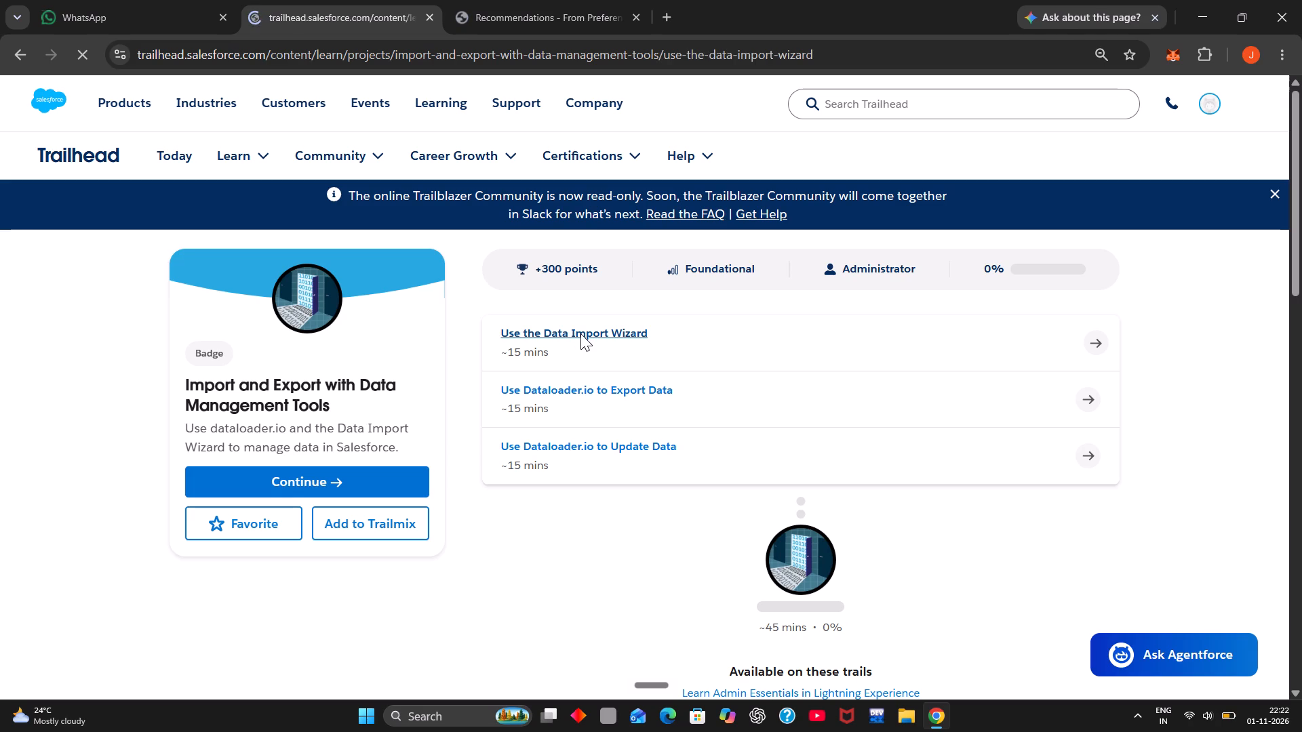
Skim the Use the Data Import Wizard unit, from the introduction through the file preparation, import instructions and challenge.
scroll(580, 333, down, 2)
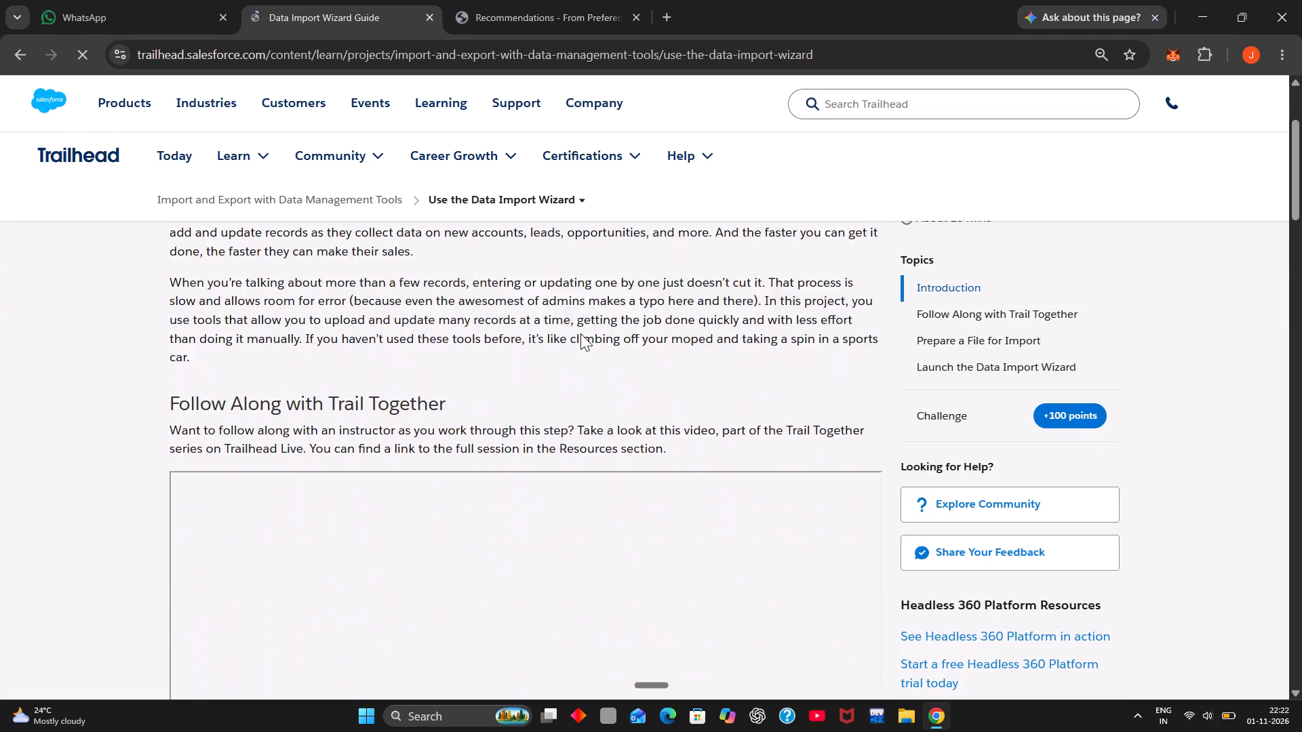
scroll(580, 333, down, 7)
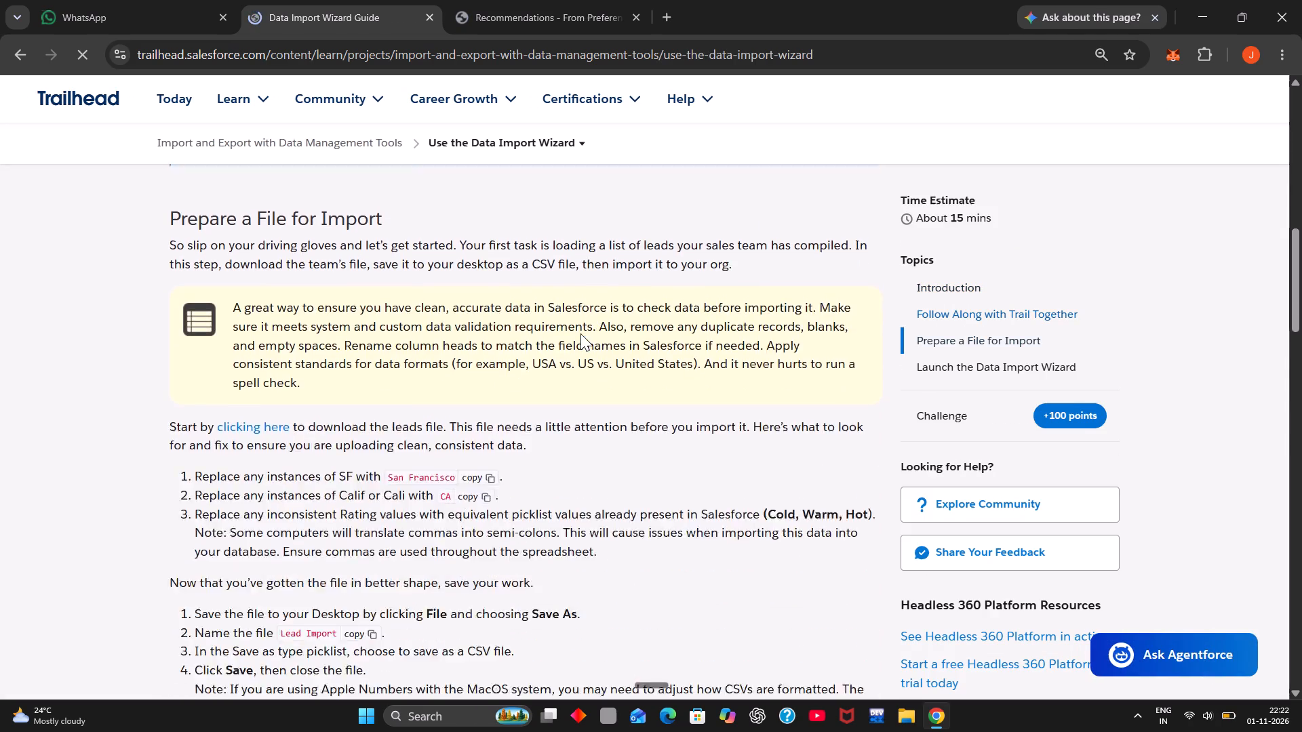
scroll(580, 333, down, 6)
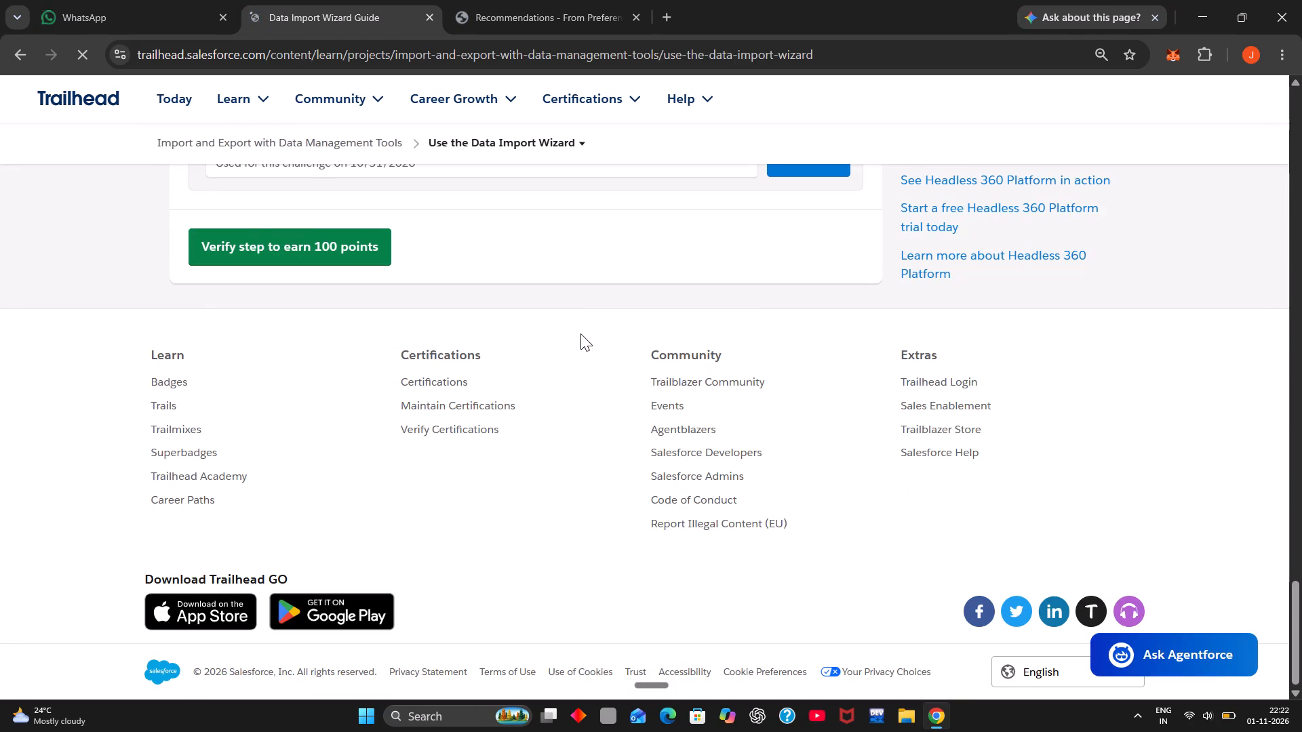
scroll(580, 333, up, 6)
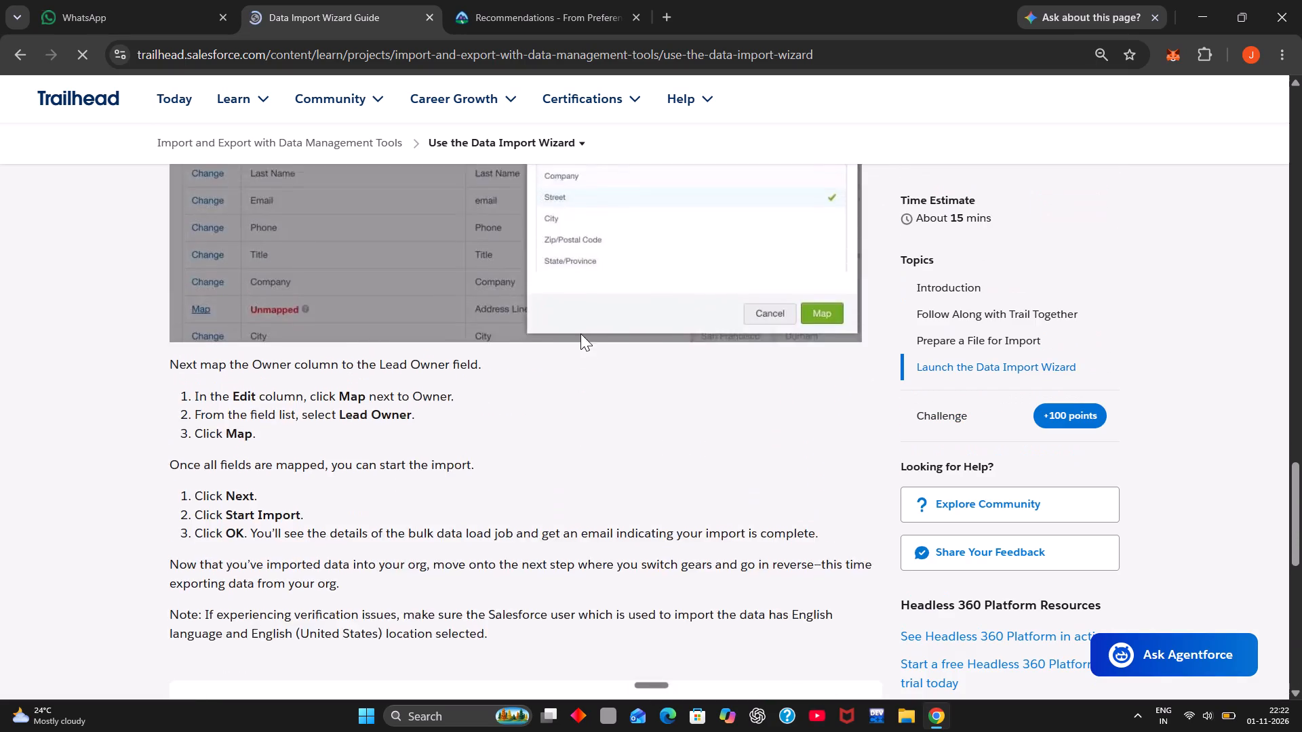
scroll(580, 333, up, 1)
scroll(439, 60, down, 1)
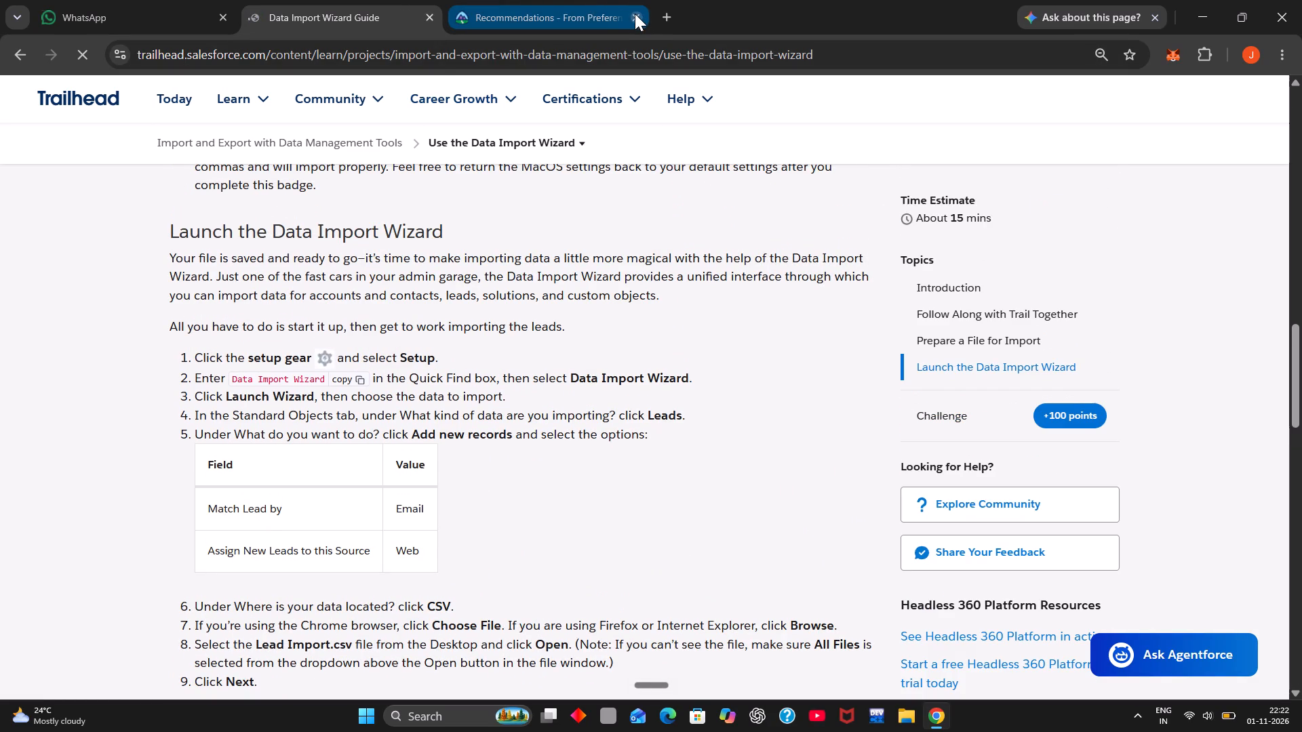
Close the Recommendations page, keeping the Data Import Wizard guide open.
click(635, 14)
click(635, 14)
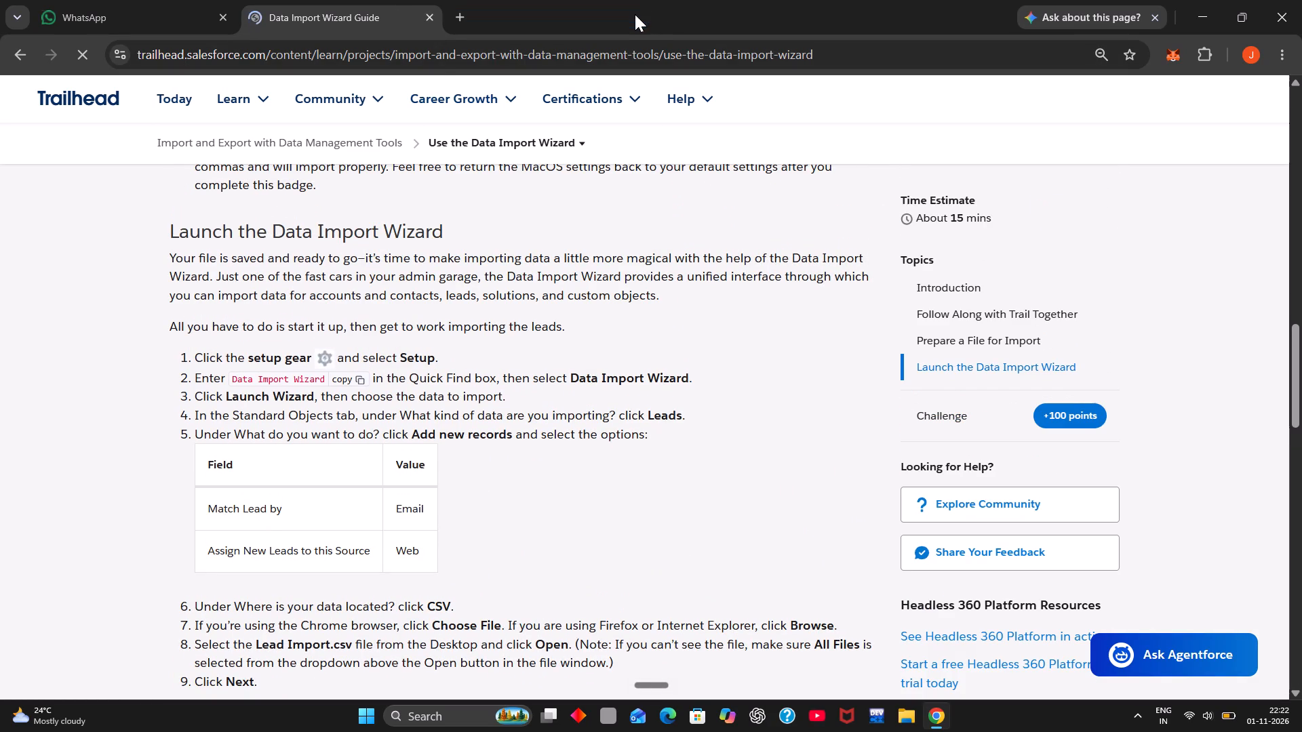
Download the leads file linked in the unit's Prepare a File for Import section.
scroll(311, 258, up, 12)
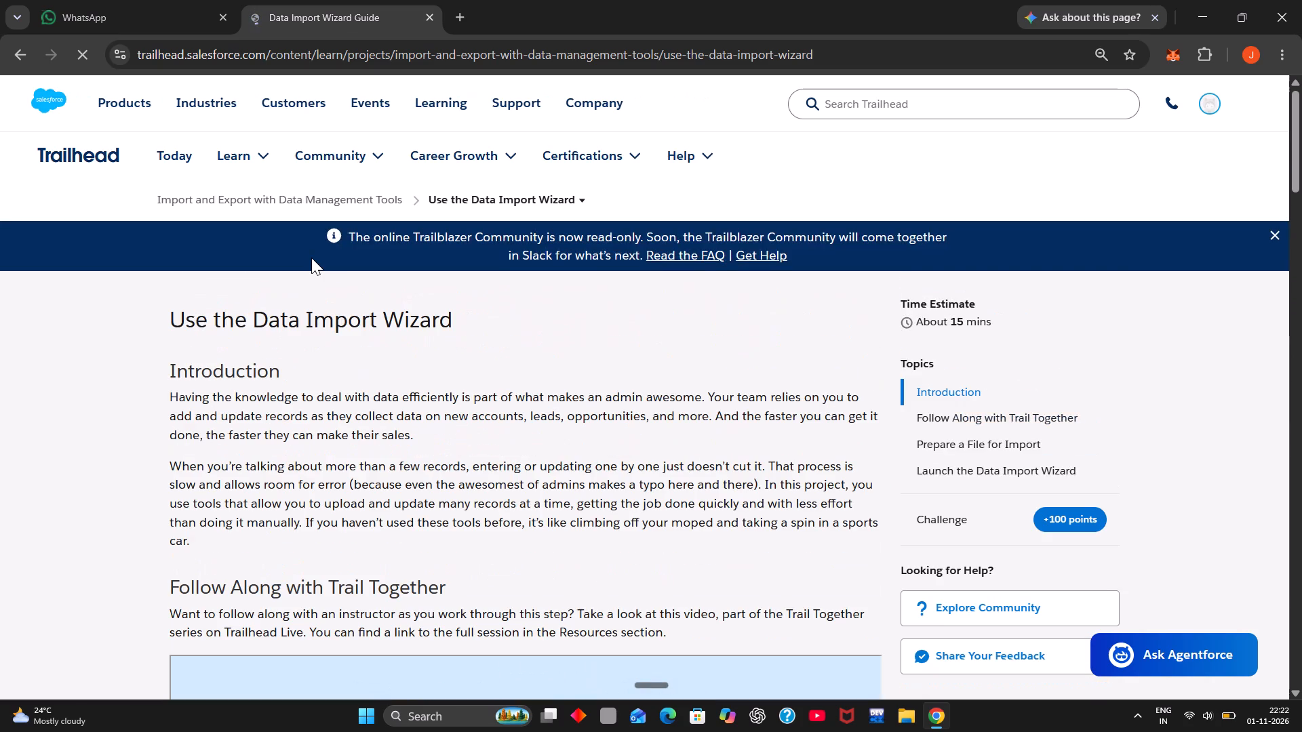
scroll(454, 386, down, 4)
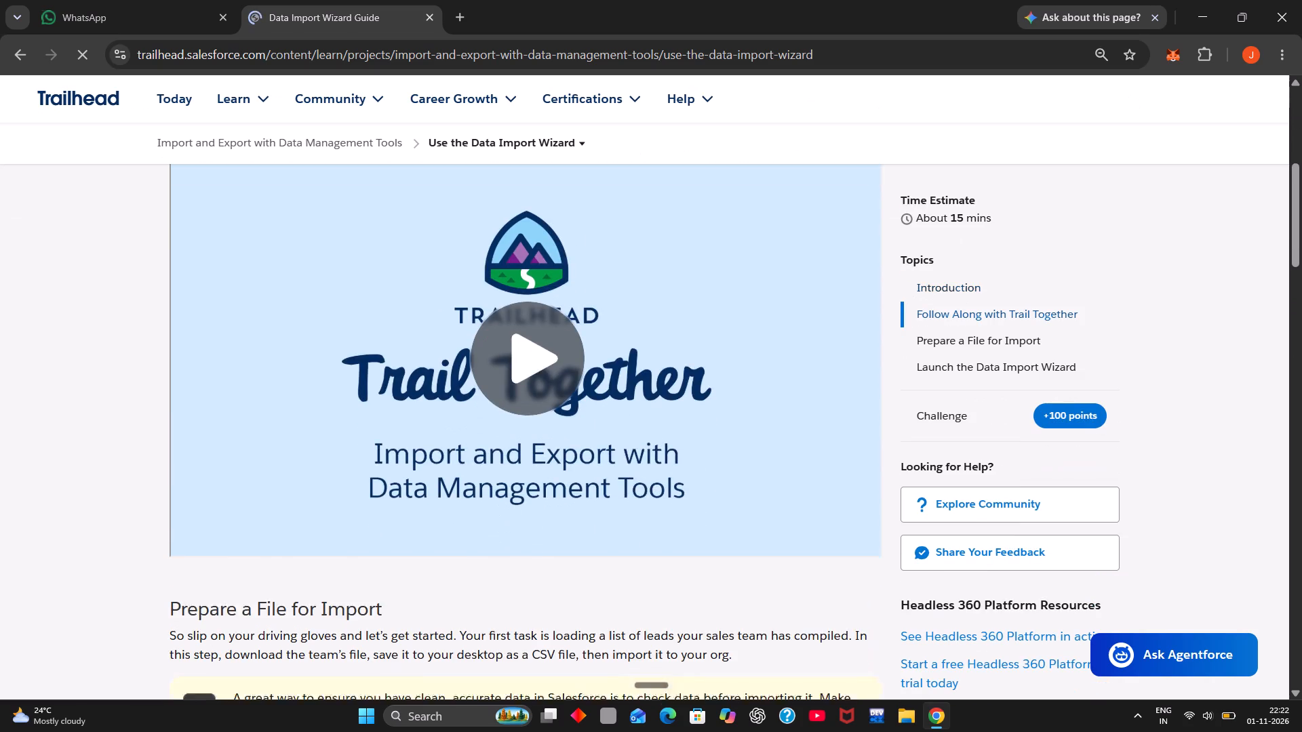
scroll(501, 502, down, 2)
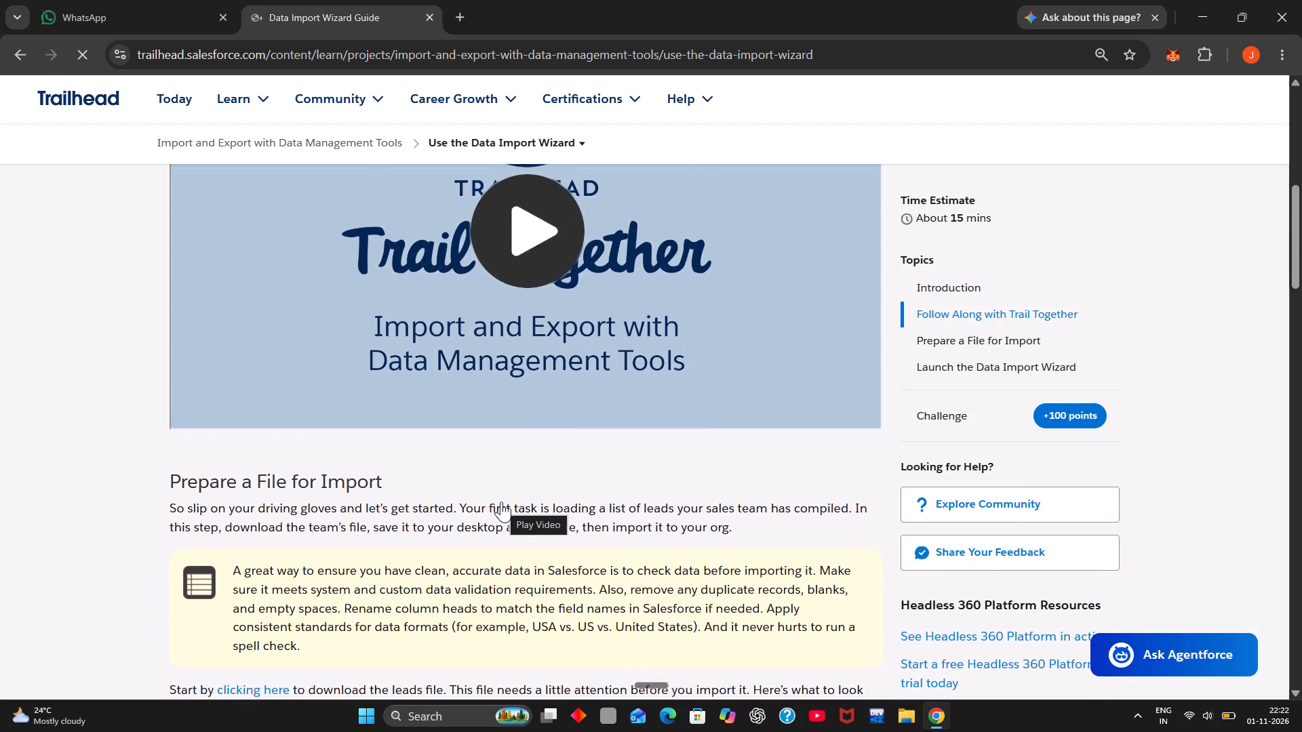
scroll(501, 502, down, 1)
scroll(235, 511, down, 1)
click(250, 460)
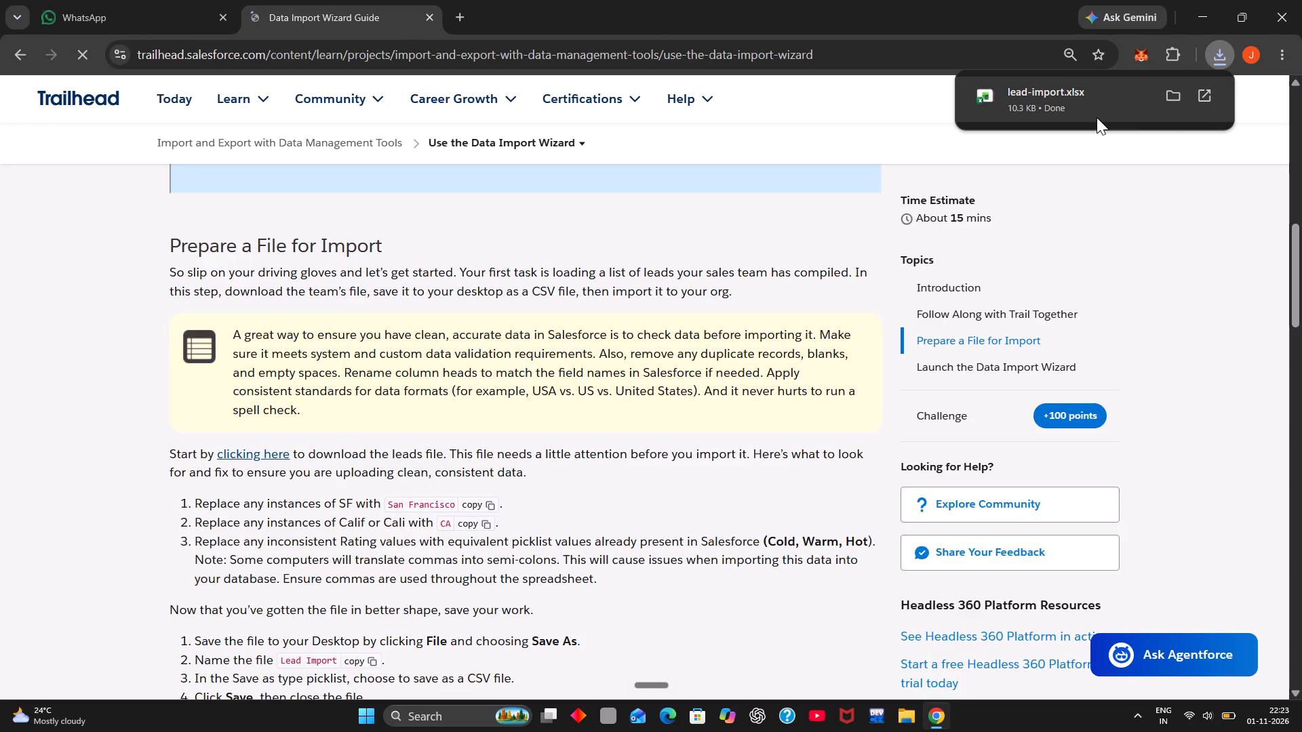
Open the downloaded lead-import.xlsx file in Excel.
double_click(1090, 101)
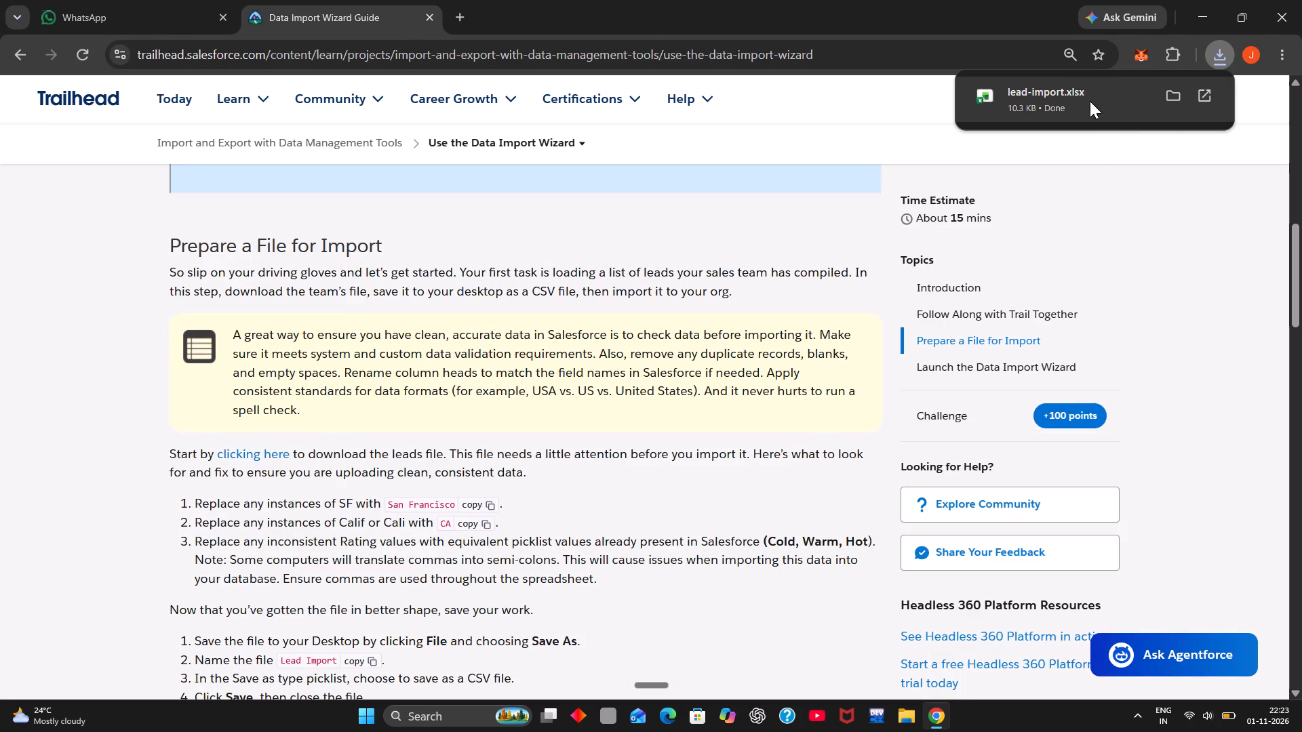
double_click(1090, 101)
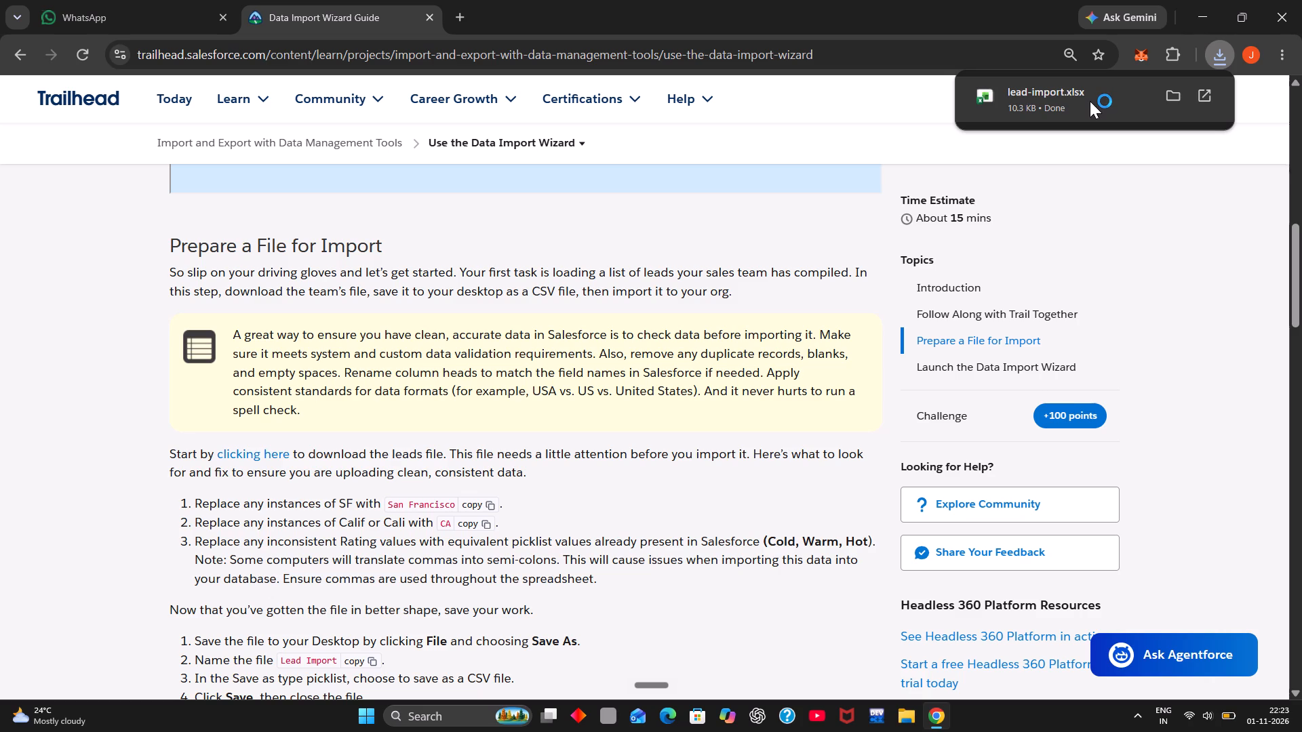
click(1090, 101)
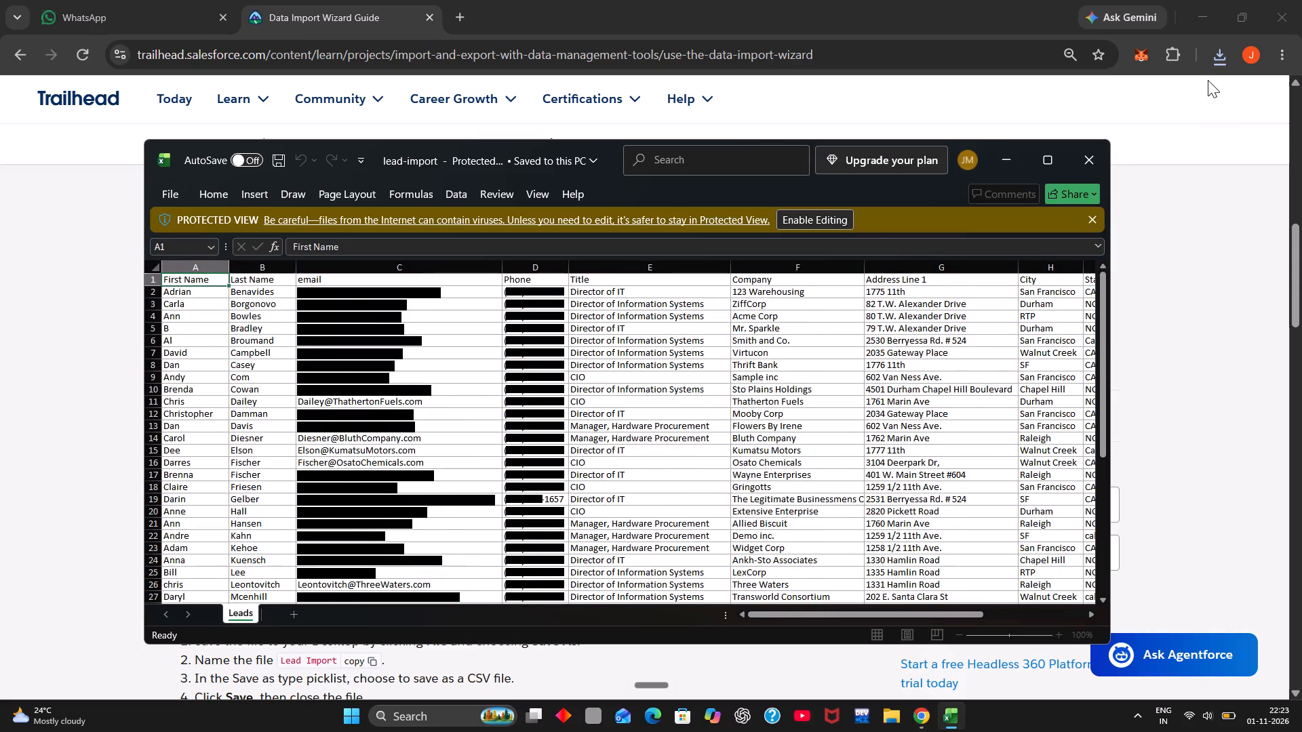
Arrange the windows side by side, with the Trailhead guide on the left half and the lead-import workbook on the right half.
click(1045, 163)
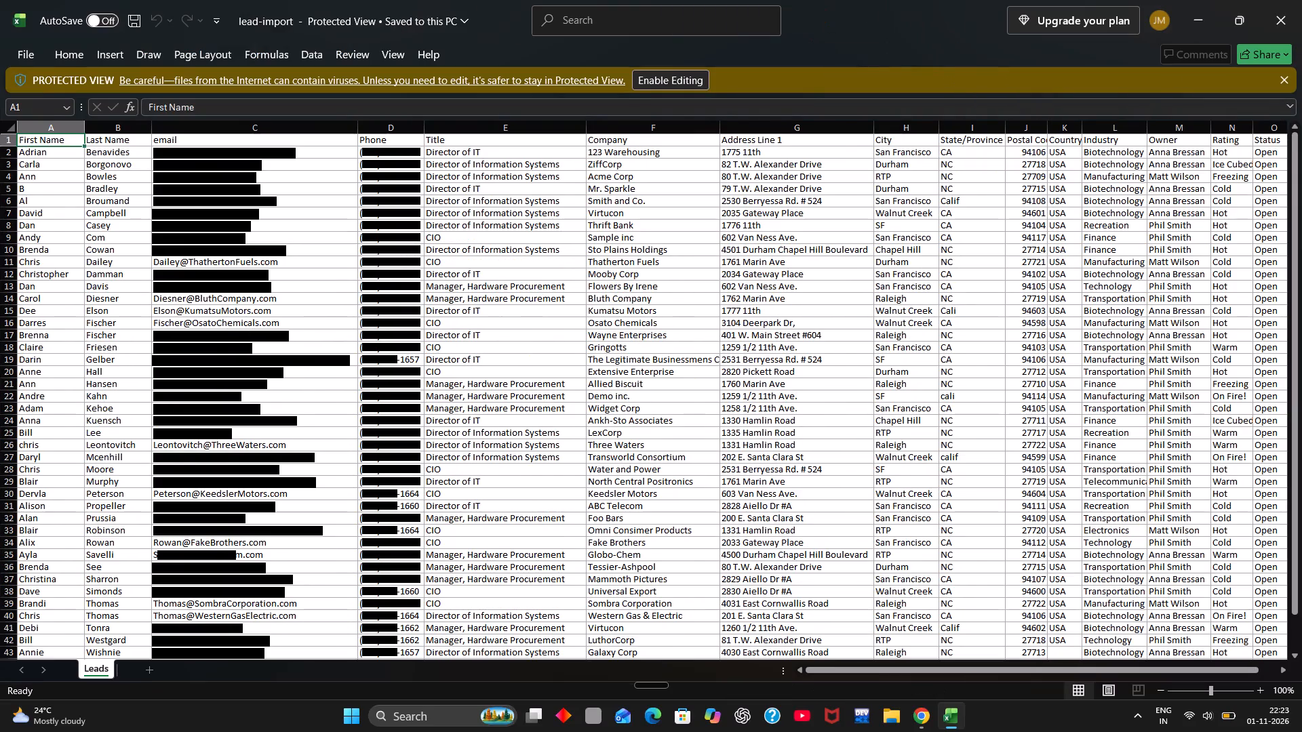
key(super+Right)
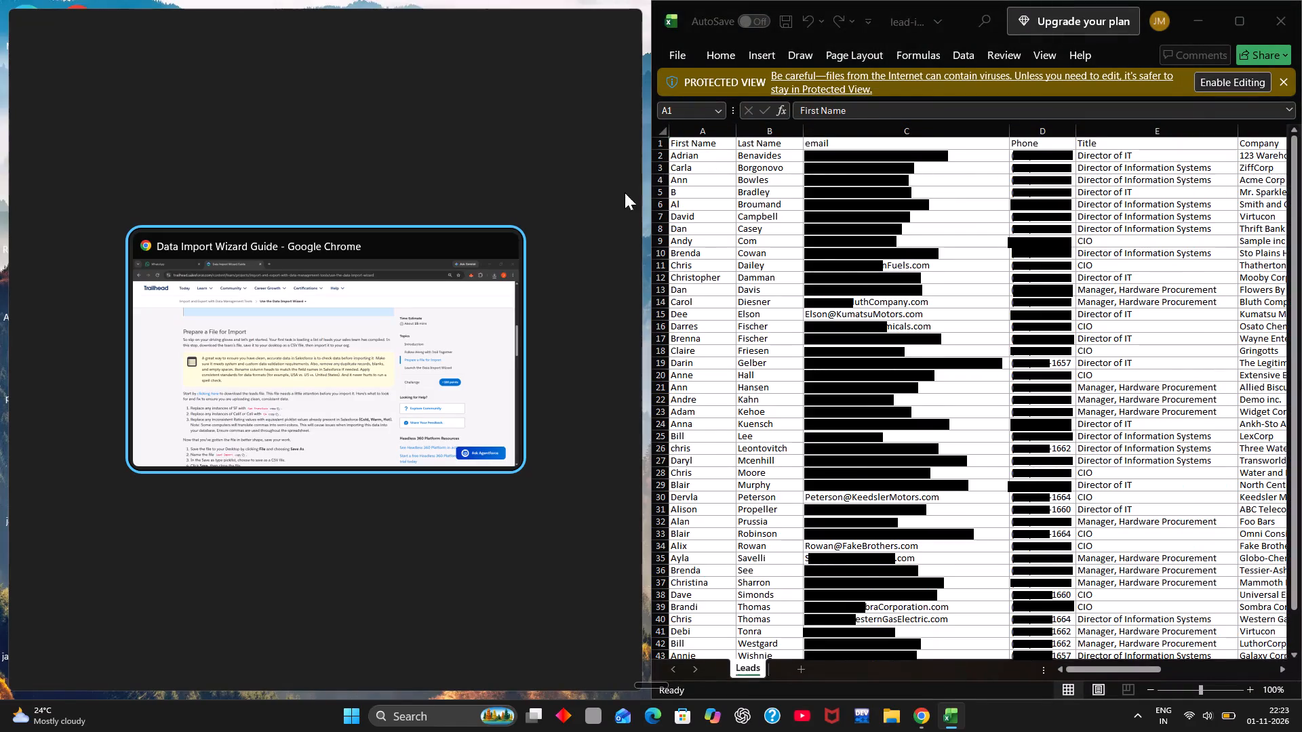
click(396, 361)
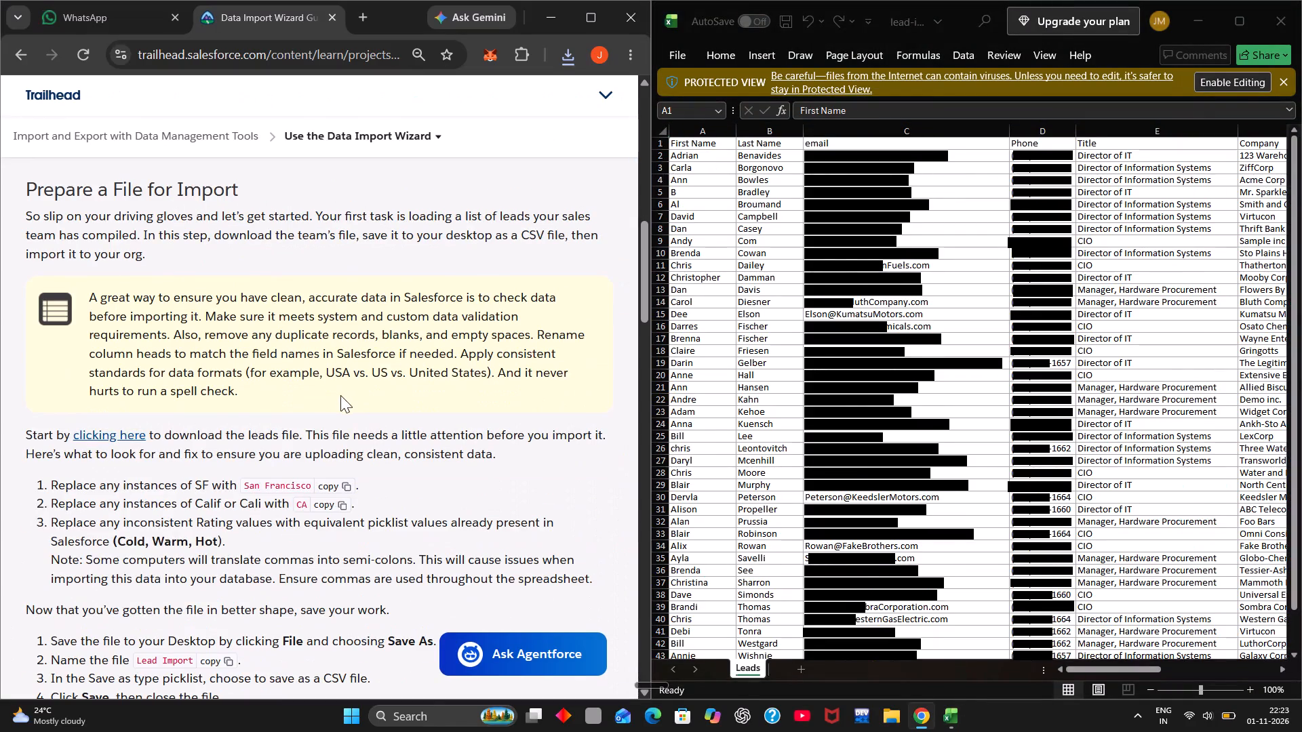
Play the Trail Together video in the guide and sample it at a late point and near its beginning.
scroll(349, 408, up, 3)
scroll(349, 408, down, 1)
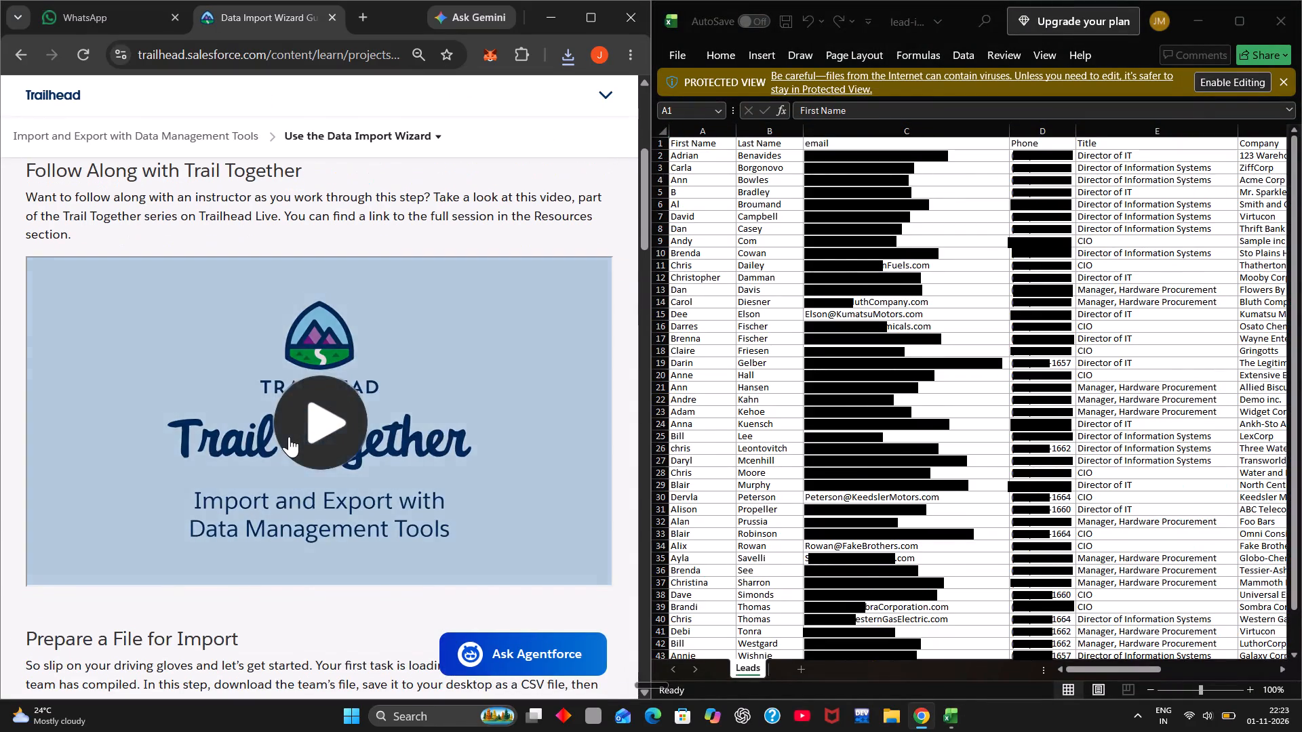
click(289, 436)
scroll(308, 540, right, 1)
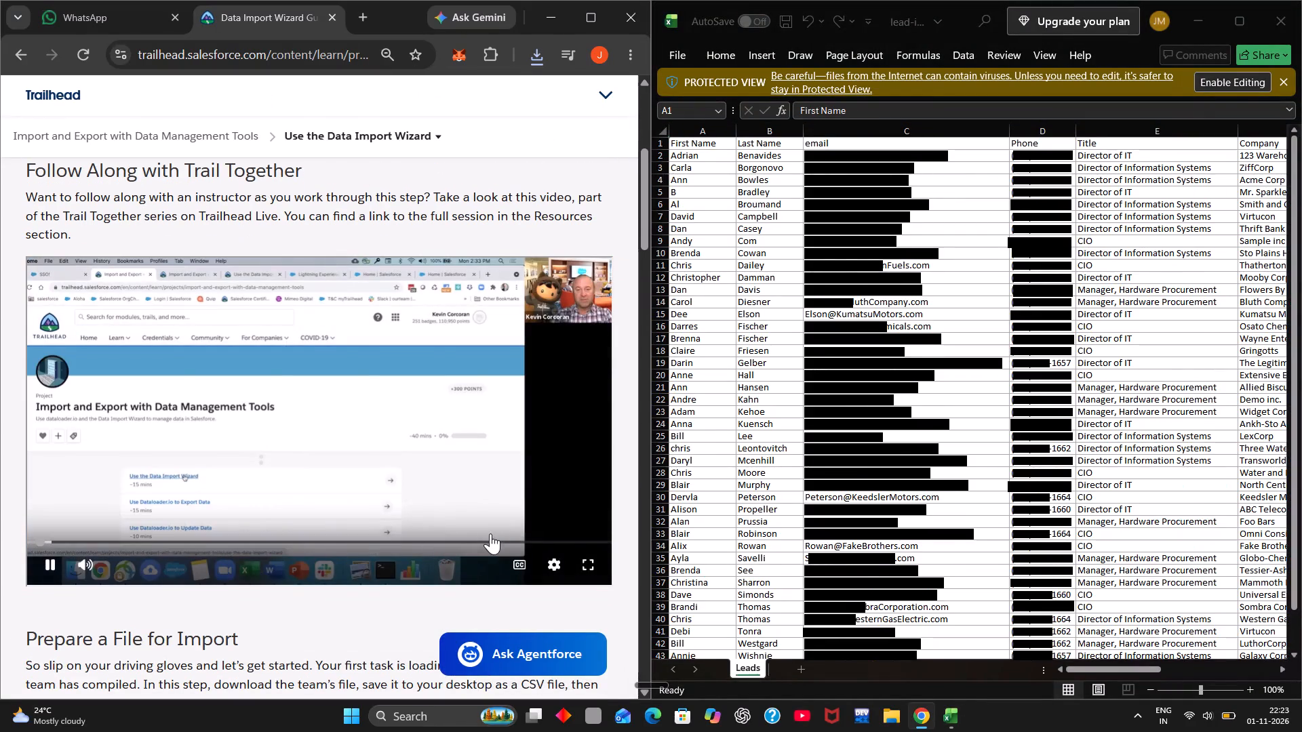
click(559, 546)
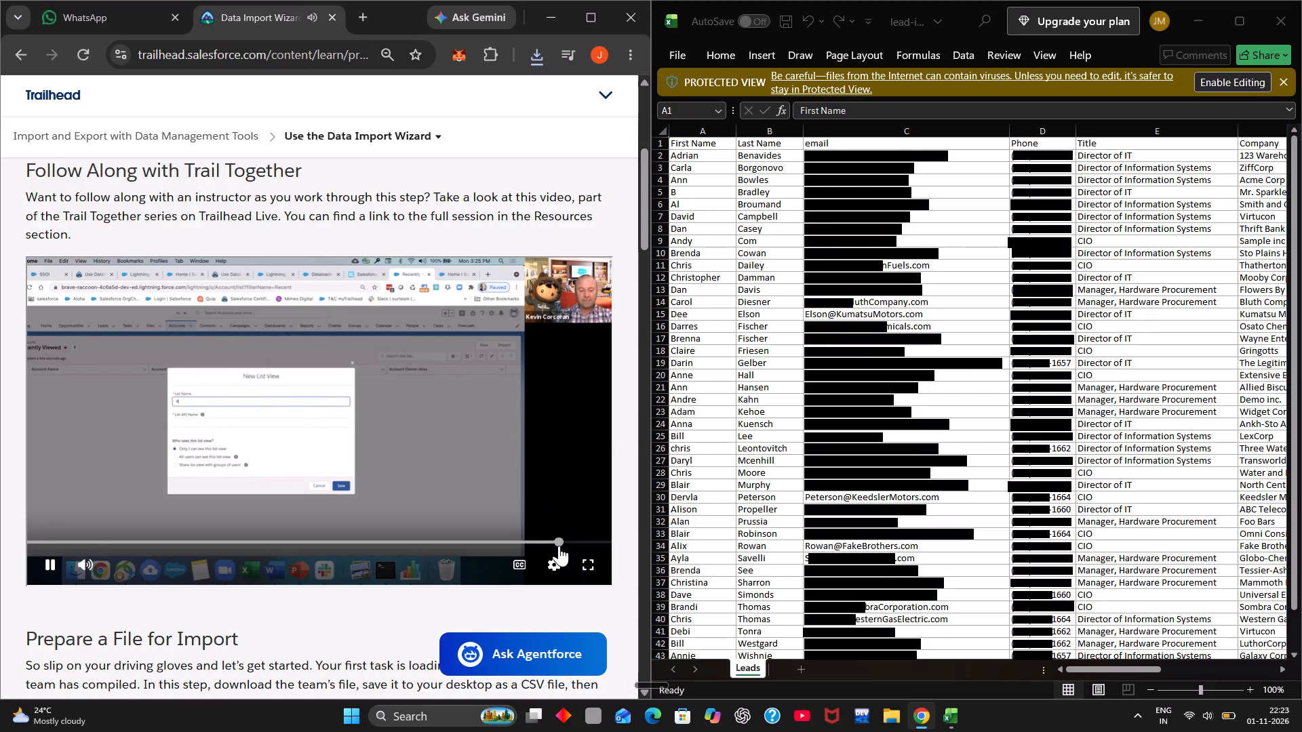
double_click(96, 546)
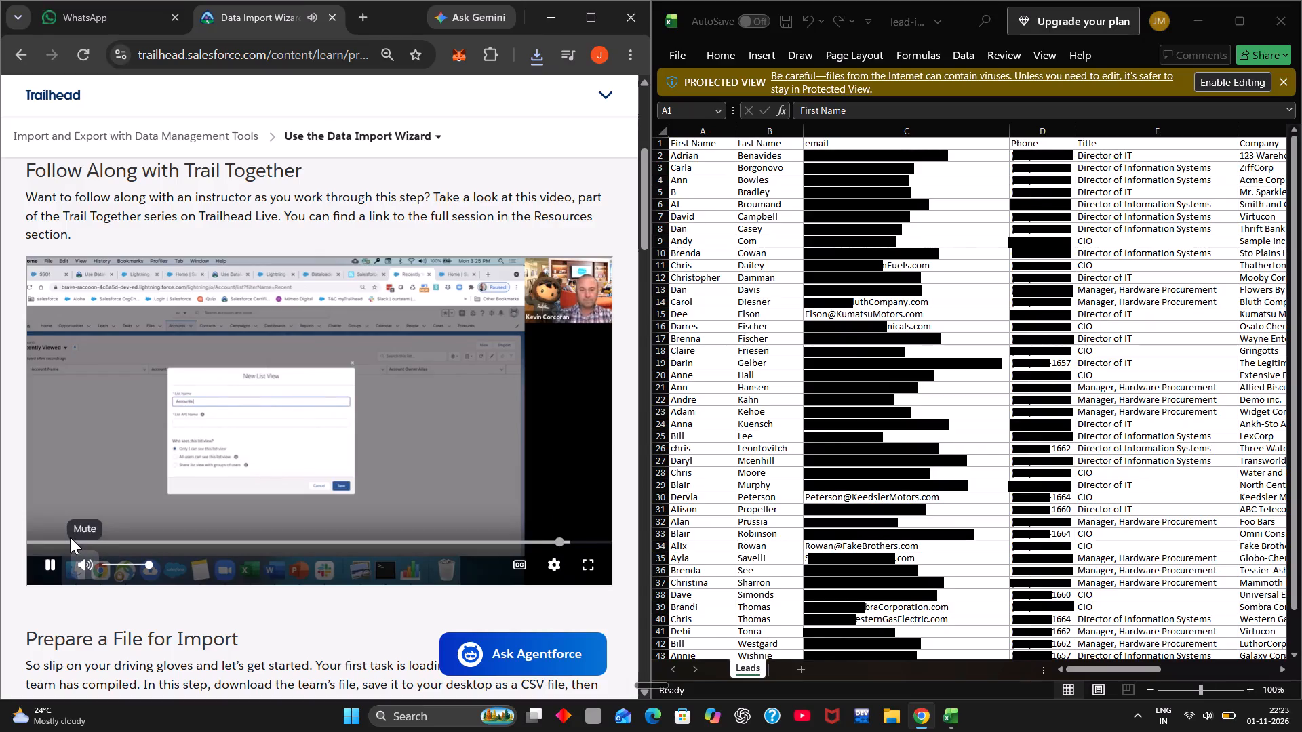
click(70, 537)
Read the Prepare a File for Import instructions on cleaning the leads data and saving it as a CSV.
scroll(219, 530, down, 2)
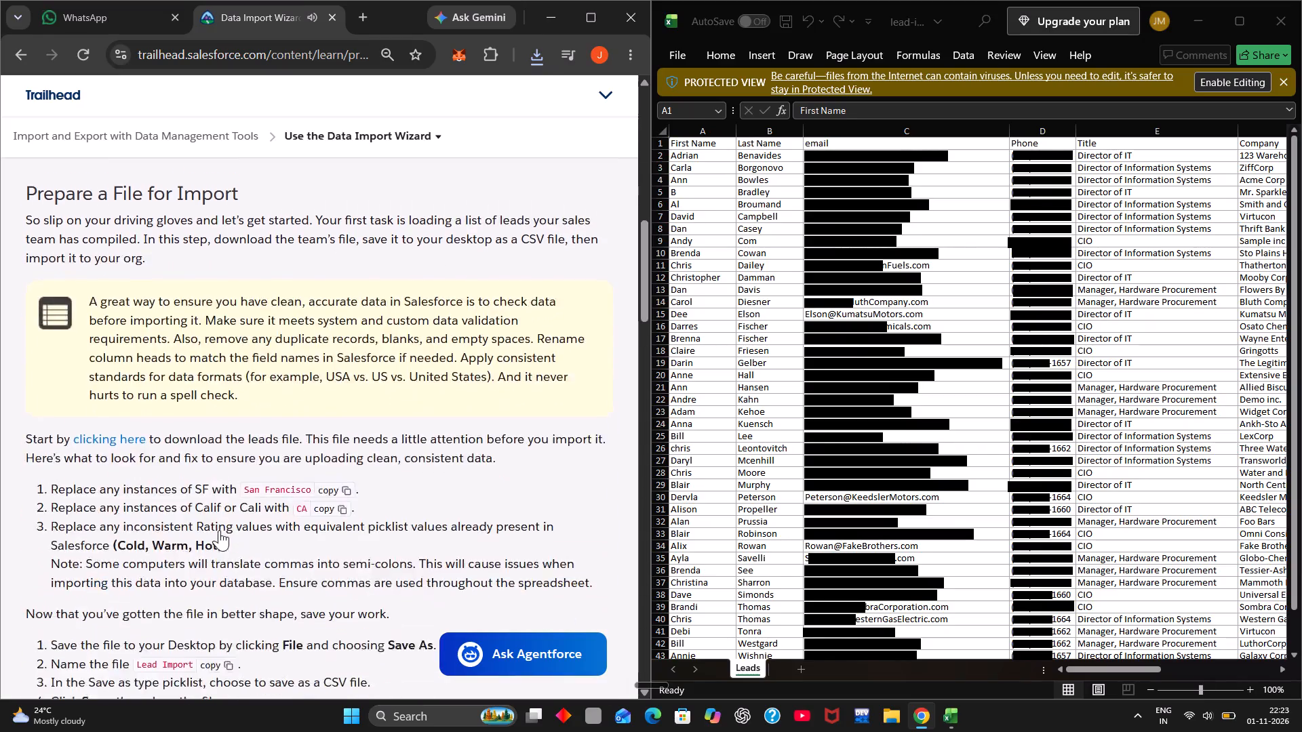
scroll(219, 530, down, 3)
scroll(219, 530, up, 2)
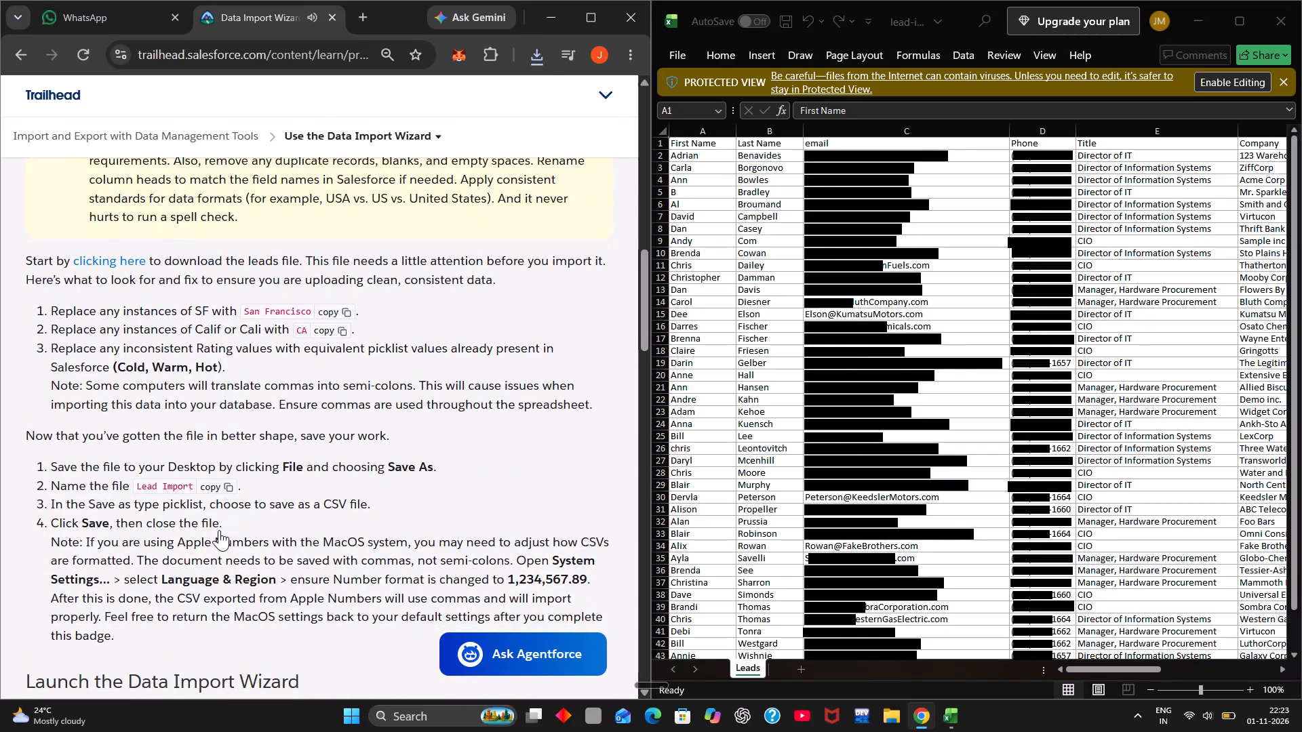
scroll(219, 530, up, 3)
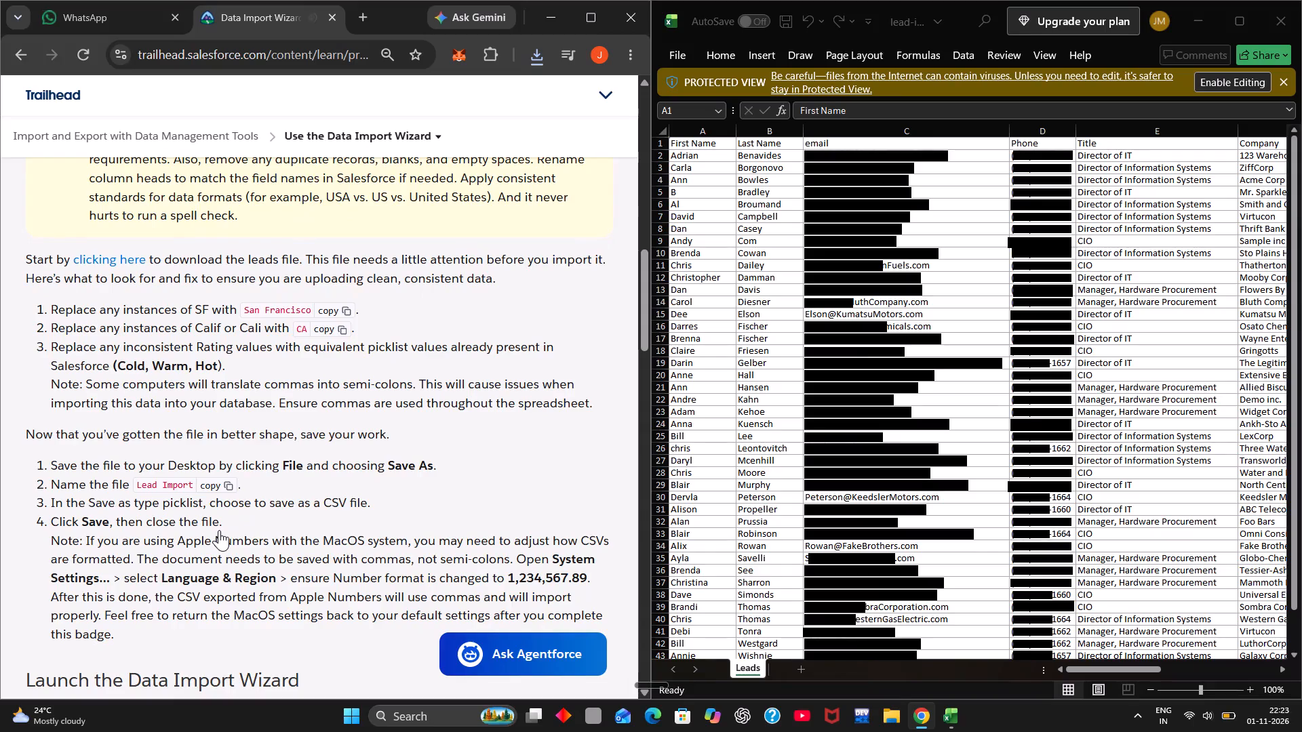
Return to the Trail Together video in the guide, rewind it to its beginning and pause it.
scroll(219, 530, up, 2)
click(324, 375)
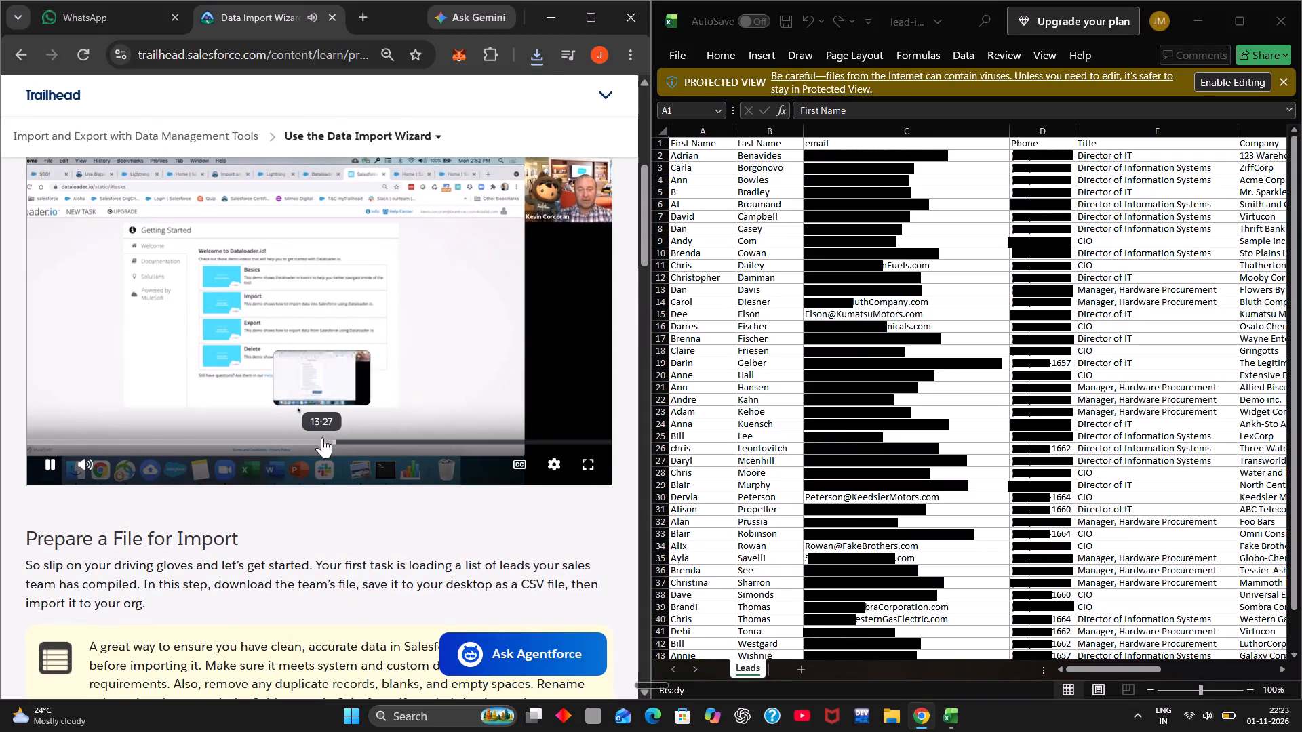
drag(322, 437, 0, 435)
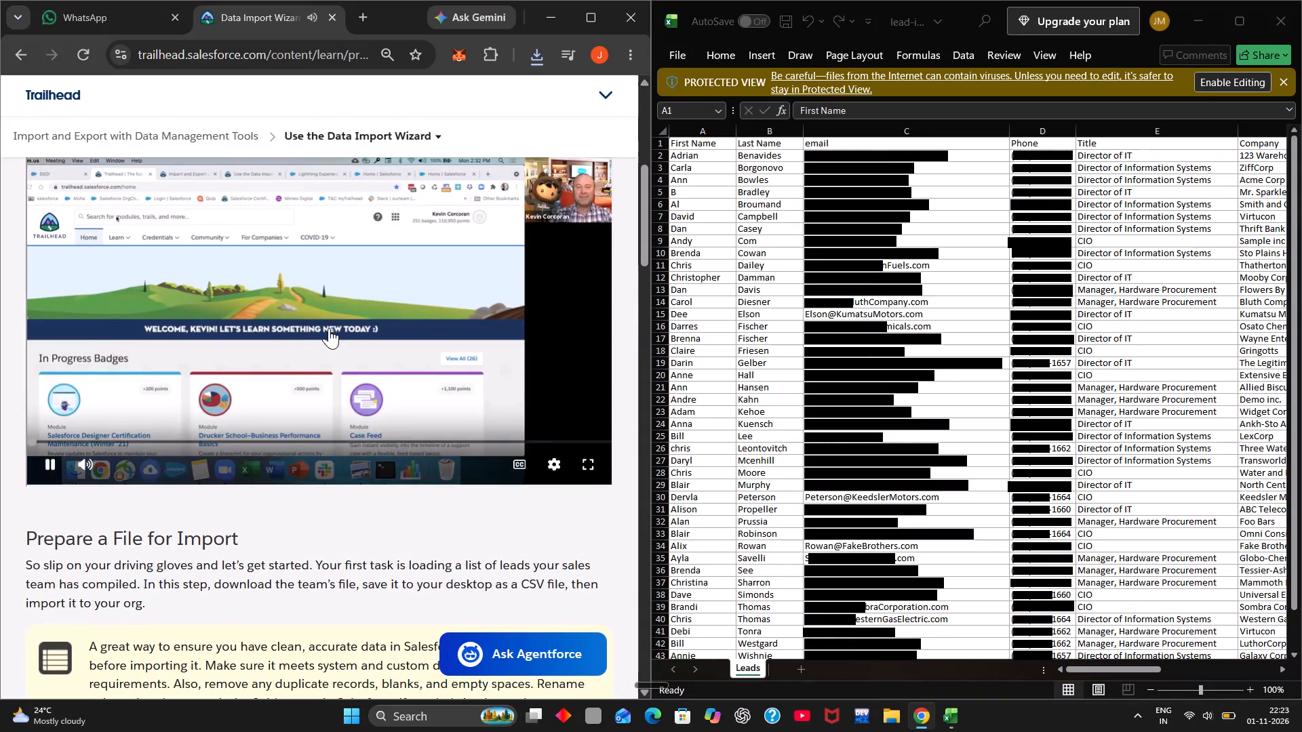
click(329, 328)
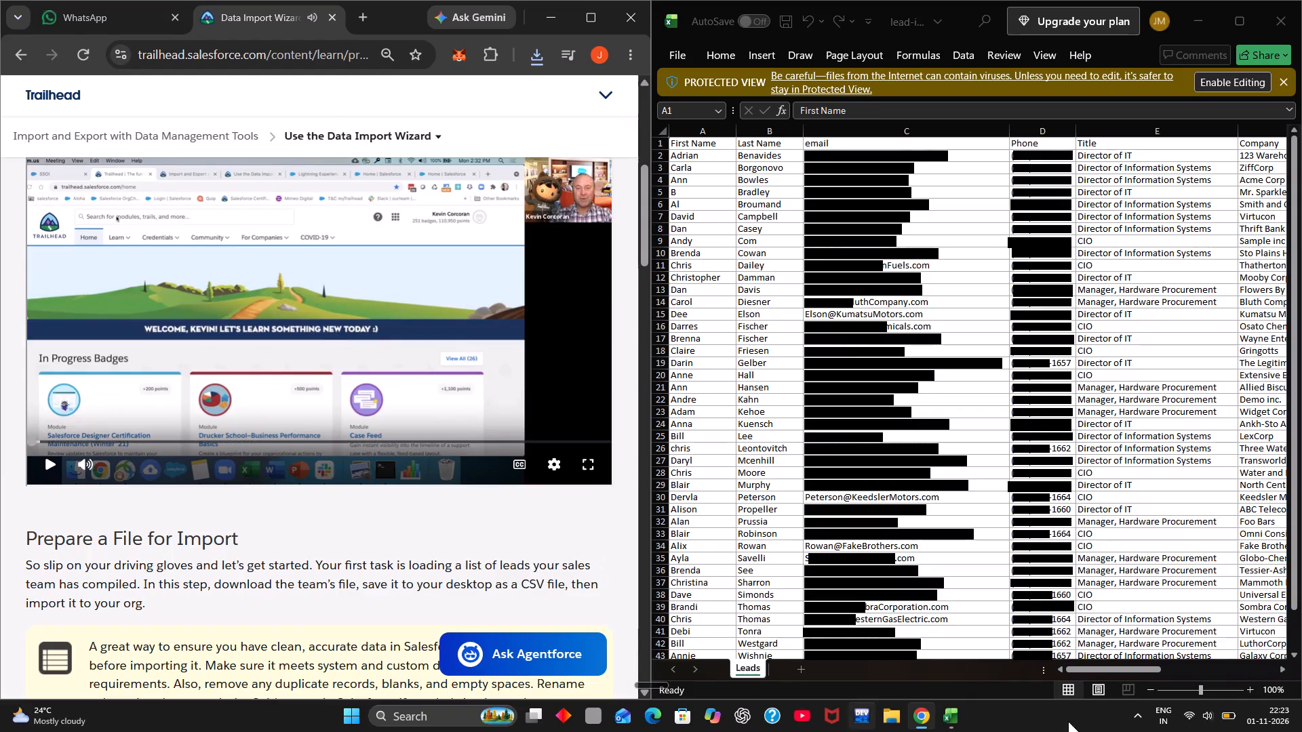
Raise the system volume to maximum.
click(1194, 720)
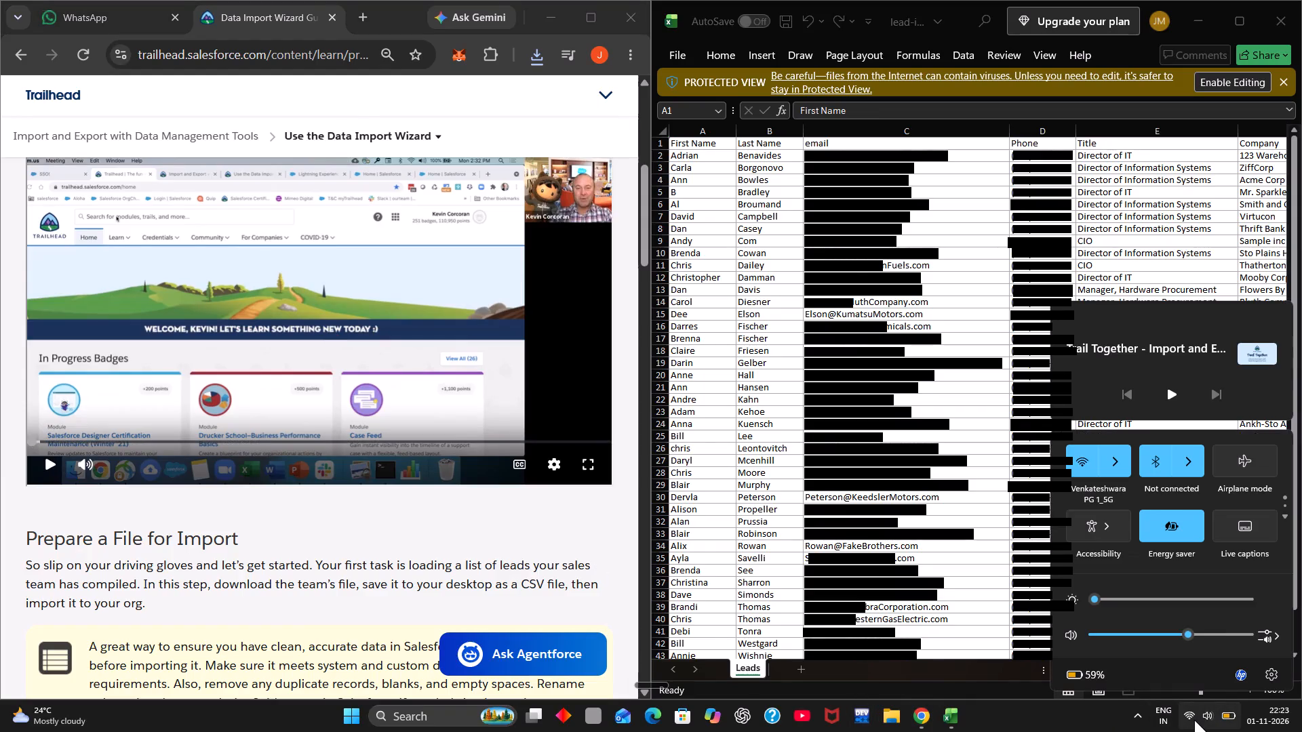
drag(1226, 630, 1260, 632)
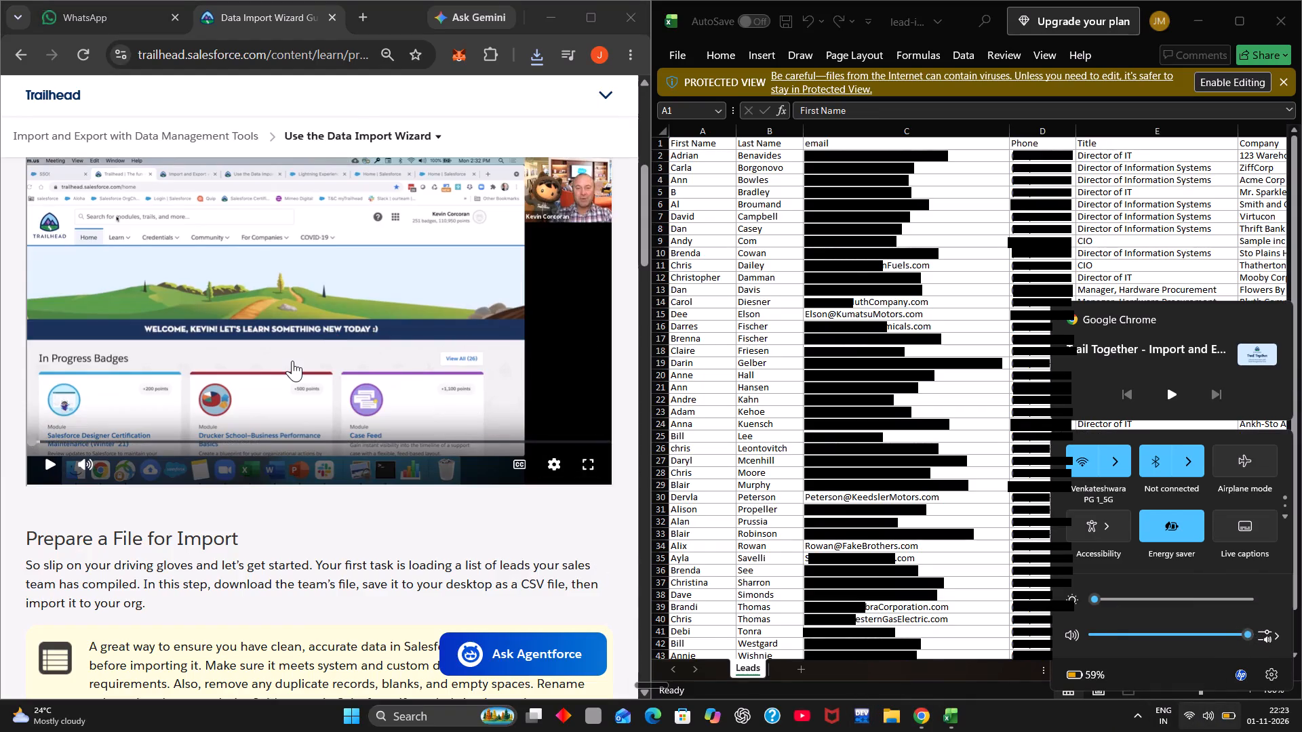
Resume the Trail Together video and set its playback speed to 2x.
click(54, 460)
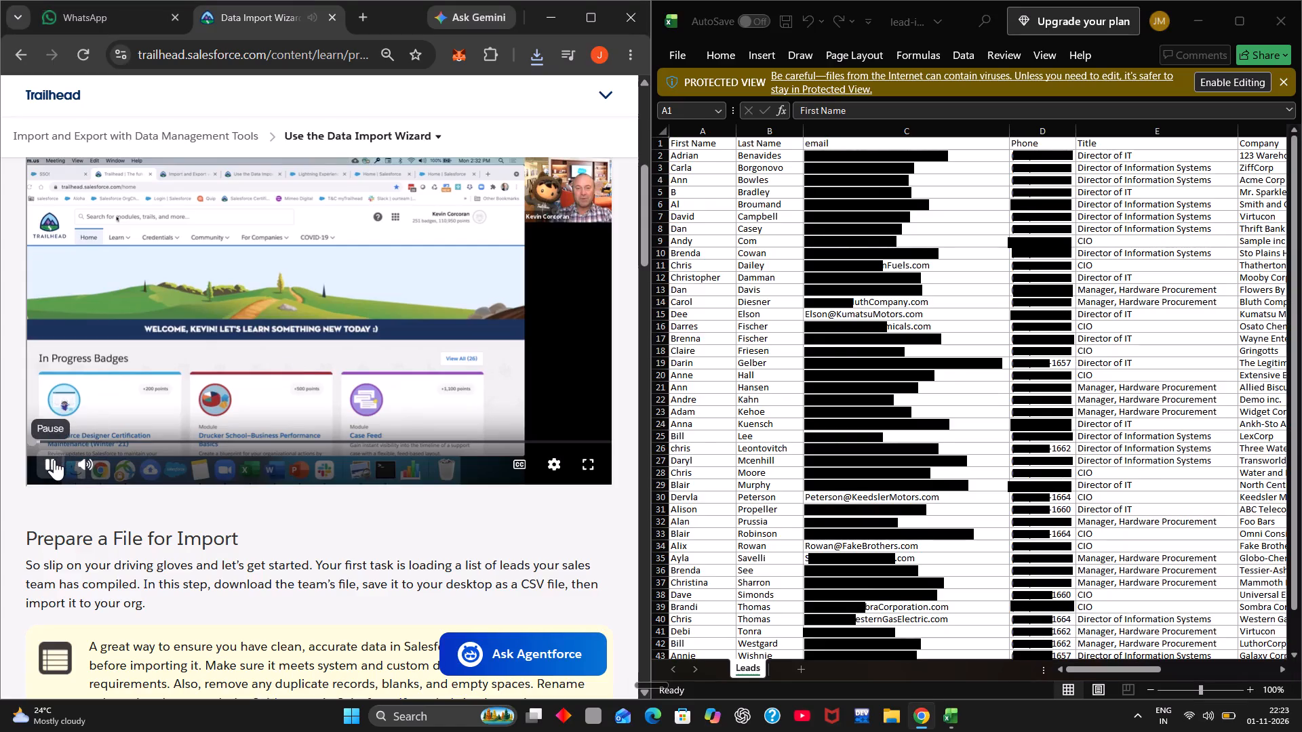
click(552, 466)
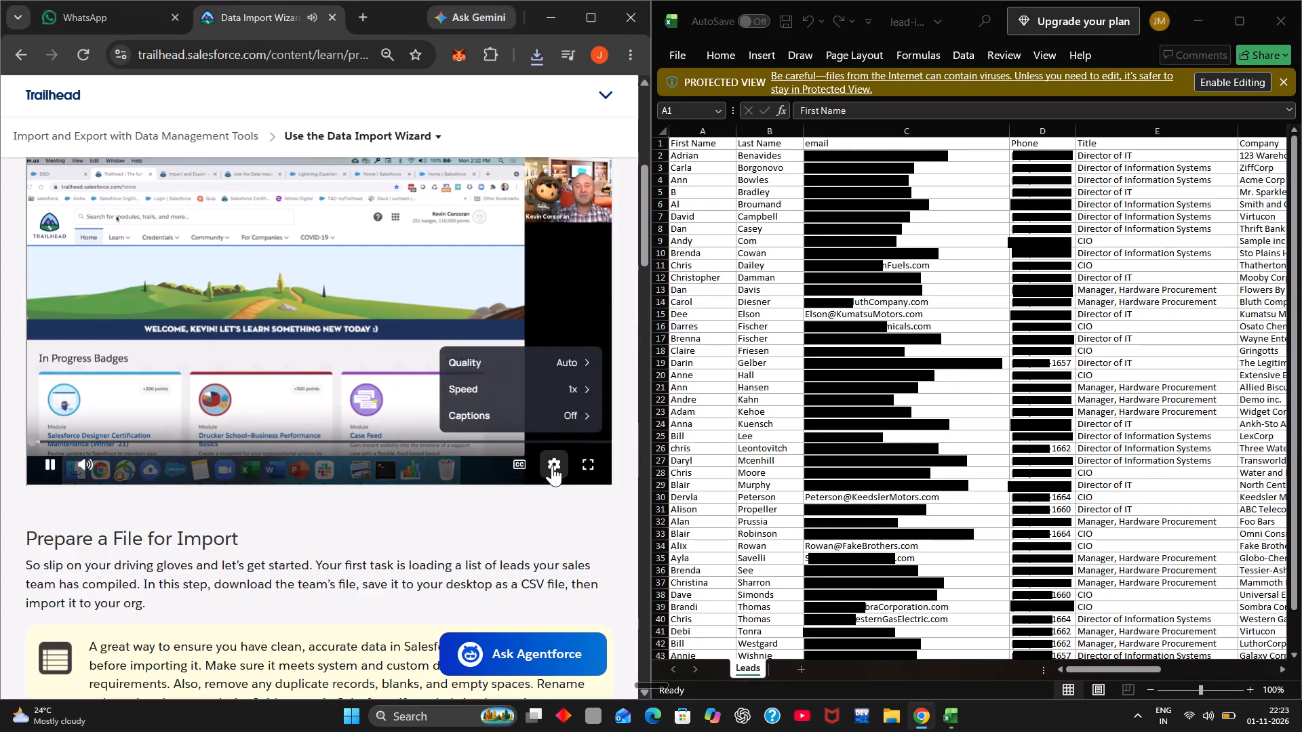
click(572, 384)
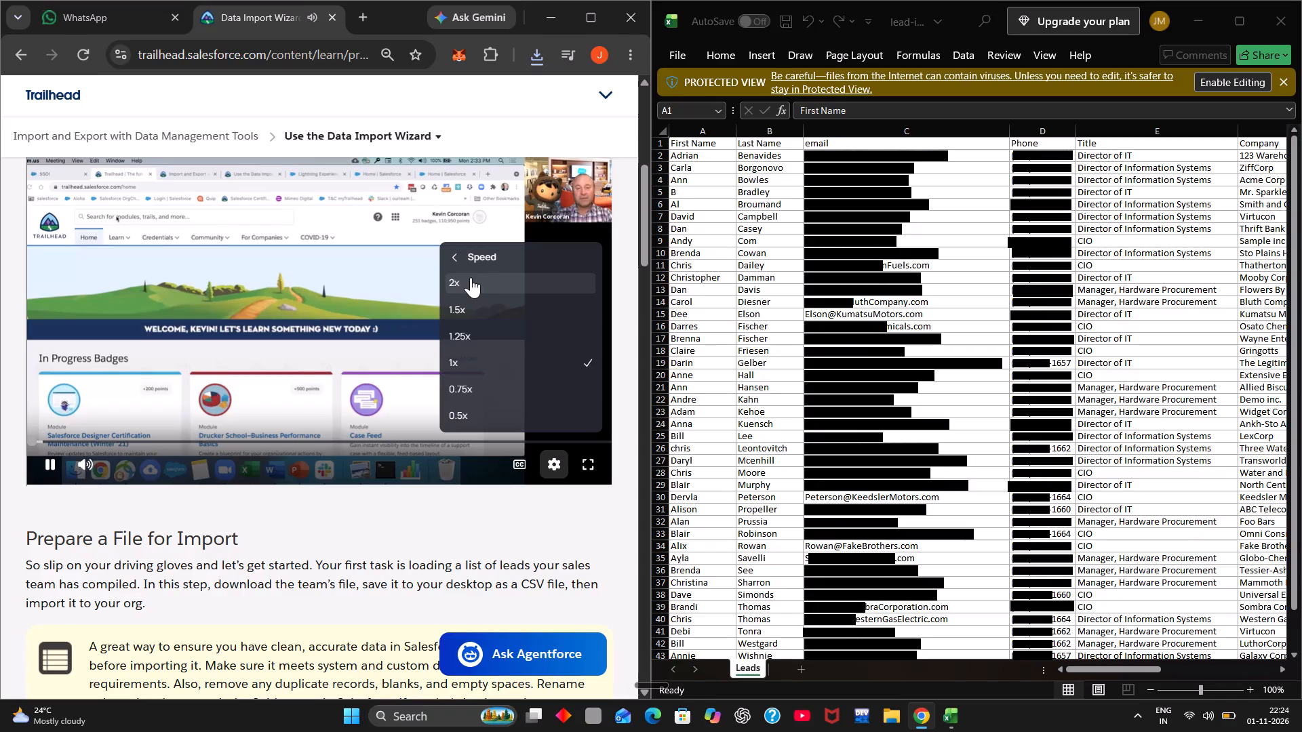
click(471, 277)
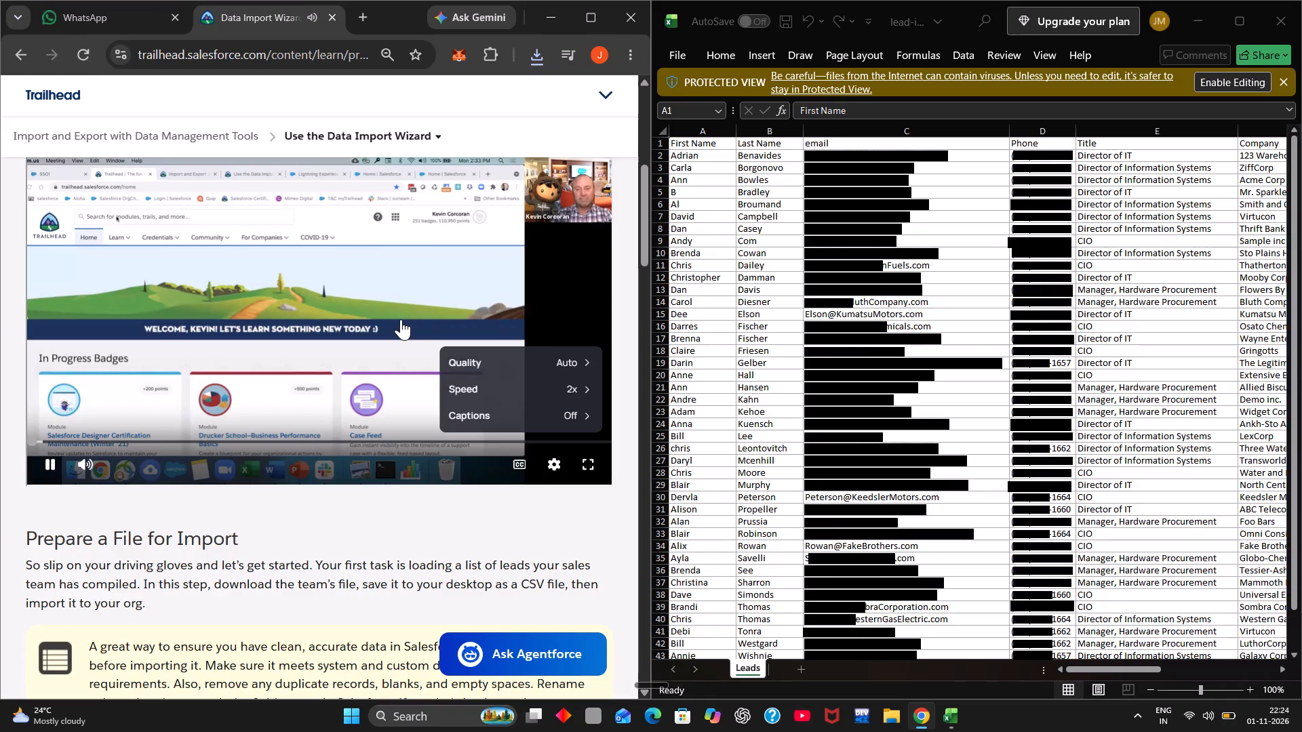
Watch the video section demonstrating filters on the lead workbook's City column, then go back slightly and pause it.
click(401, 319)
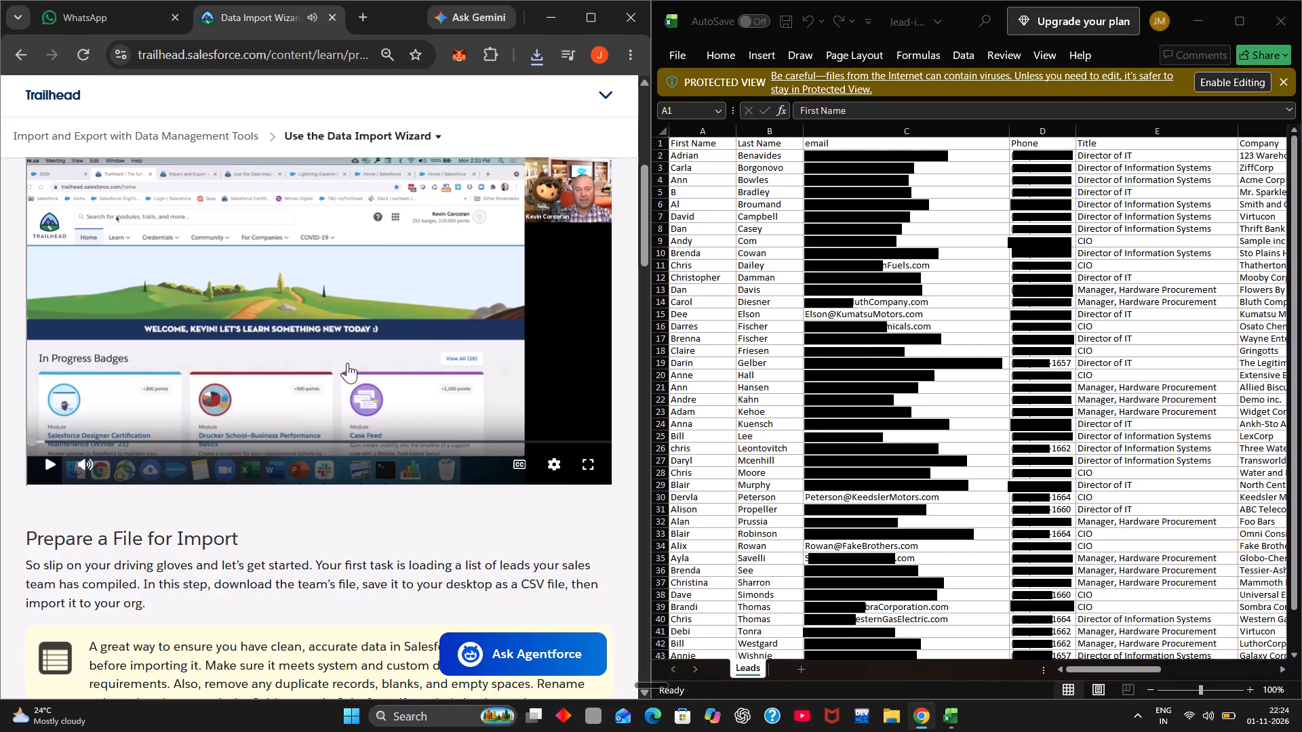
click(45, 441)
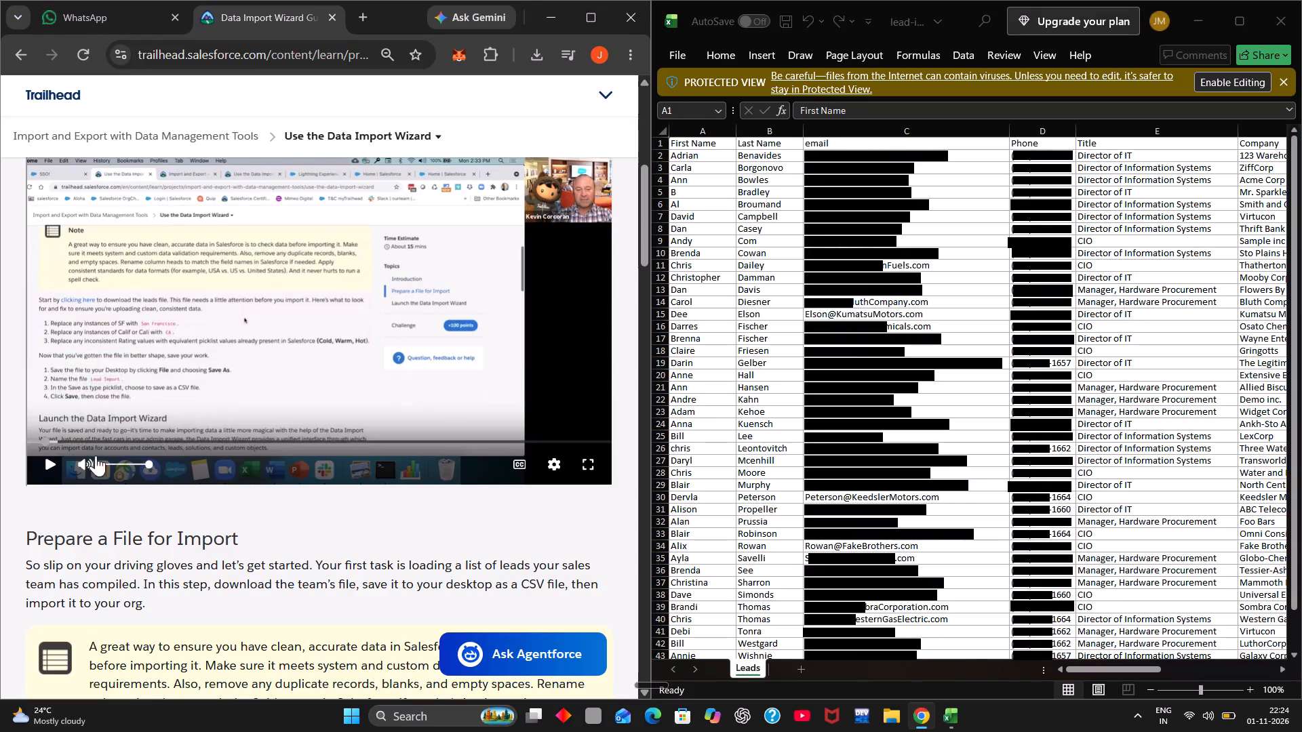
click(58, 438)
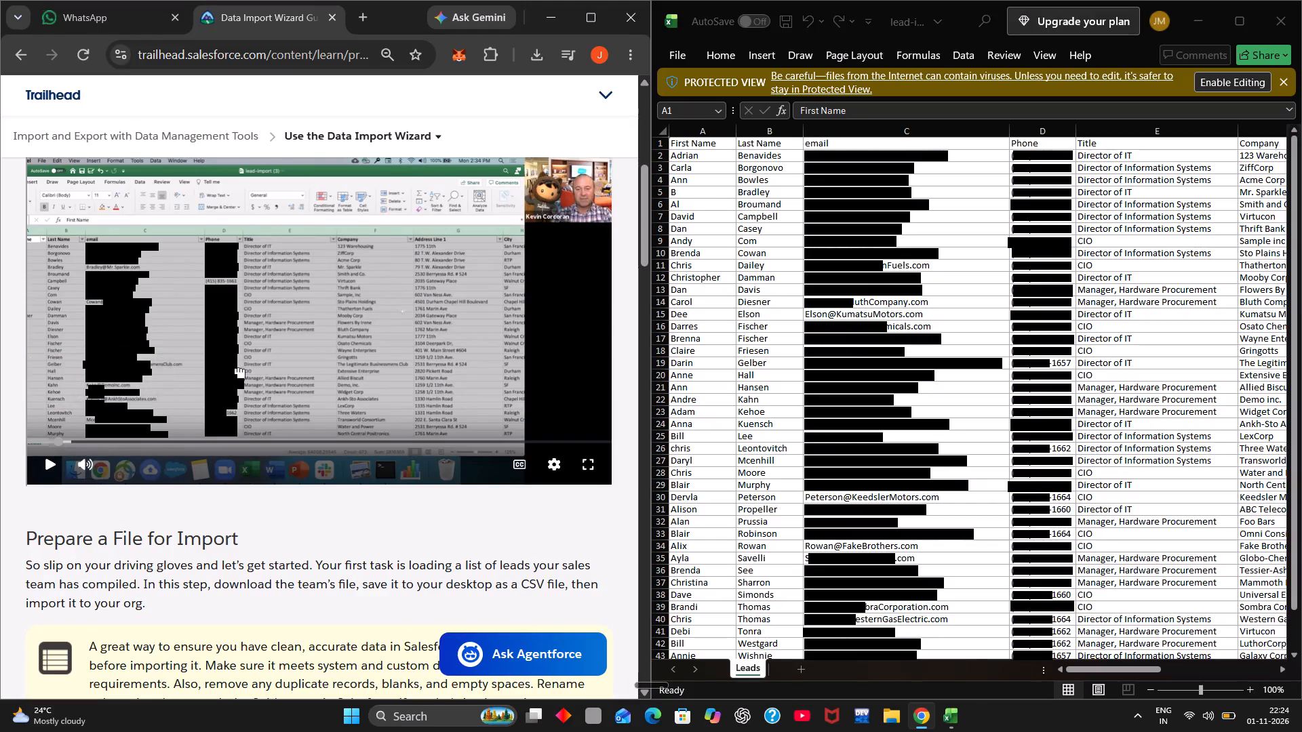
click(235, 362)
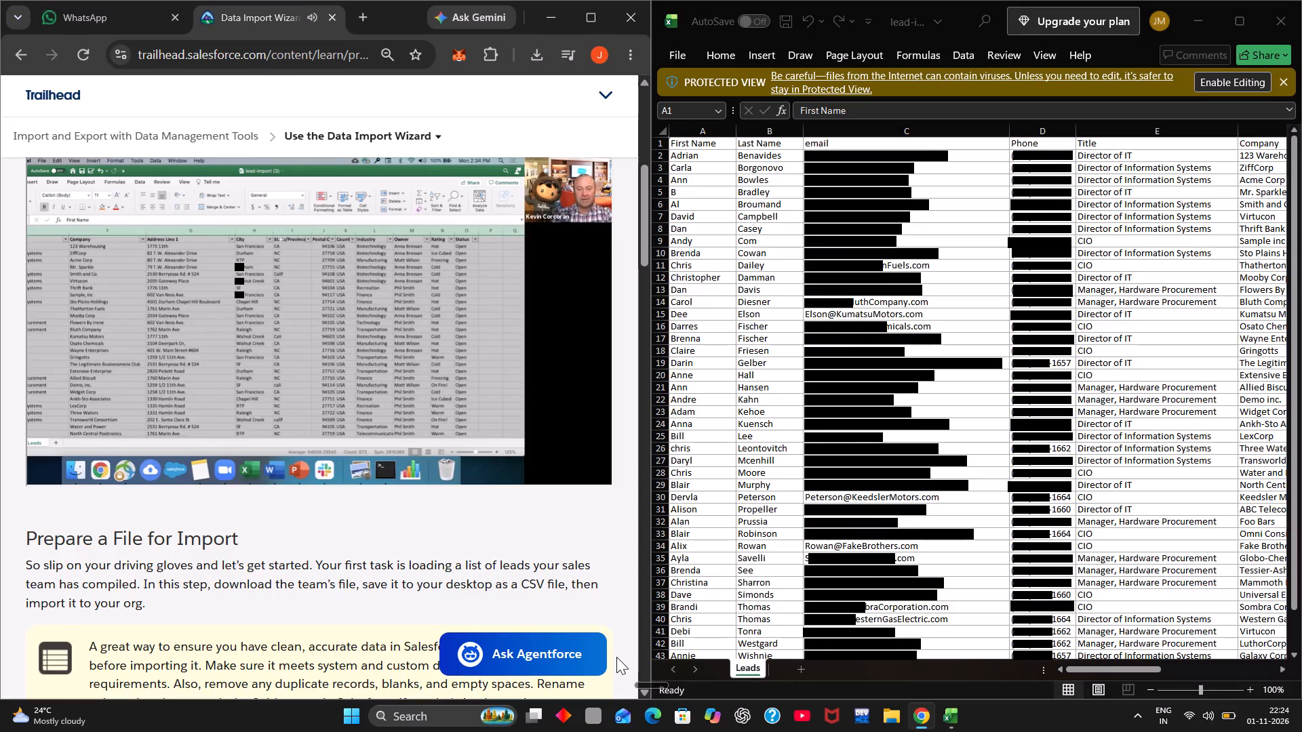
click(1194, 712)
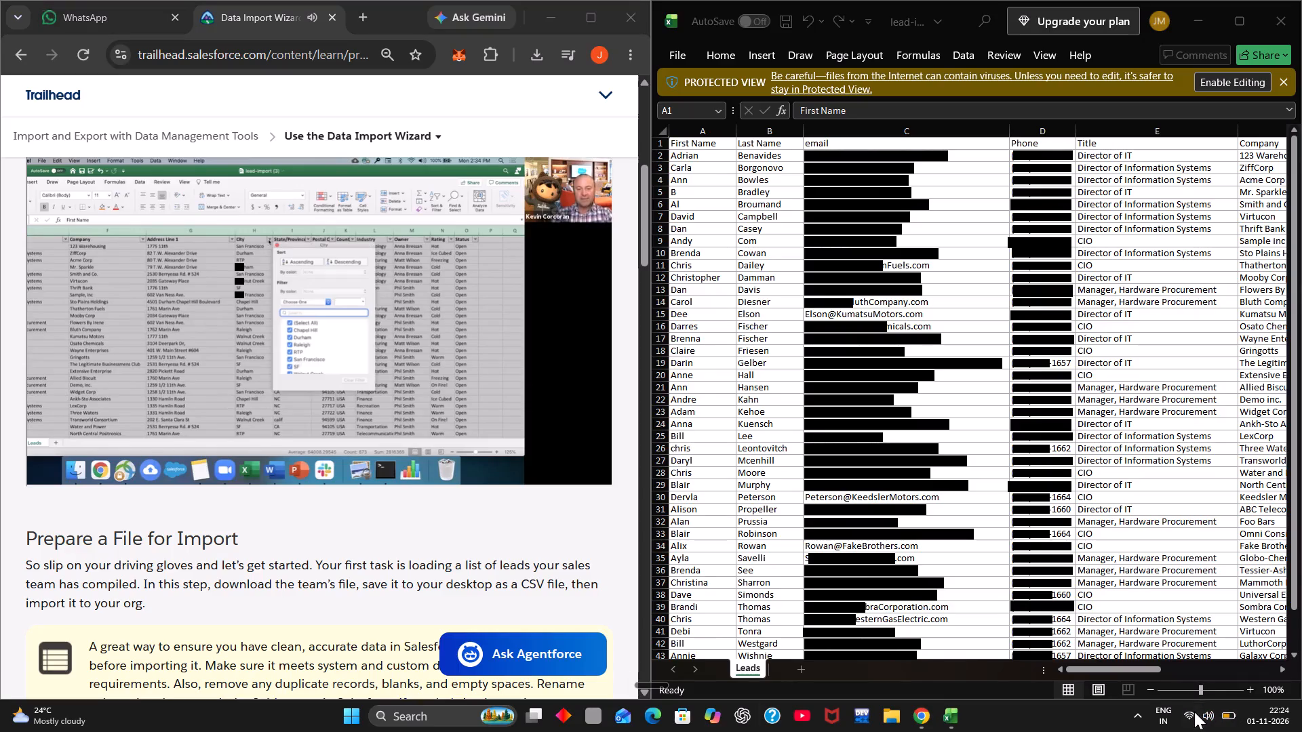
drag(1247, 632, 1301, 627)
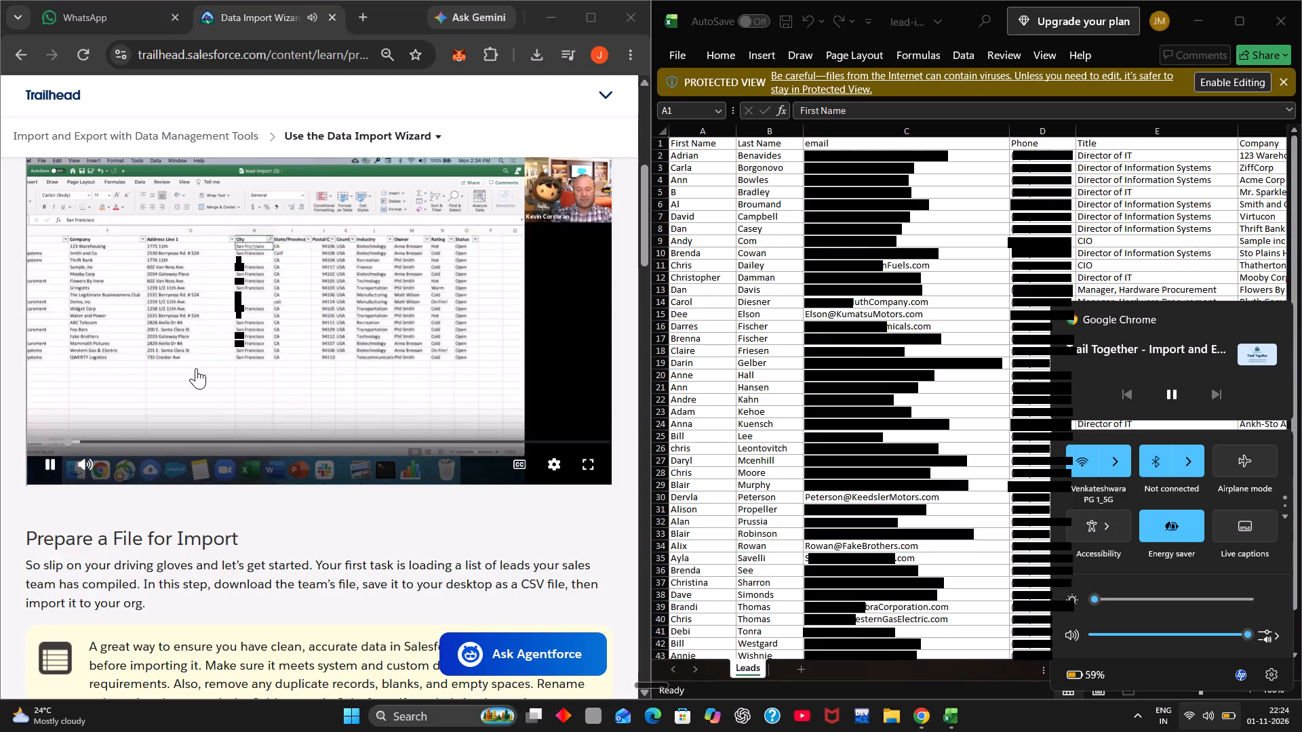
drag(66, 441, 55, 436)
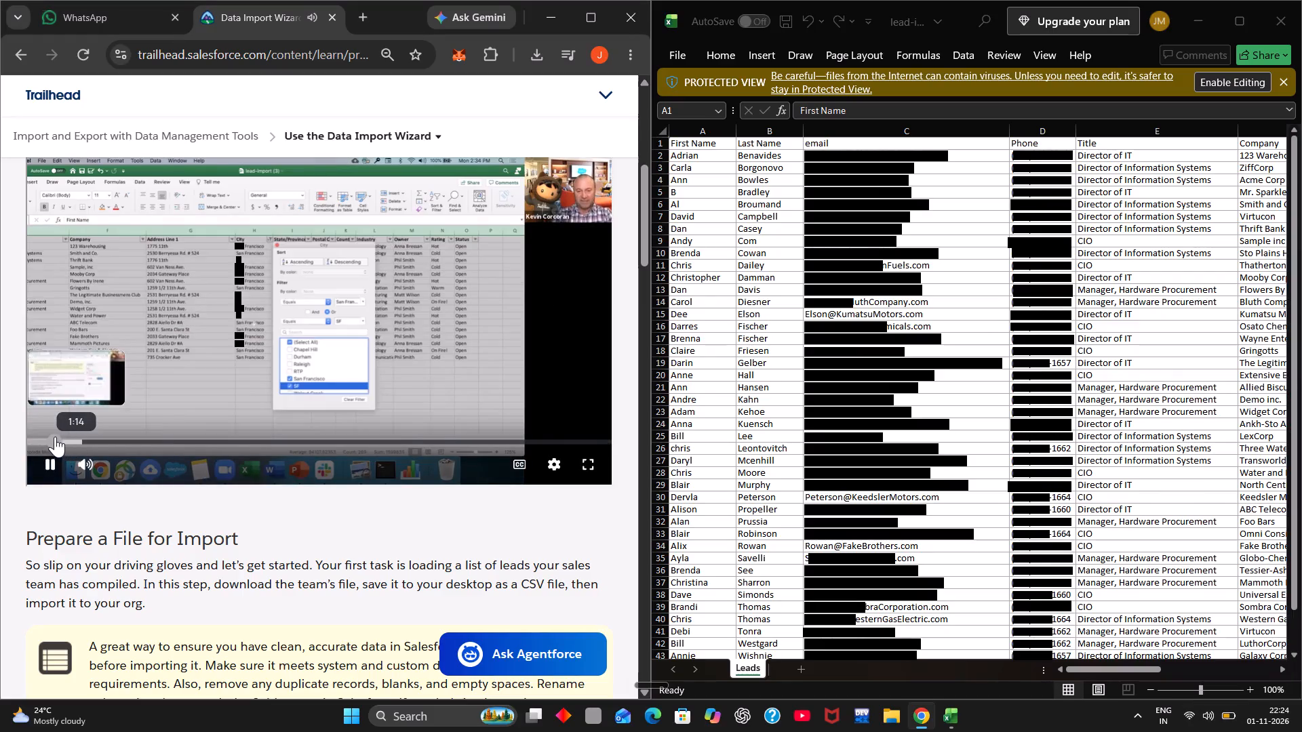
drag(55, 436, 55, 436)
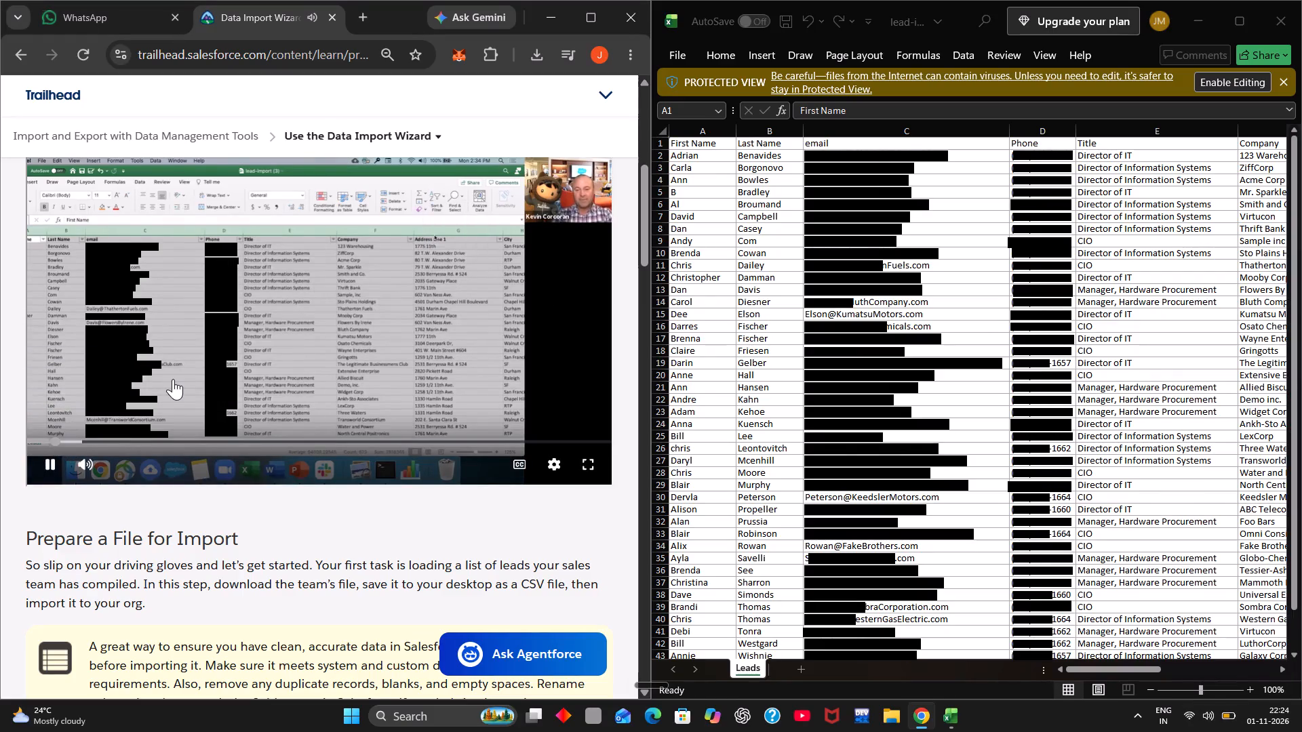
click(173, 379)
Maximize the lead-import workbook window.
scroll(1191, 355, up, 3)
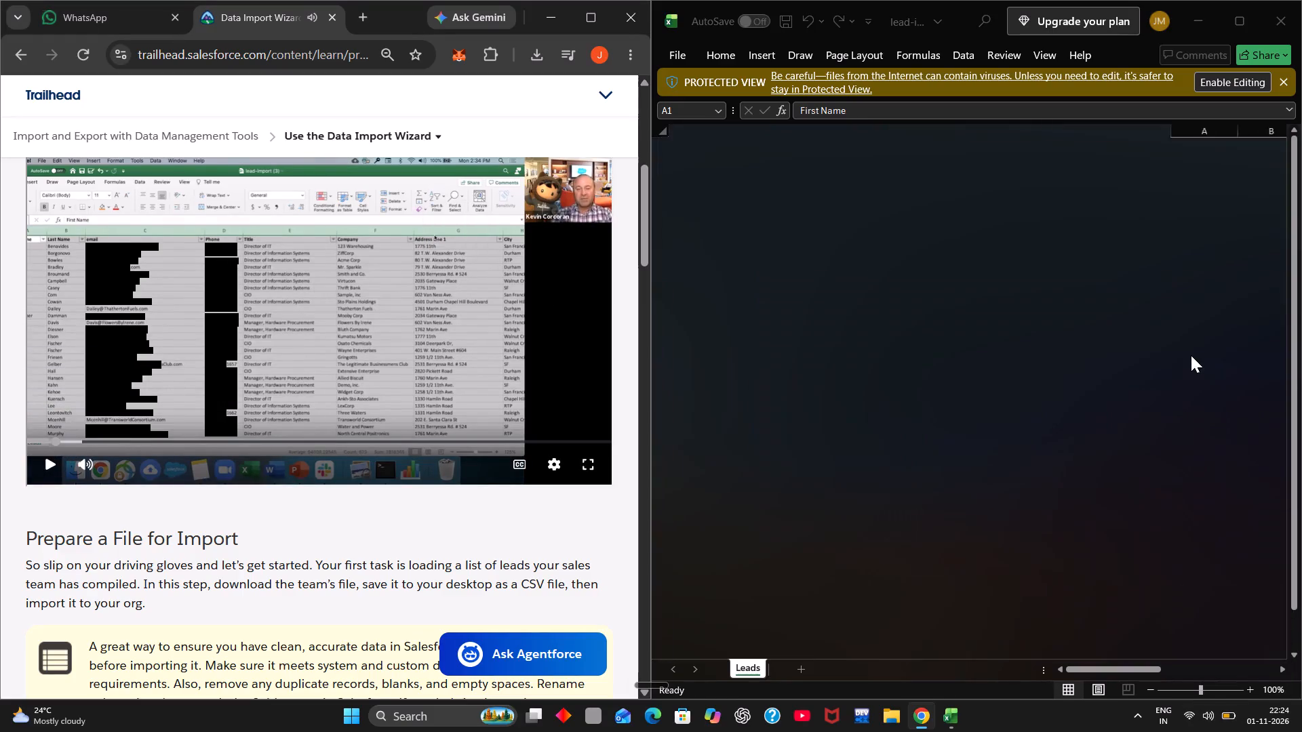
scroll(1191, 355, up, 1)
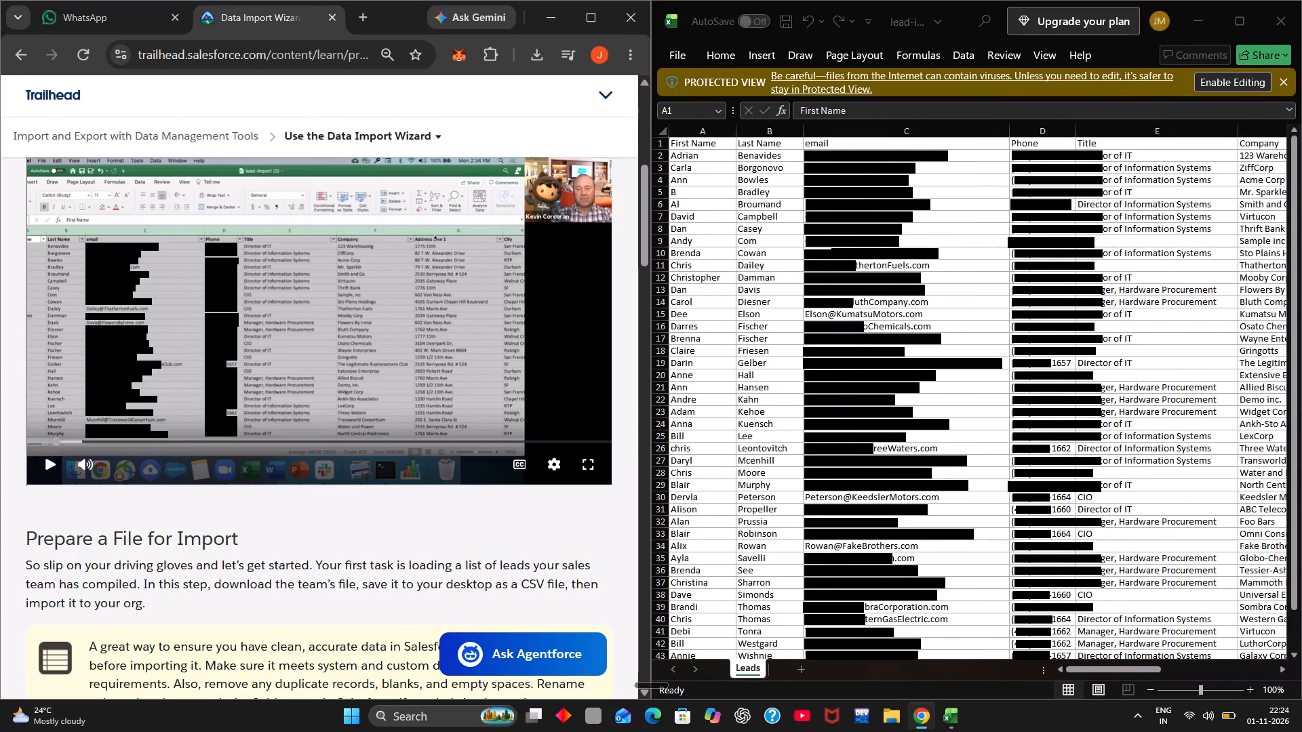
click(724, 56)
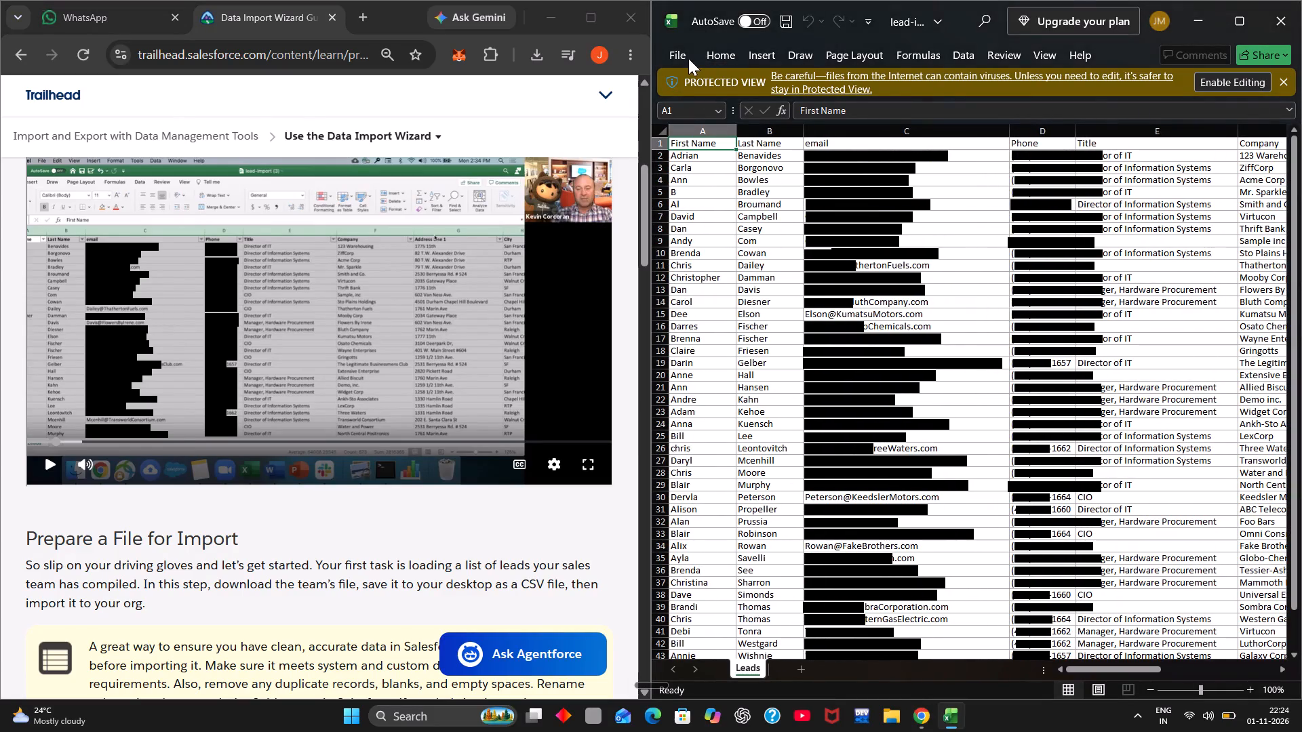
click(1244, 22)
Dismiss the Protected View notice in the lead-import workbook without enabling editing.
scroll(538, 418, up, 3)
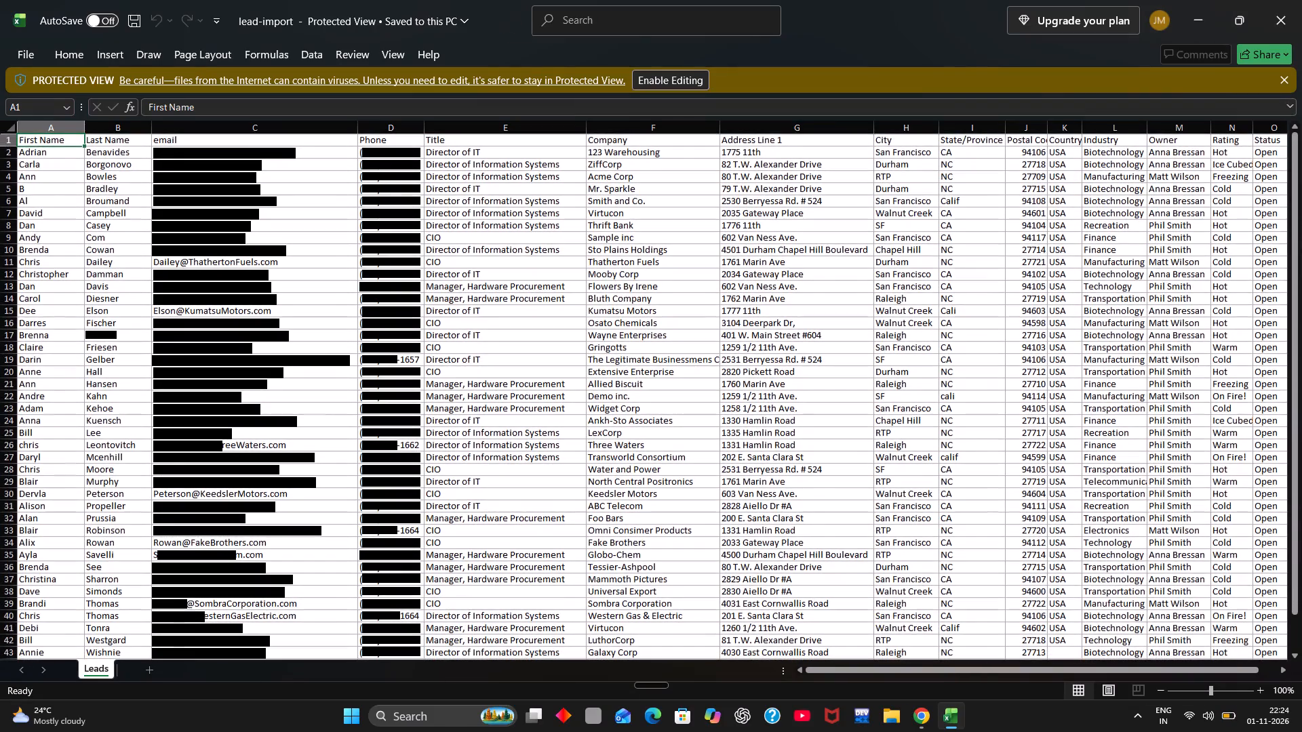
click(1282, 70)
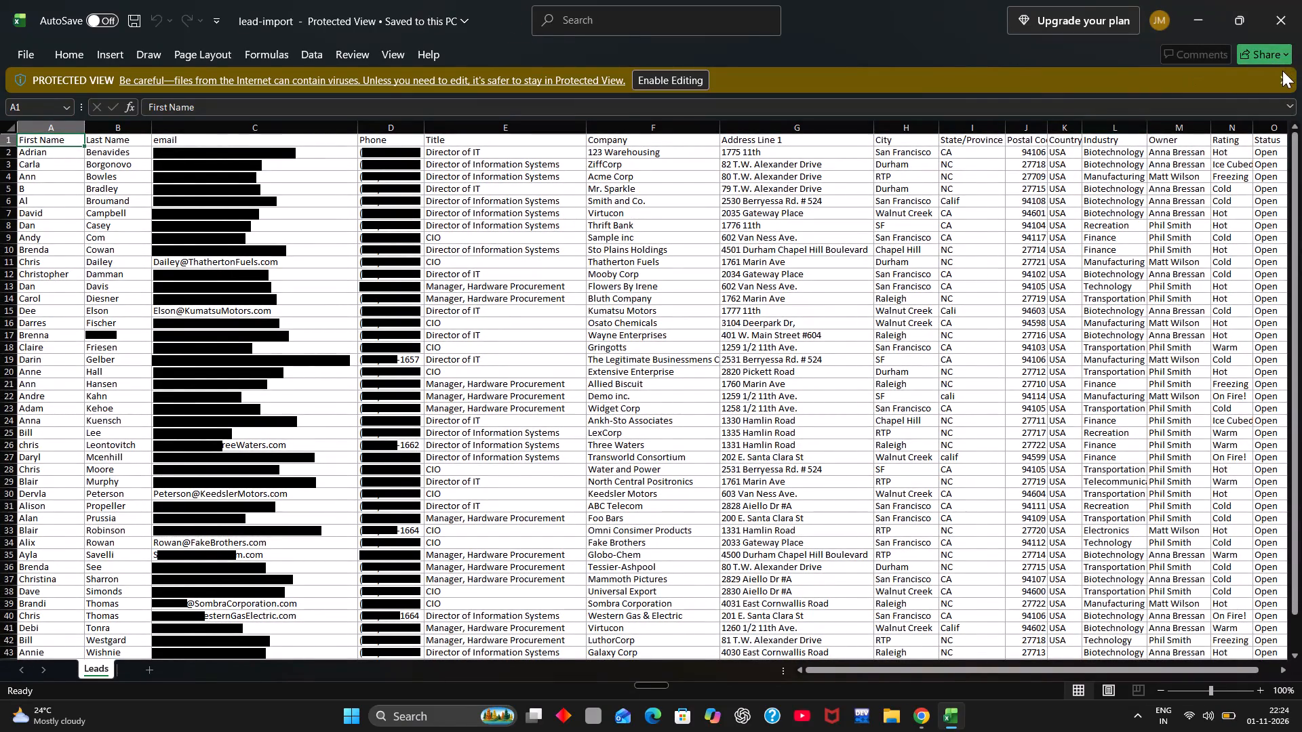
click(1282, 78)
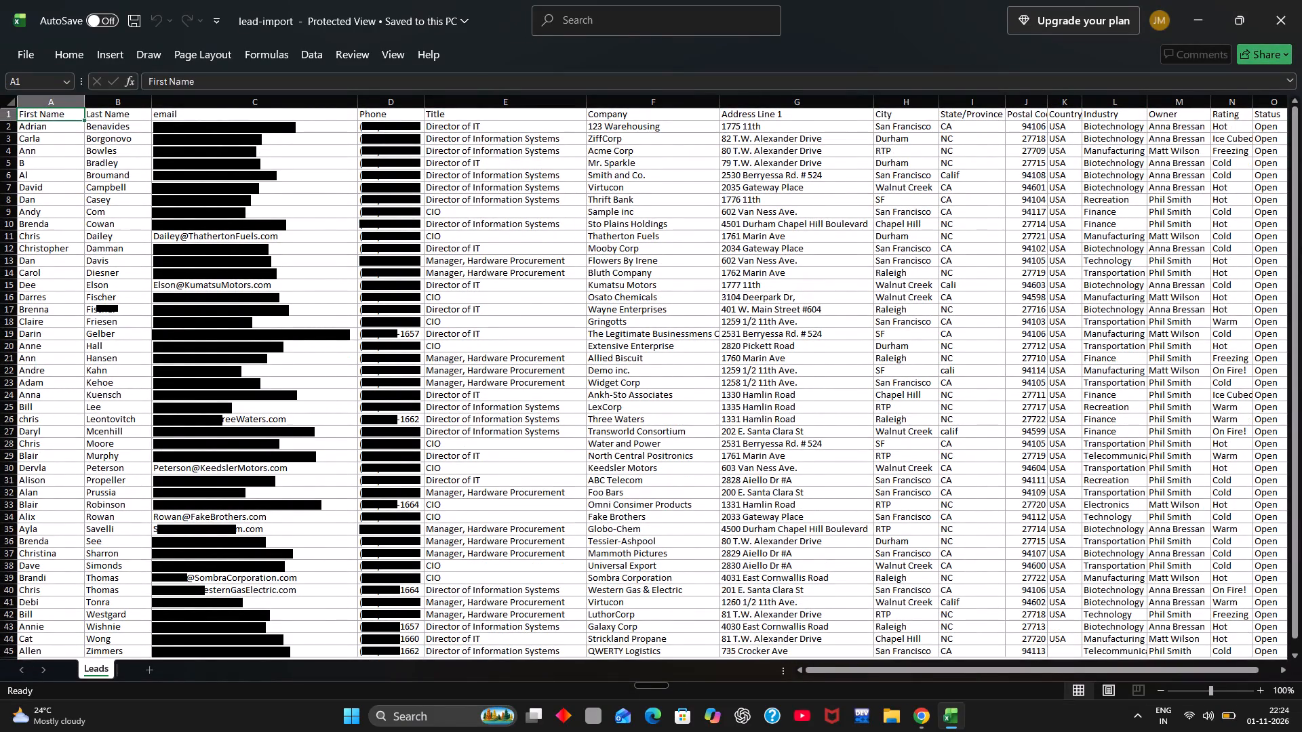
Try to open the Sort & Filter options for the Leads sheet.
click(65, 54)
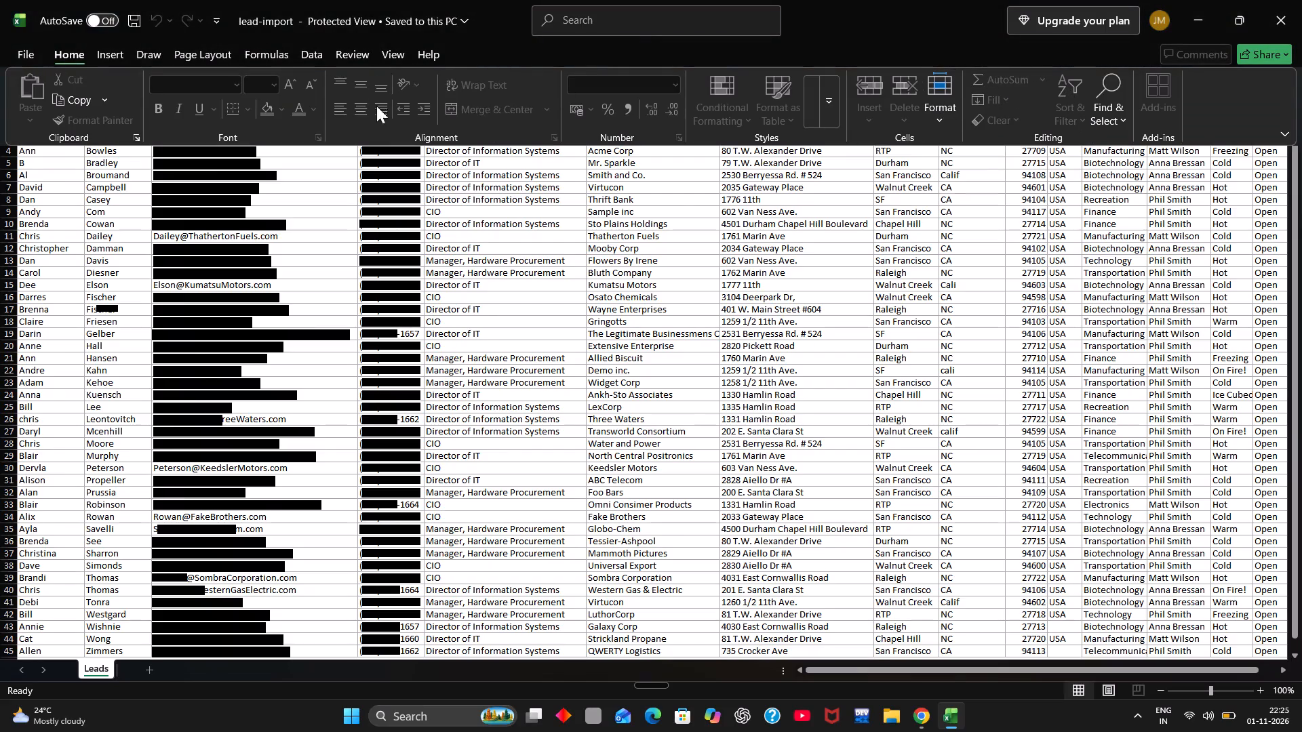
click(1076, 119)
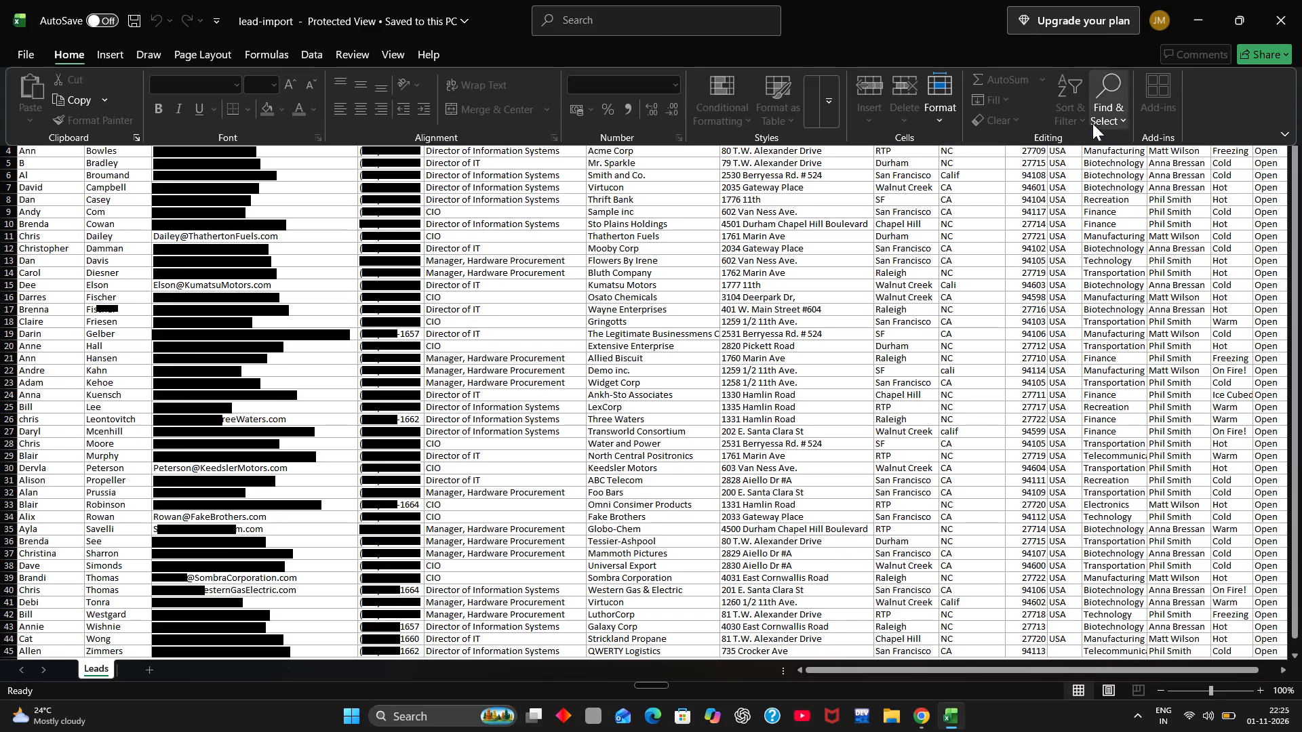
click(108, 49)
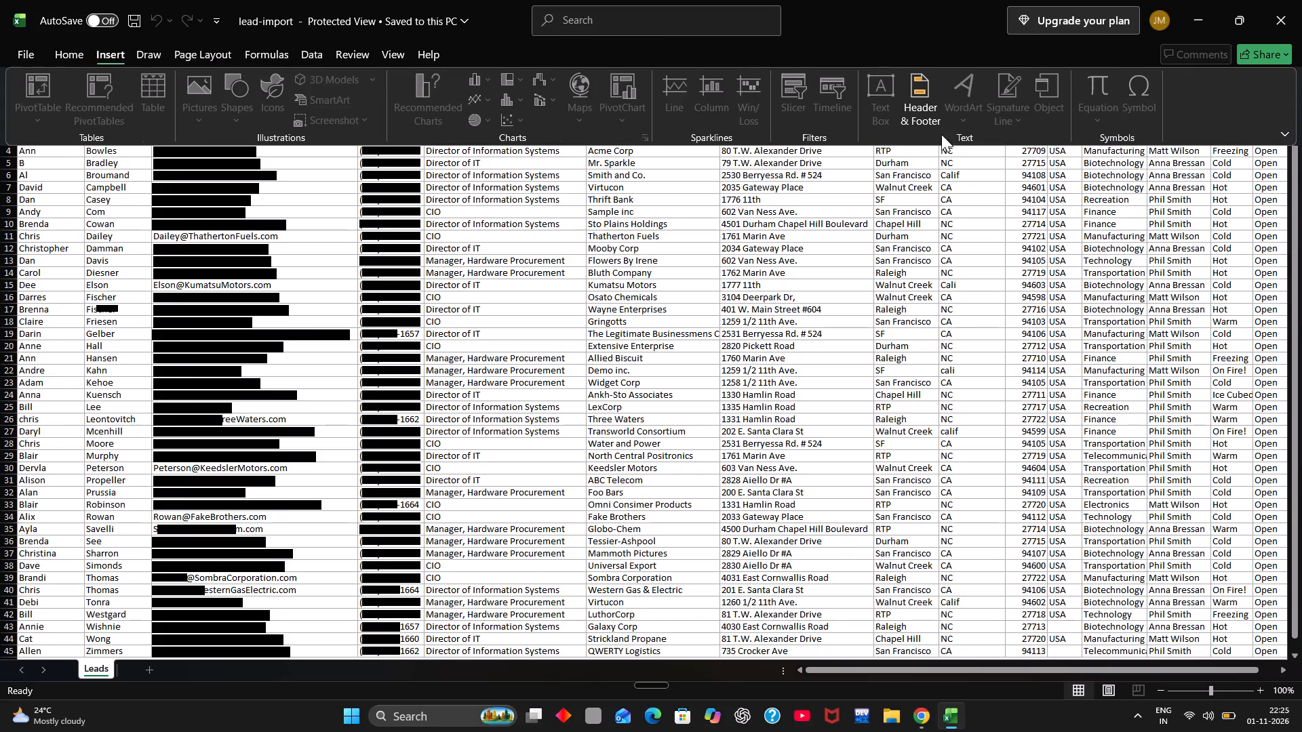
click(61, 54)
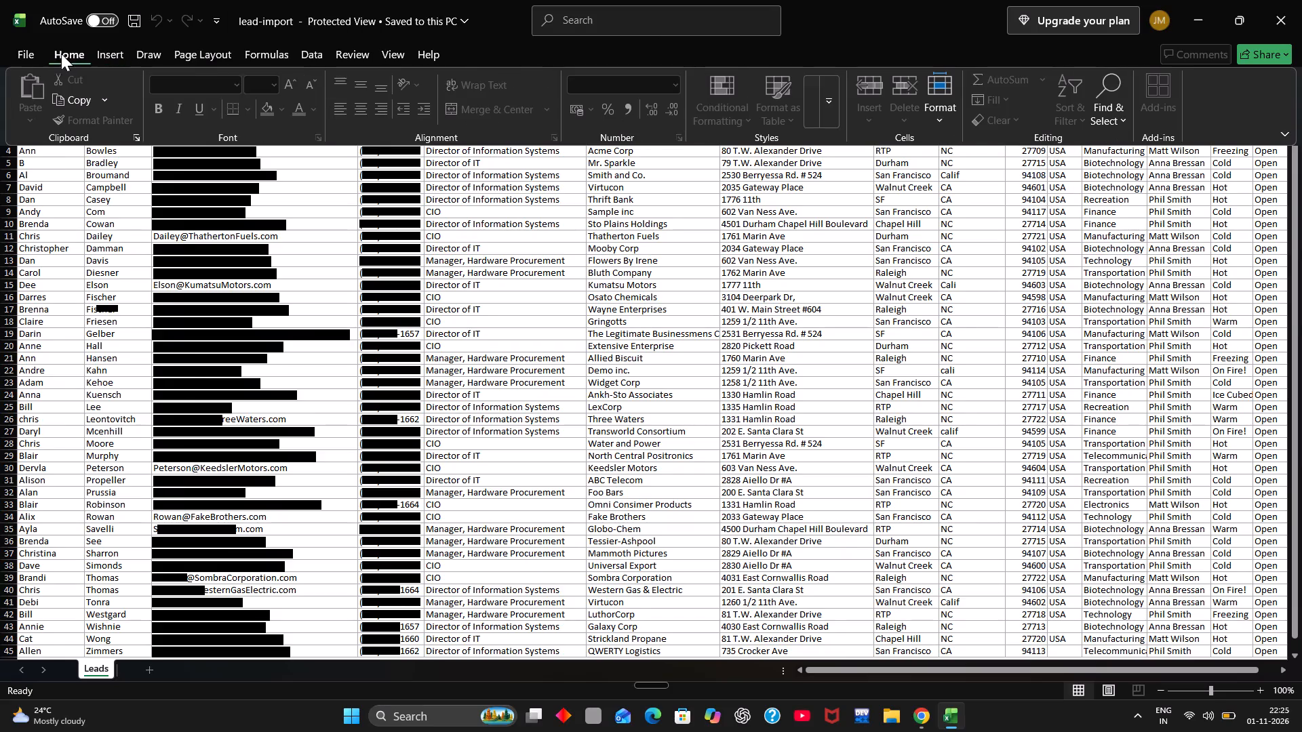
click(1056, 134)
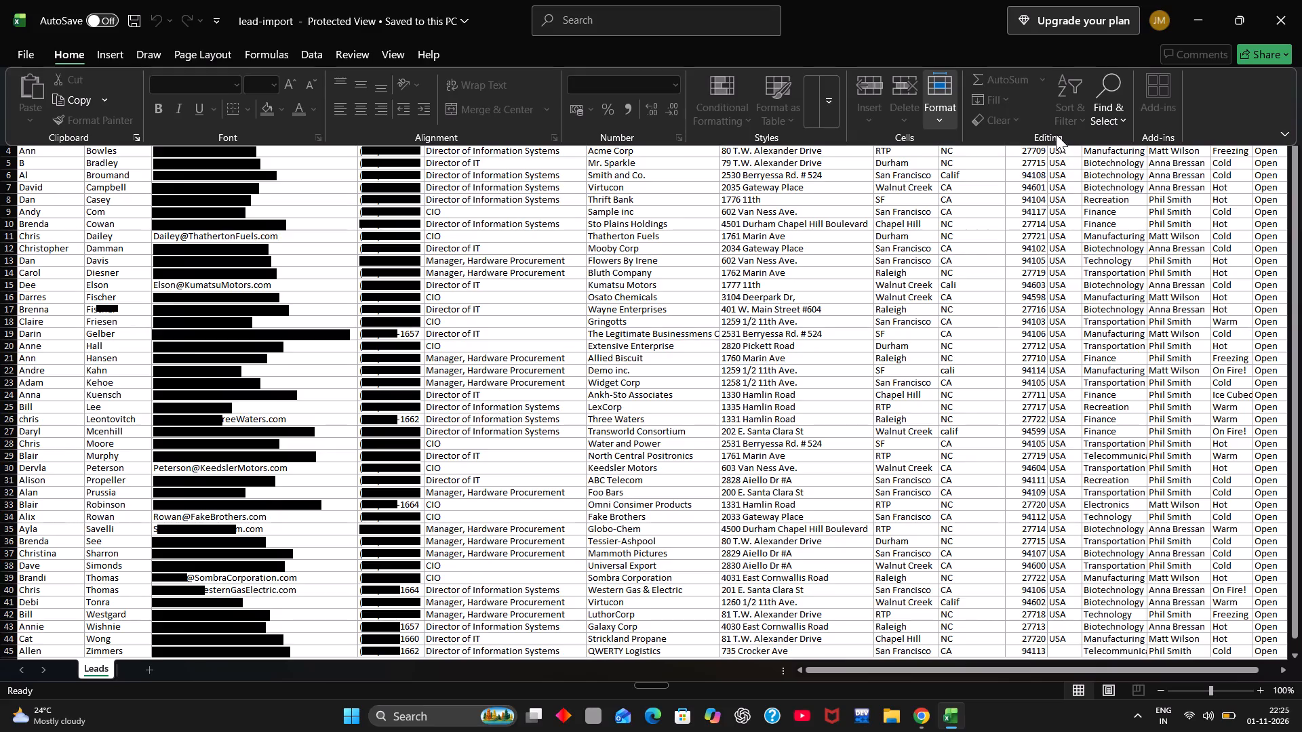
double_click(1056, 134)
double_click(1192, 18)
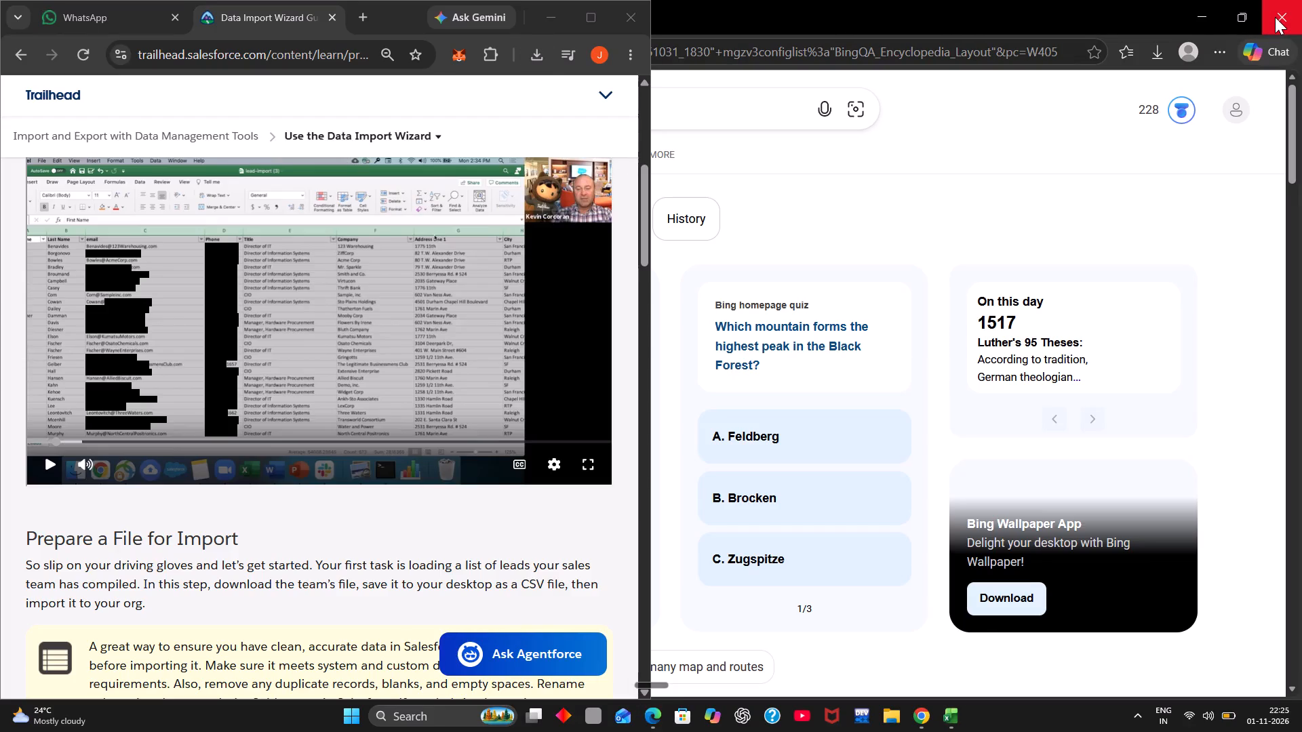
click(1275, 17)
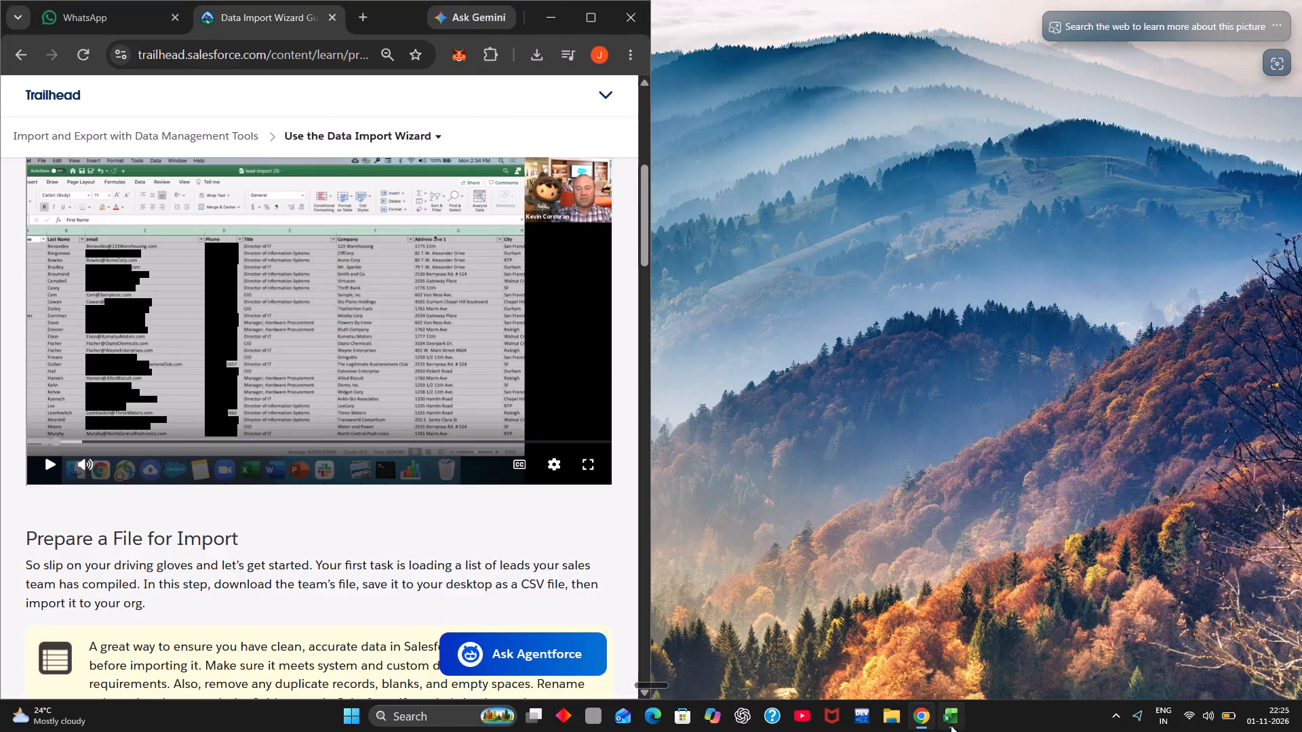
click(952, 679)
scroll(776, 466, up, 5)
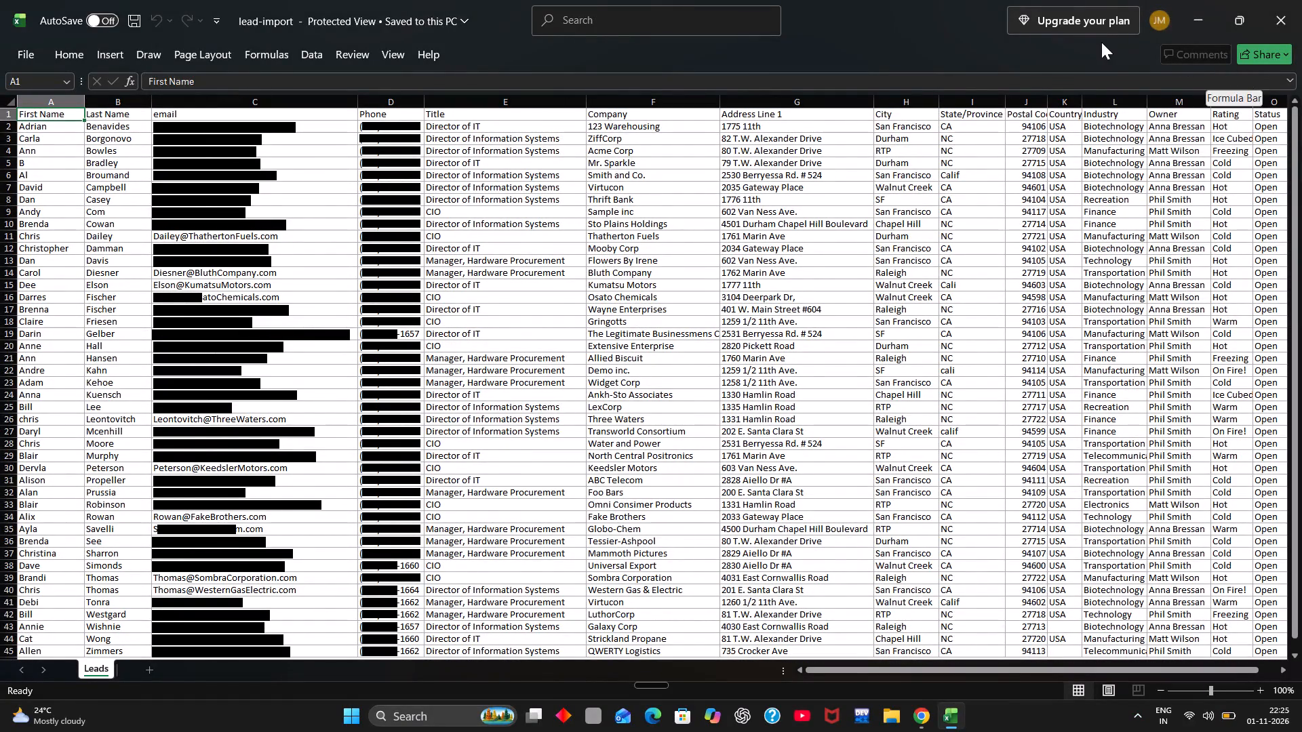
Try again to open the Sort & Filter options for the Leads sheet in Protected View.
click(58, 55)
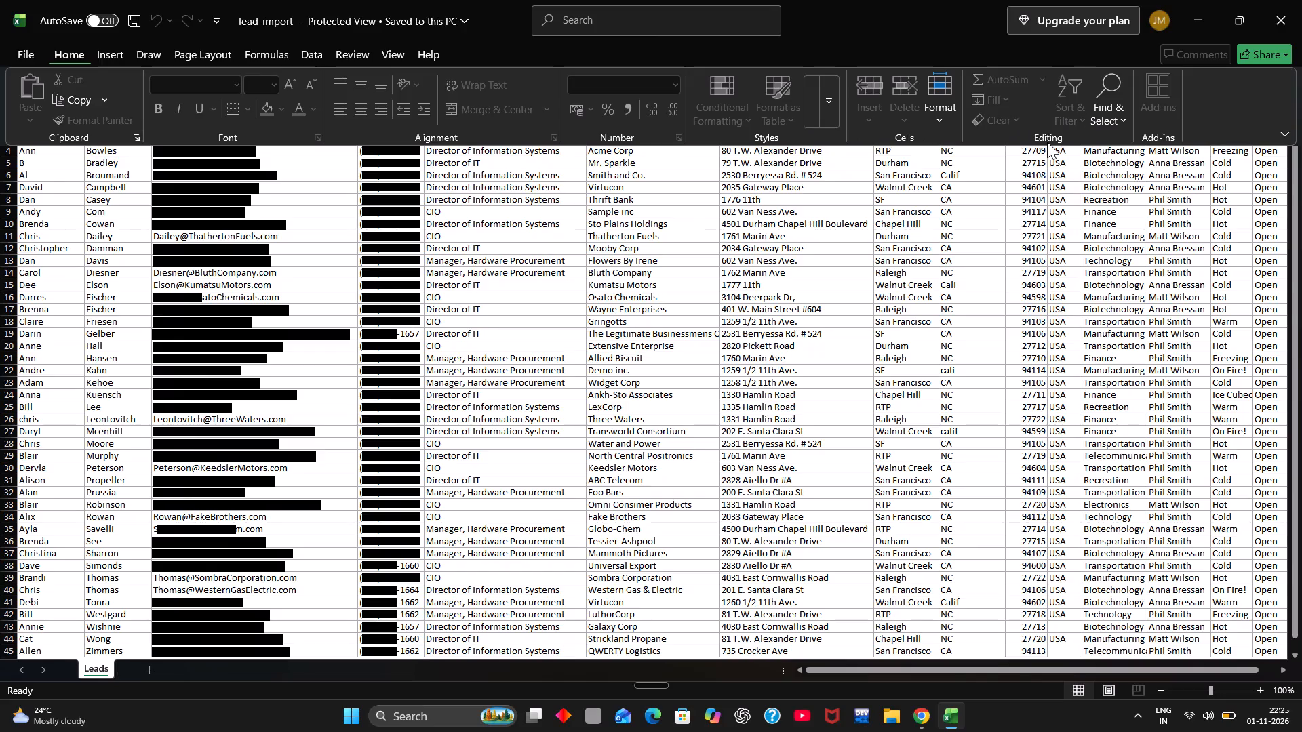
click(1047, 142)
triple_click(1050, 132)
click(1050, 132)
Close the lead-import workbook, reopen it from the recent files in File Explorer, and enable editing.
click(1301, 0)
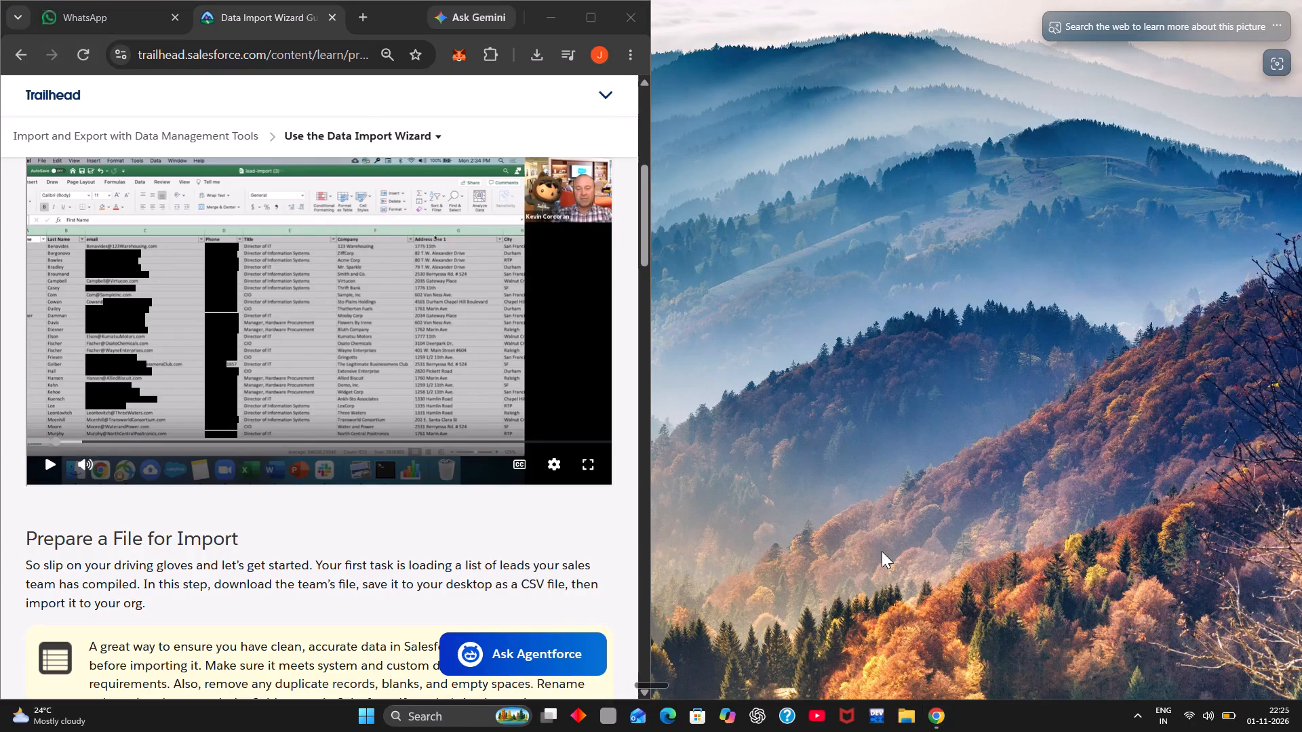
text(fil)
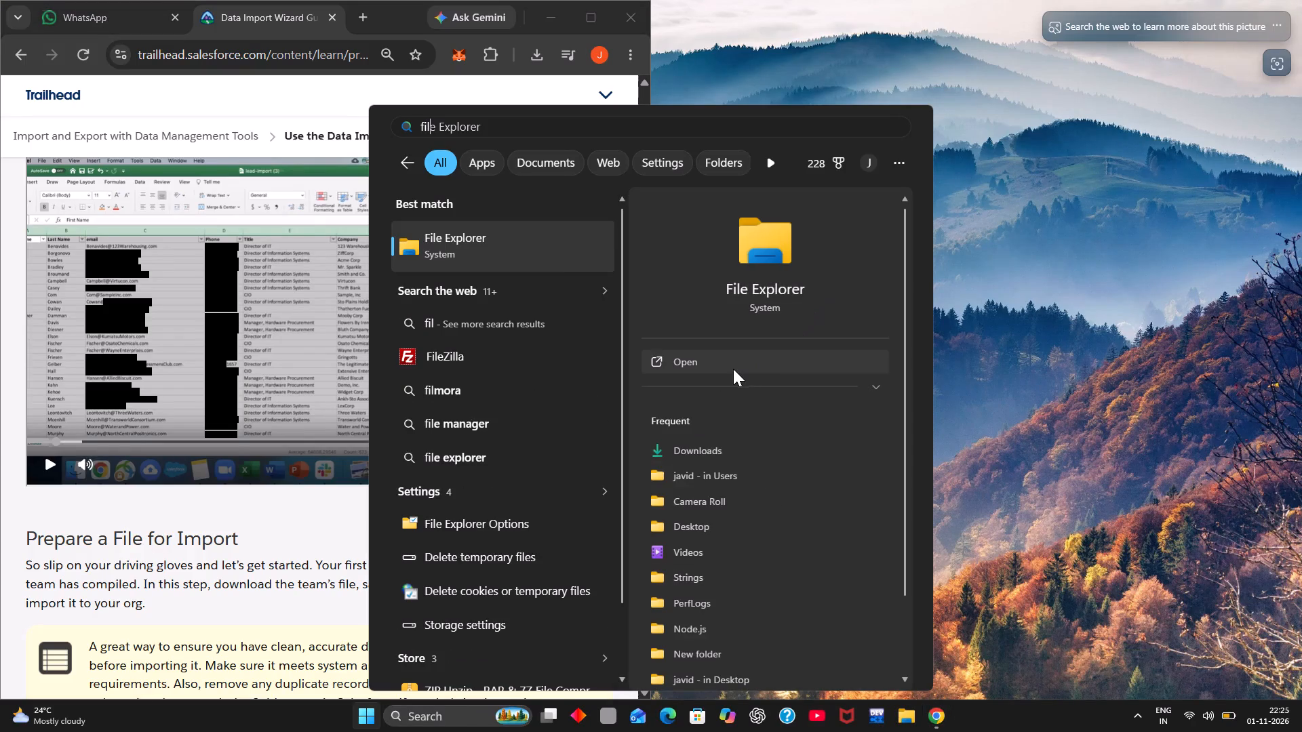
click(731, 367)
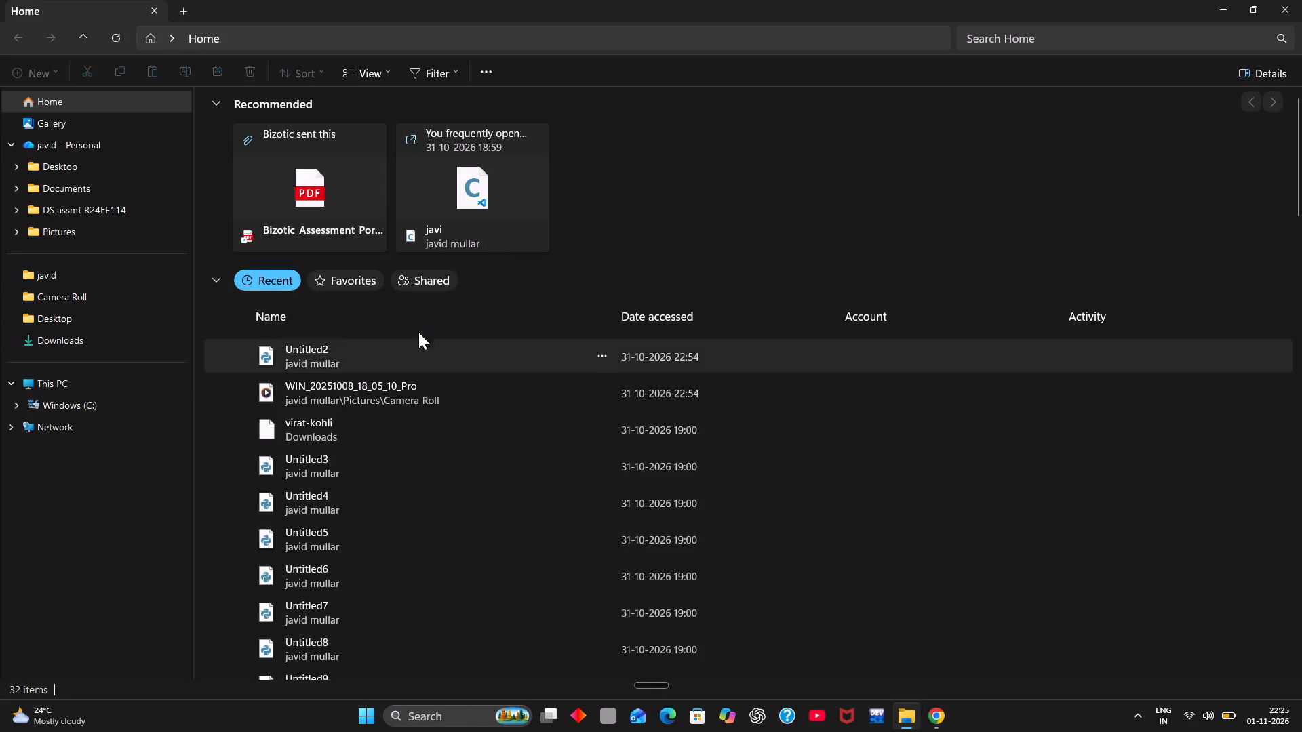
double_click(414, 366)
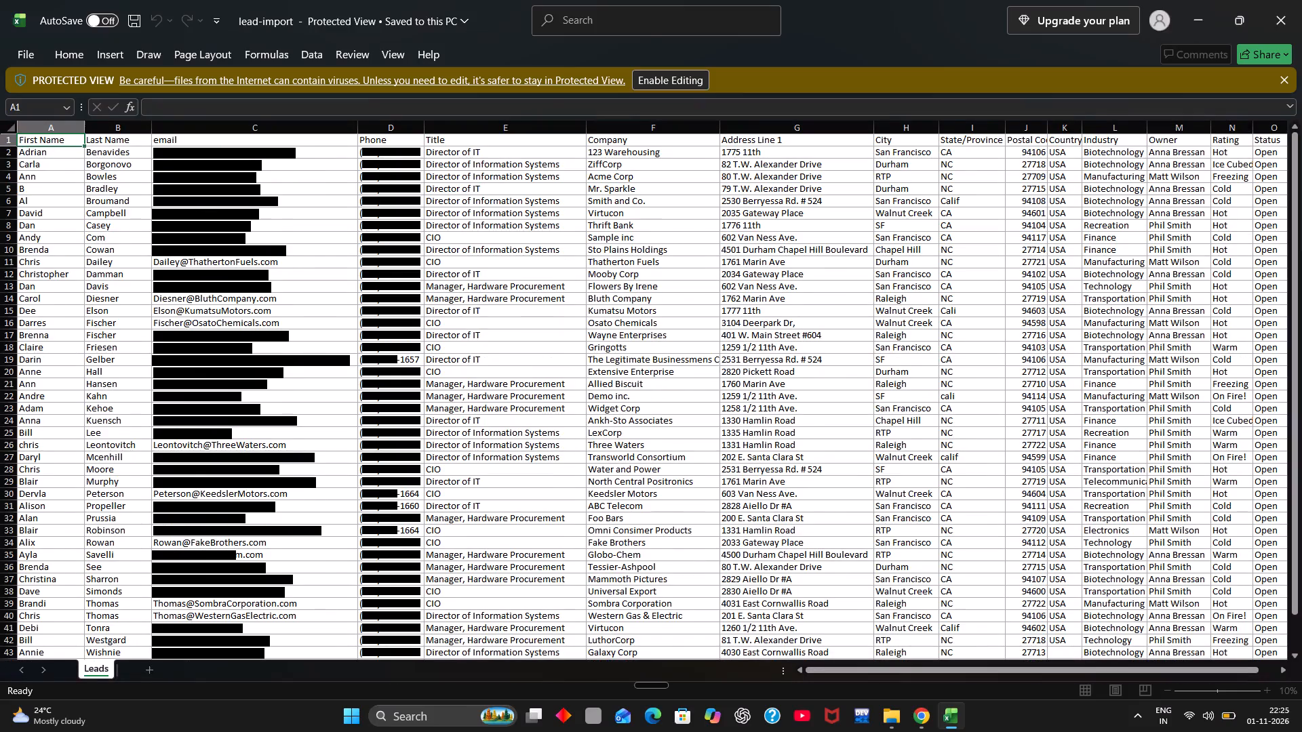
click(669, 86)
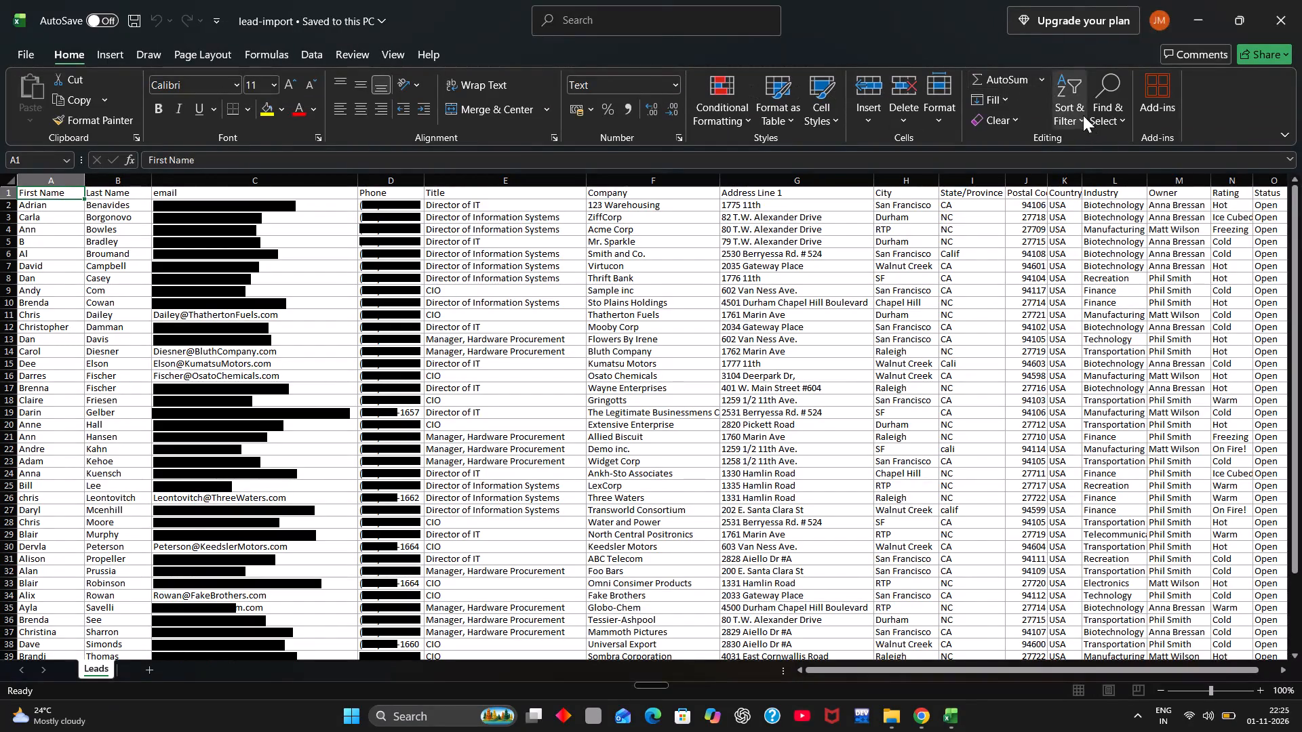
Add filters to the header row of the Leads sheet.
click(1083, 115)
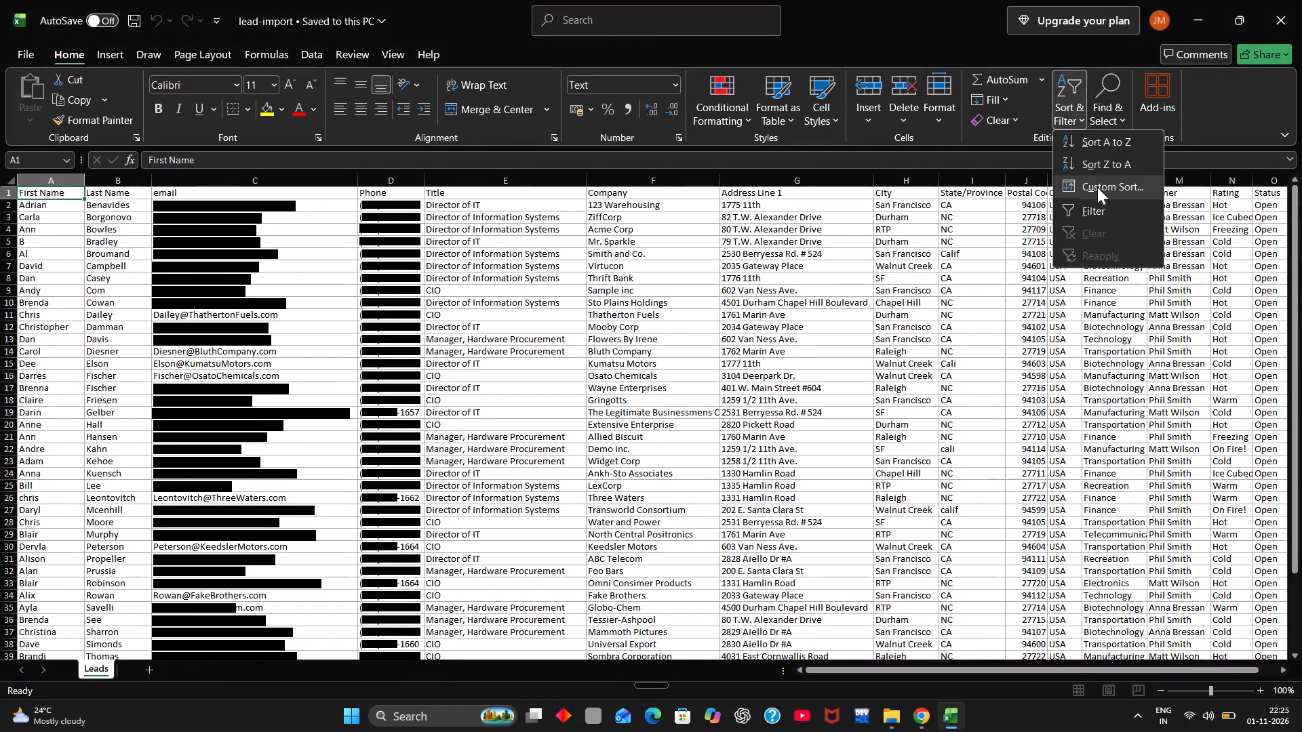
click(1096, 210)
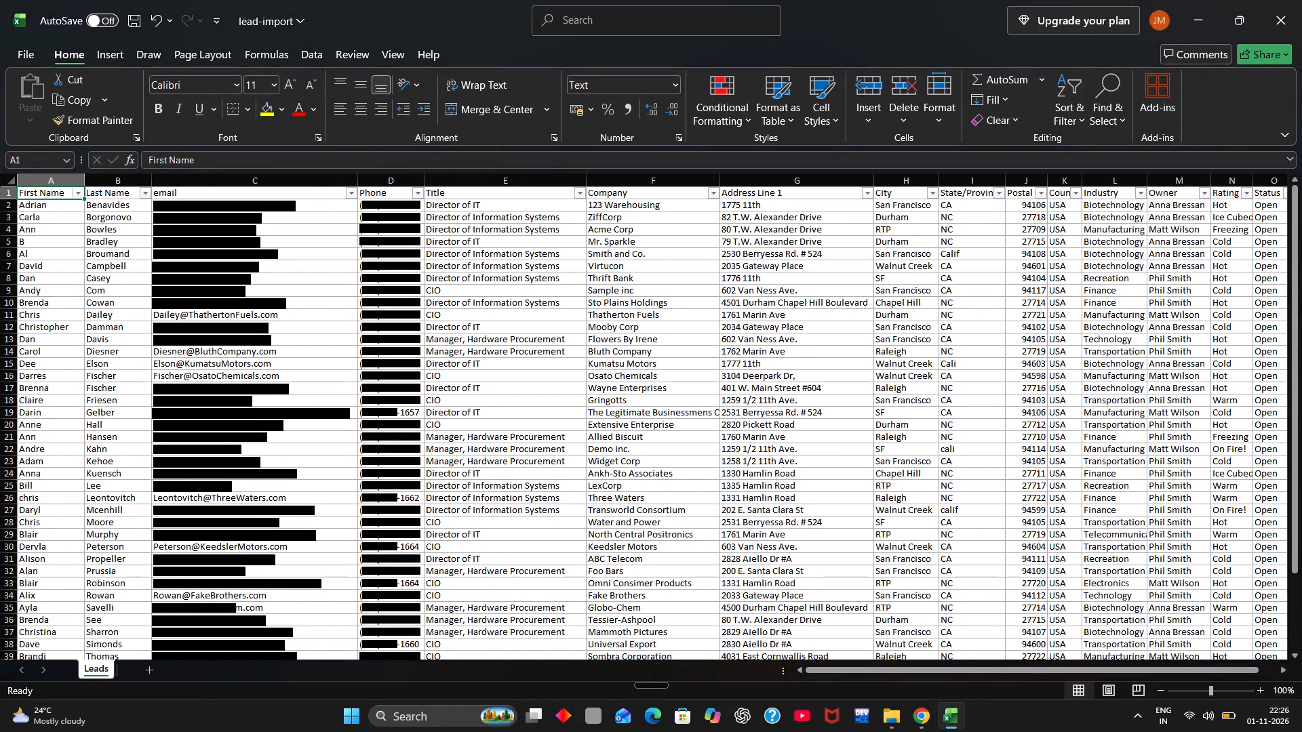
Arrange the lead-import workbook side by side with the Trailhead page in Chrome.
key(super+Right)
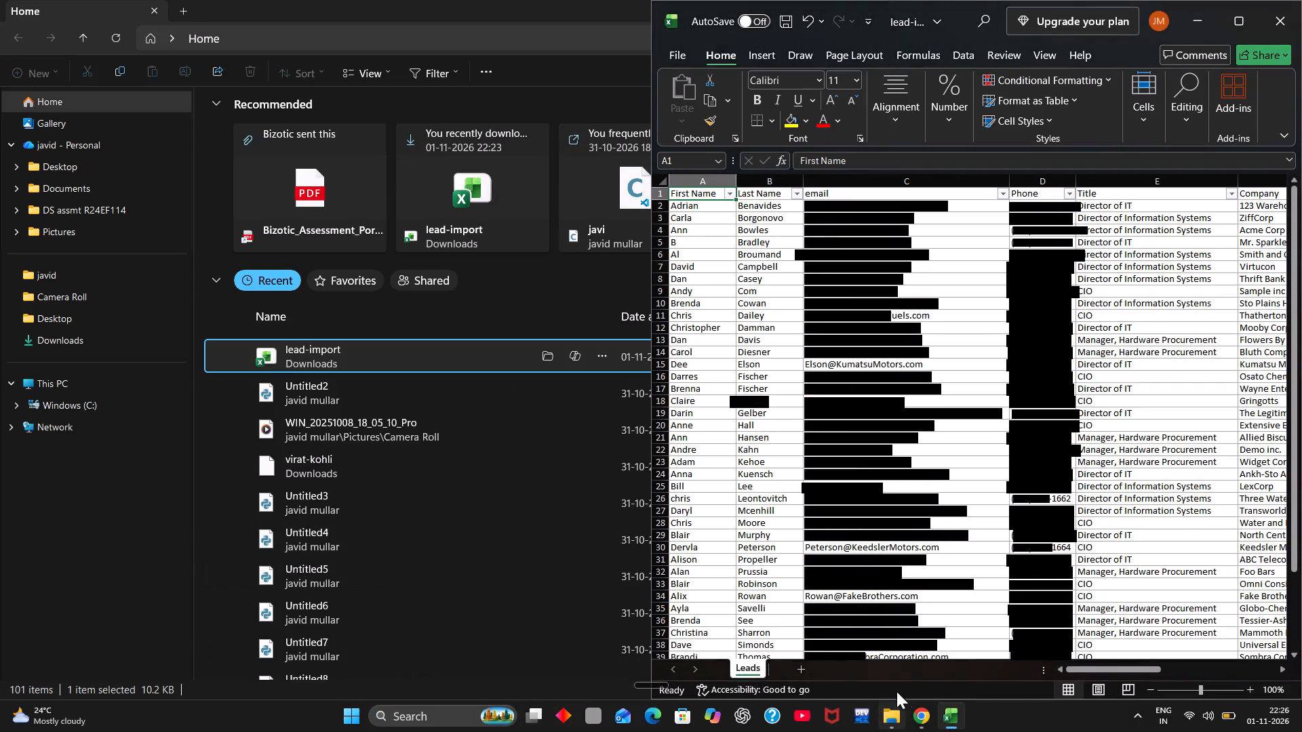
click(907, 637)
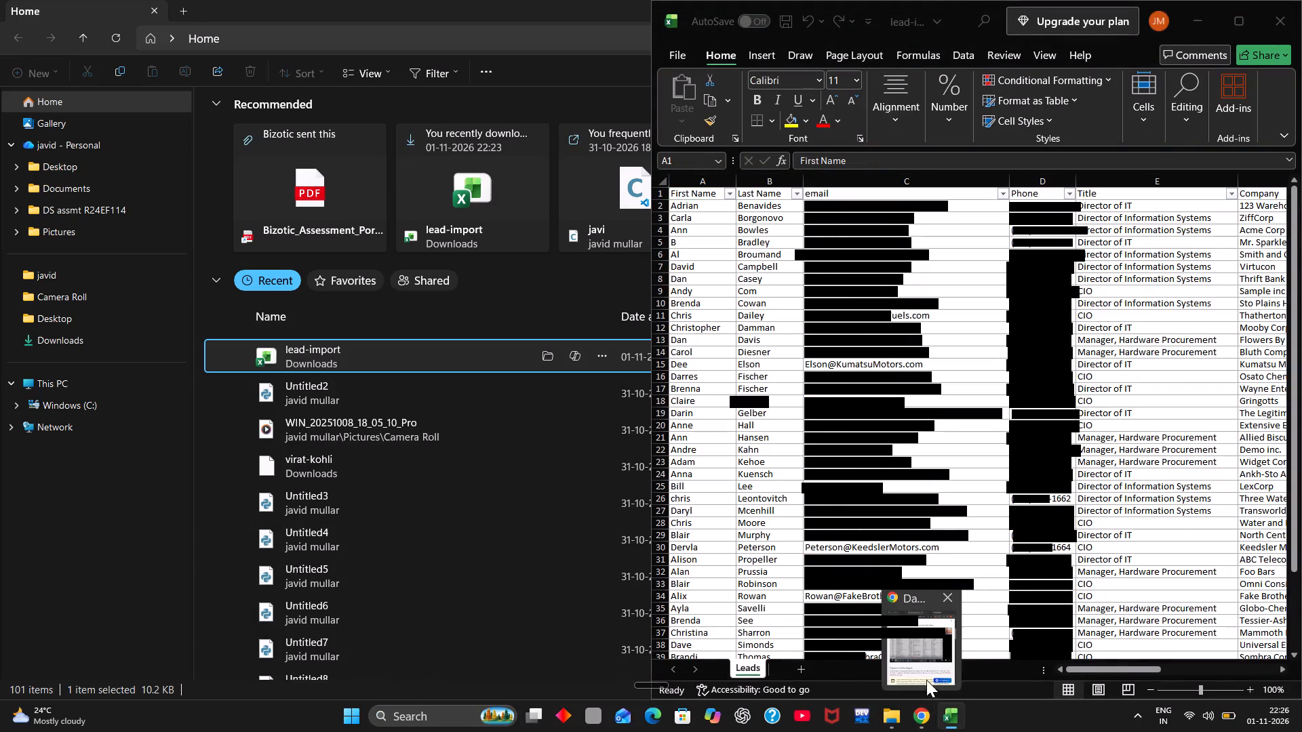
click(926, 665)
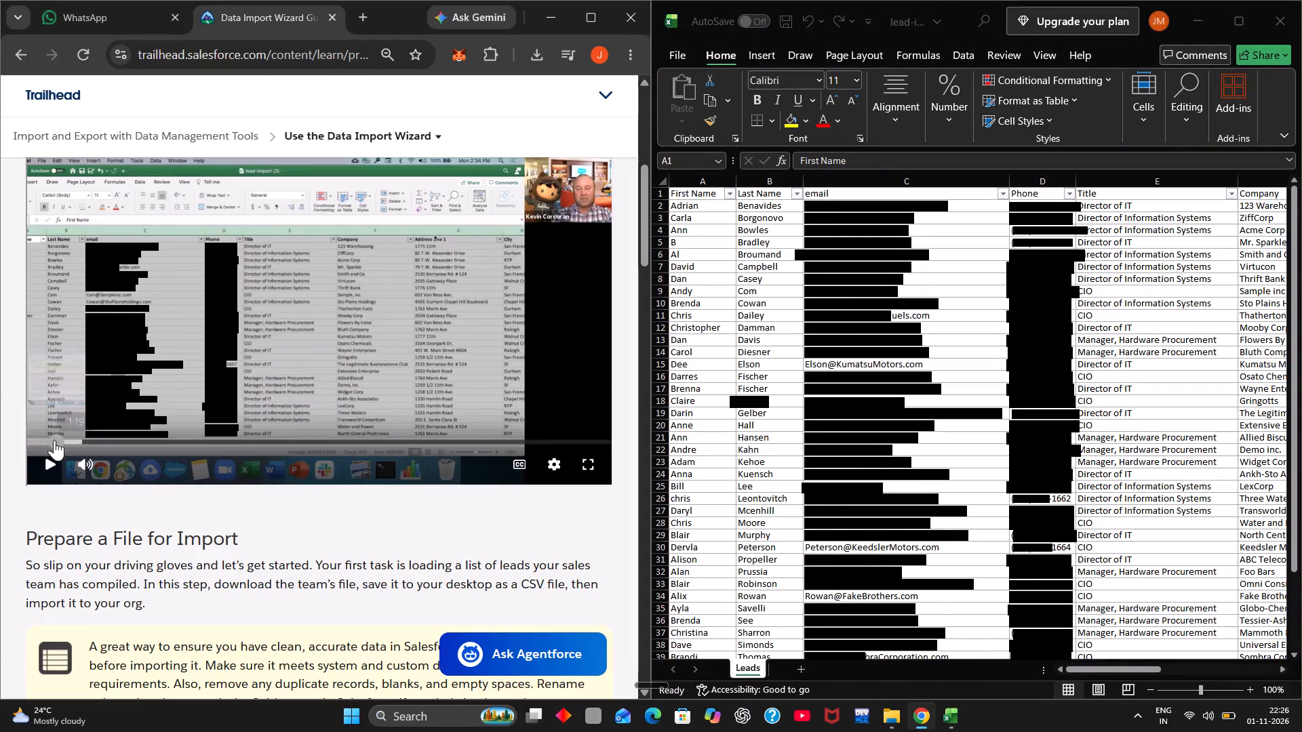
Resume the Trailhead video, watch the City filter demonstration for San Francisco and SF, and pause it.
click(50, 458)
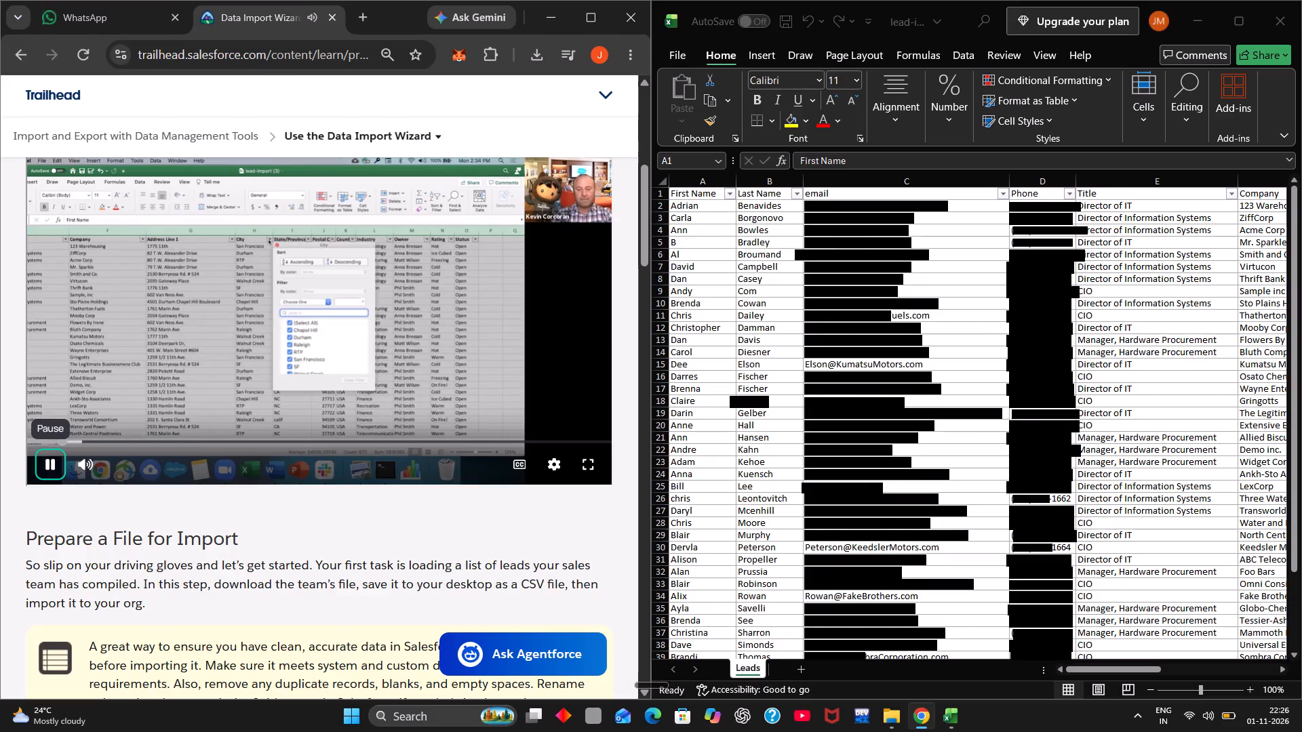
click(115, 333)
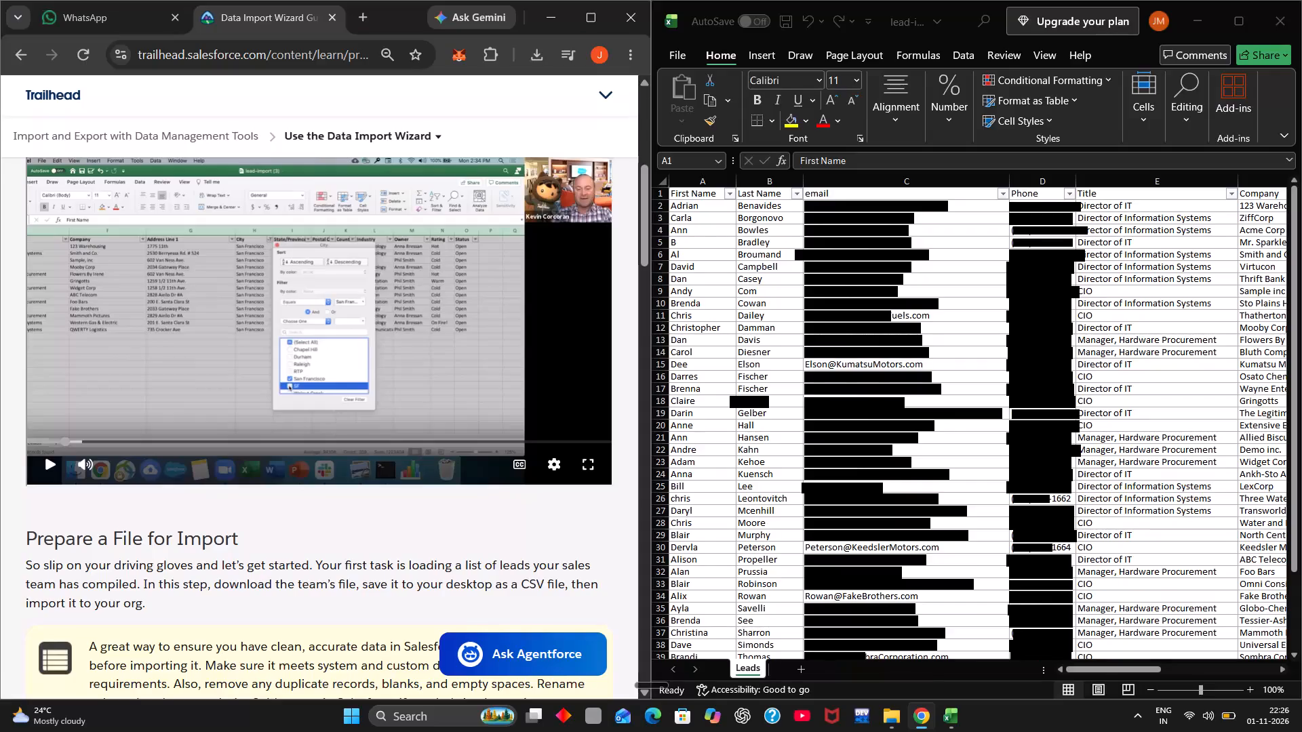
Connect the AirBass Earbuds to the computer over Bluetooth and return to the workbook.
click(1184, 724)
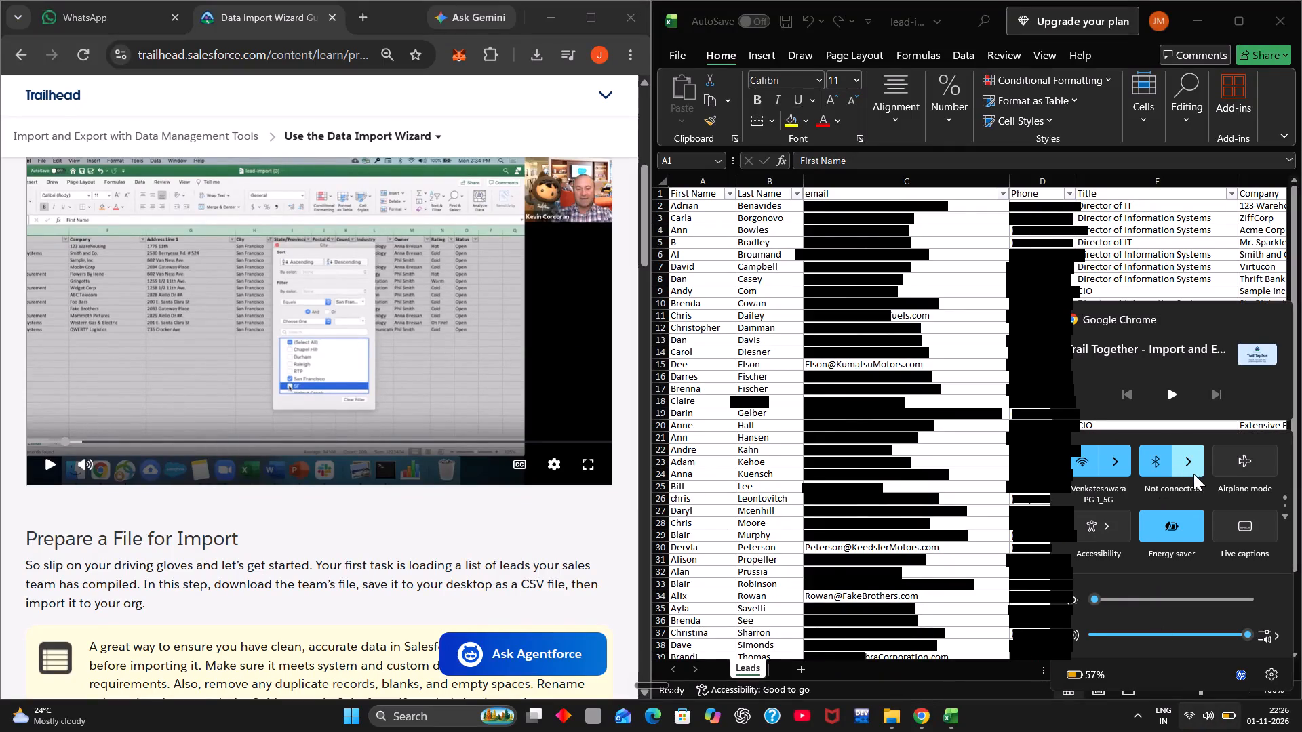
click(1193, 474)
click(1136, 514)
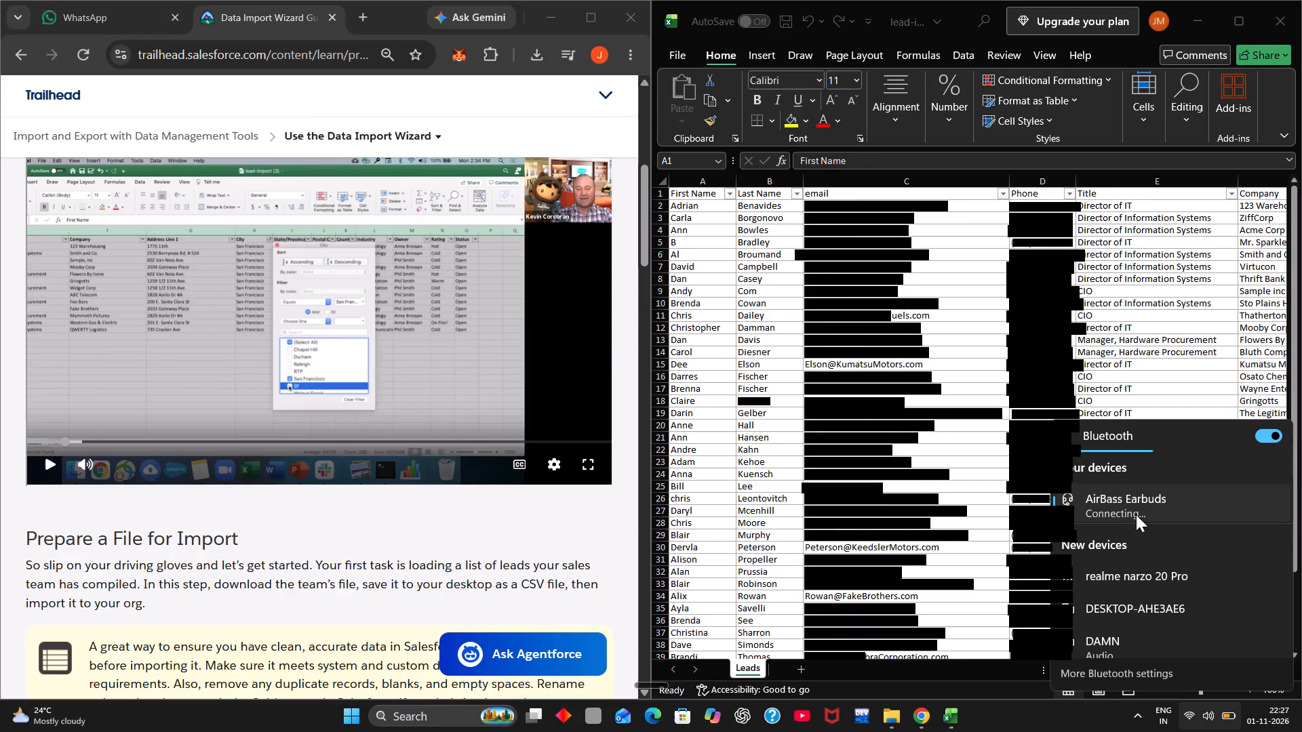
click(932, 519)
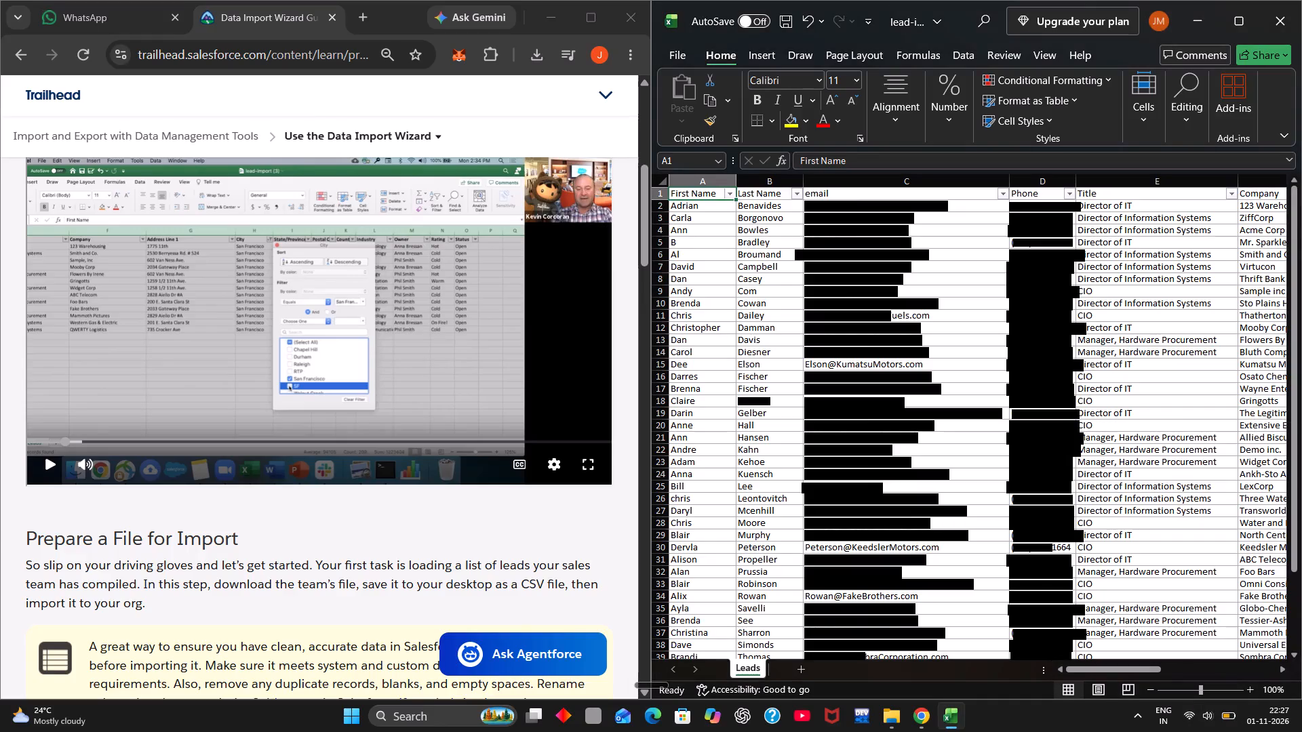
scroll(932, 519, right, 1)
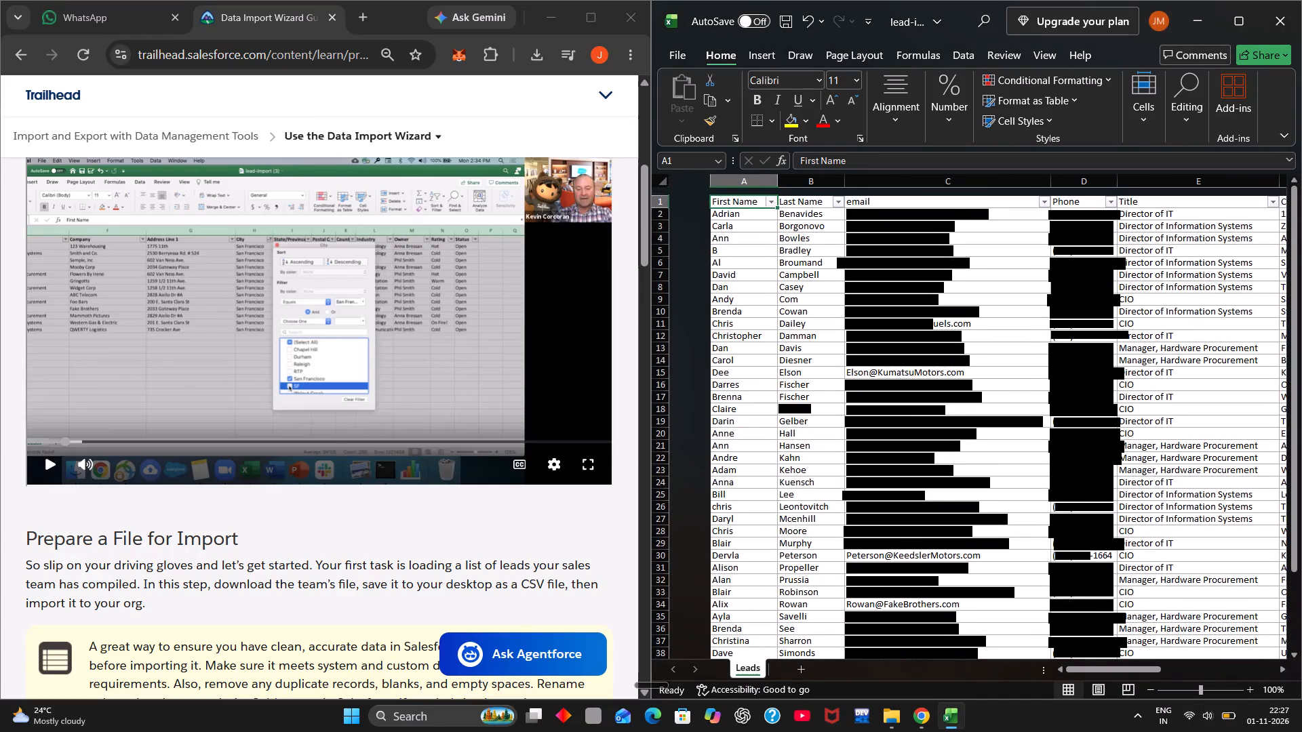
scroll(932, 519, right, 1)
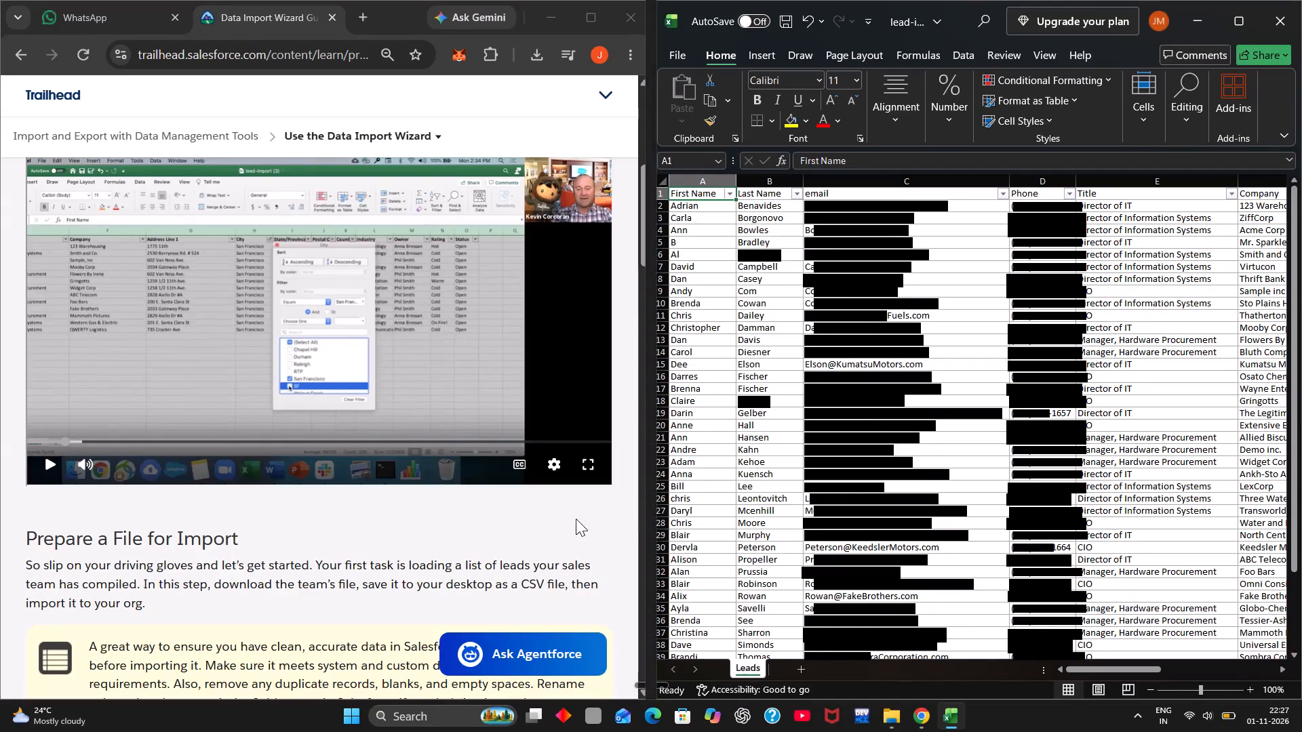
Rewind the video to about 1:14, replay the part introducing the City column filter, and pause it.
click(54, 438)
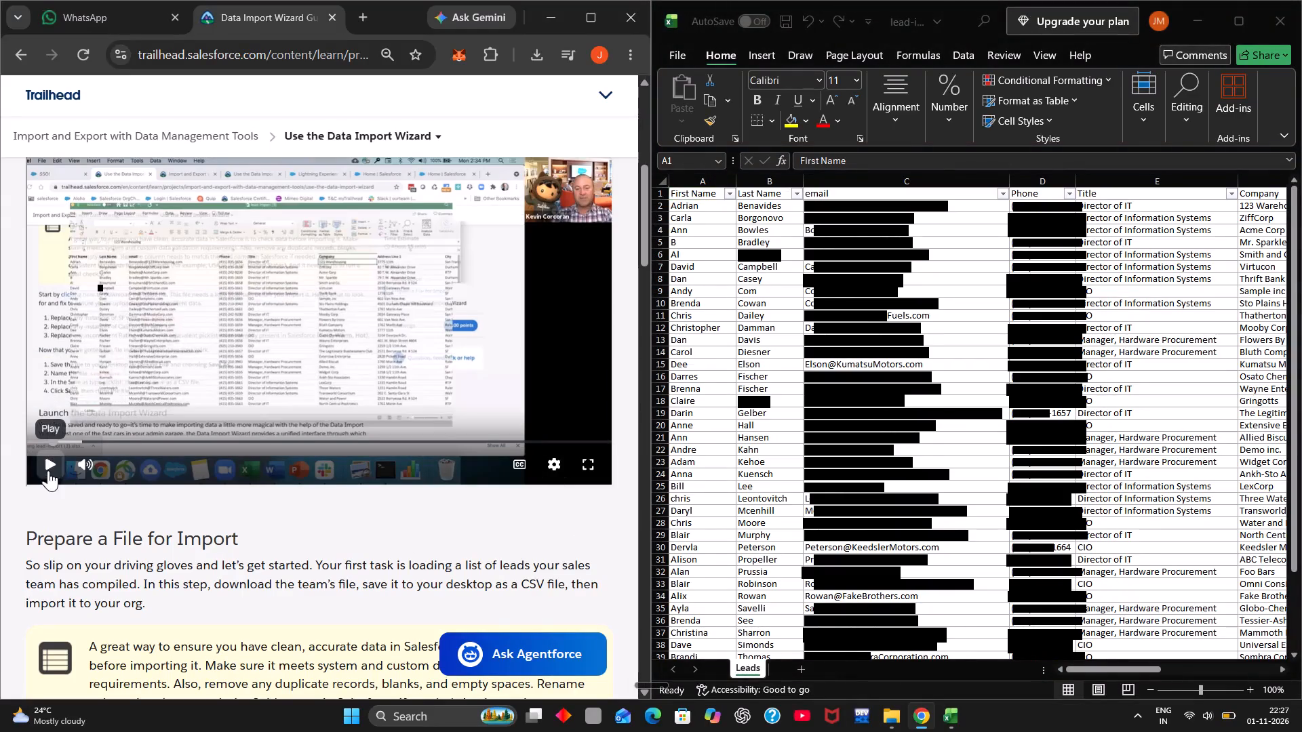
click(48, 459)
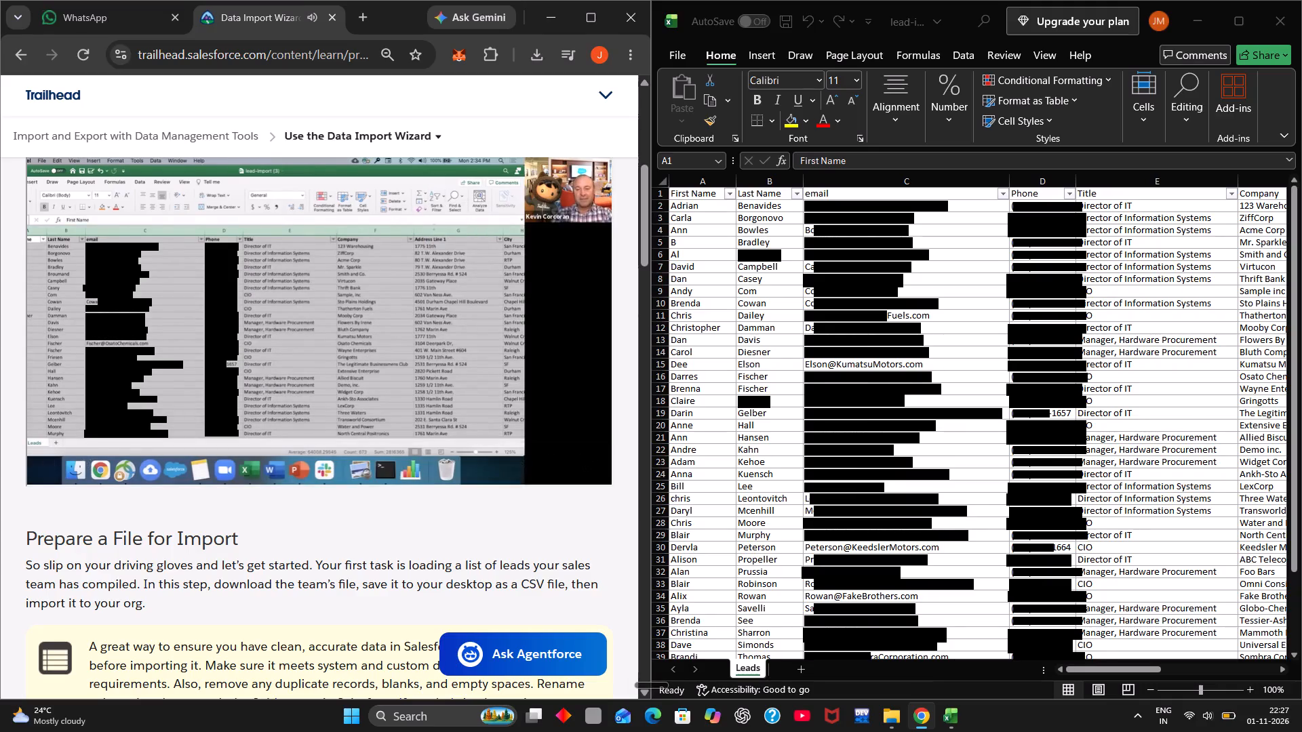
scroll(1165, 403, up, 4)
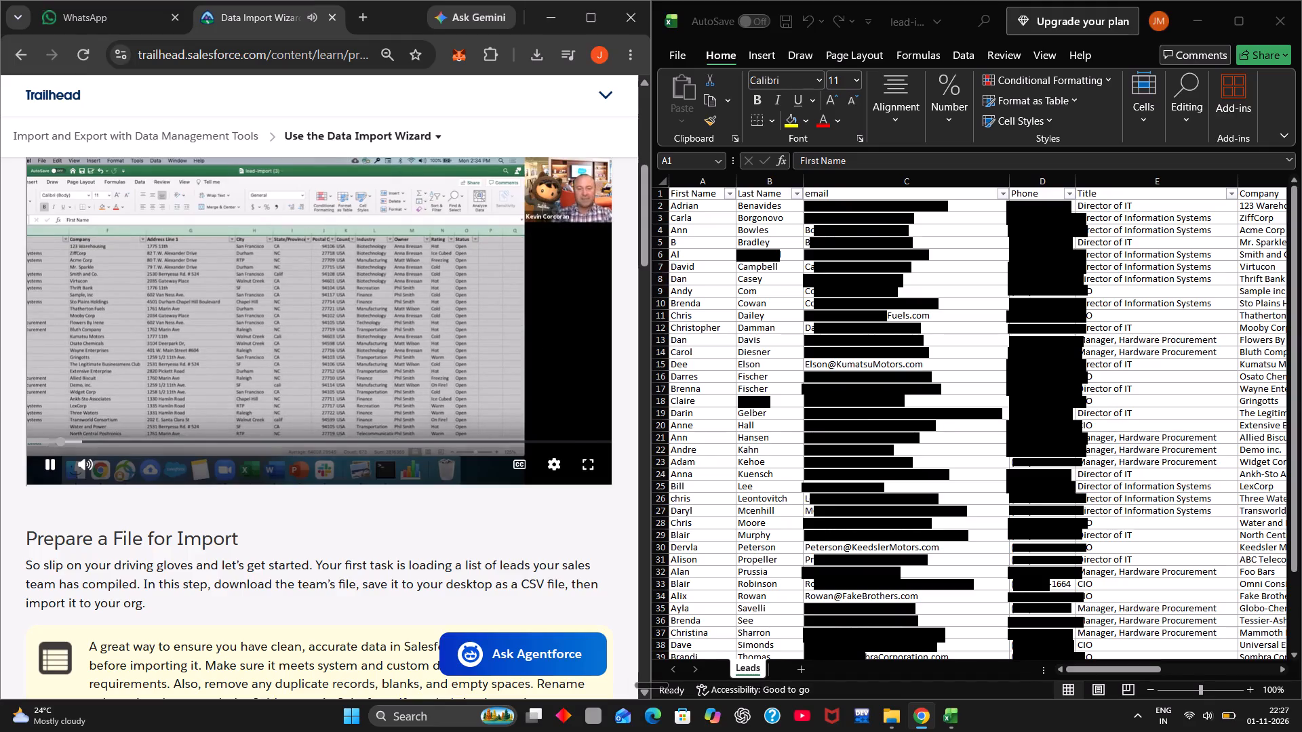
click(446, 328)
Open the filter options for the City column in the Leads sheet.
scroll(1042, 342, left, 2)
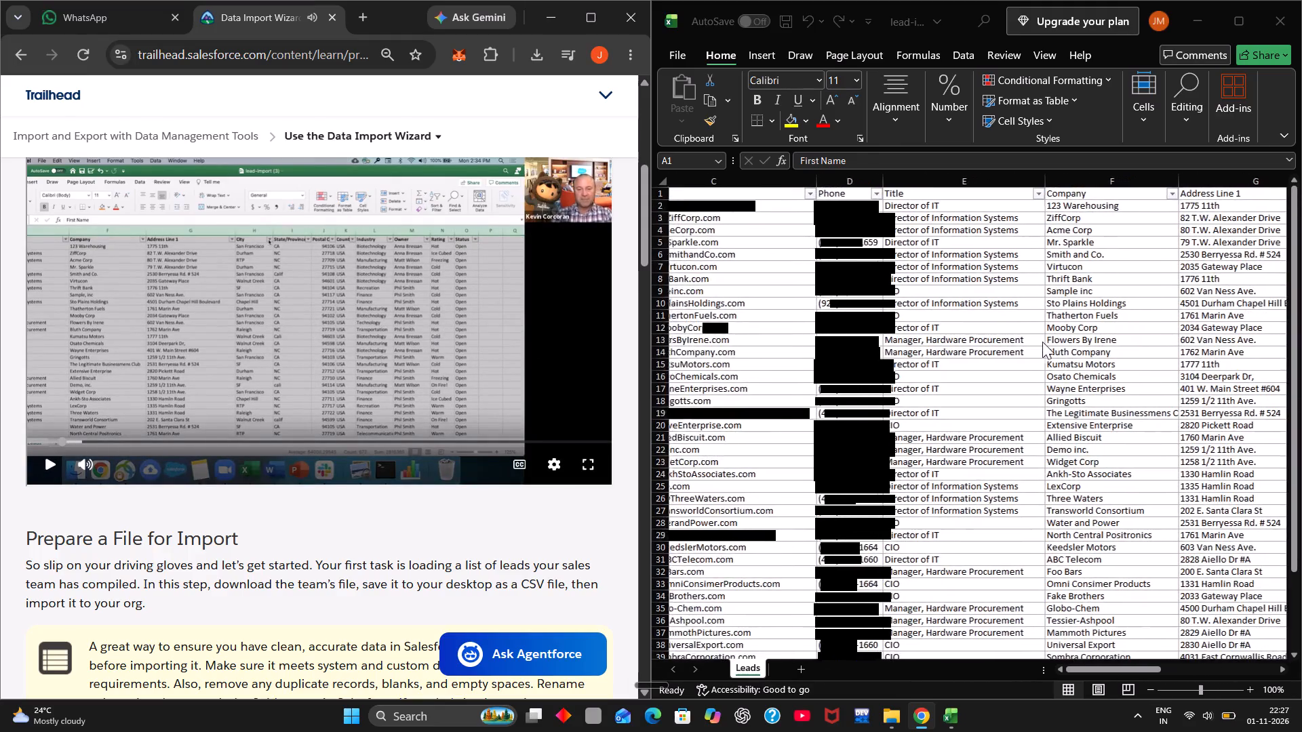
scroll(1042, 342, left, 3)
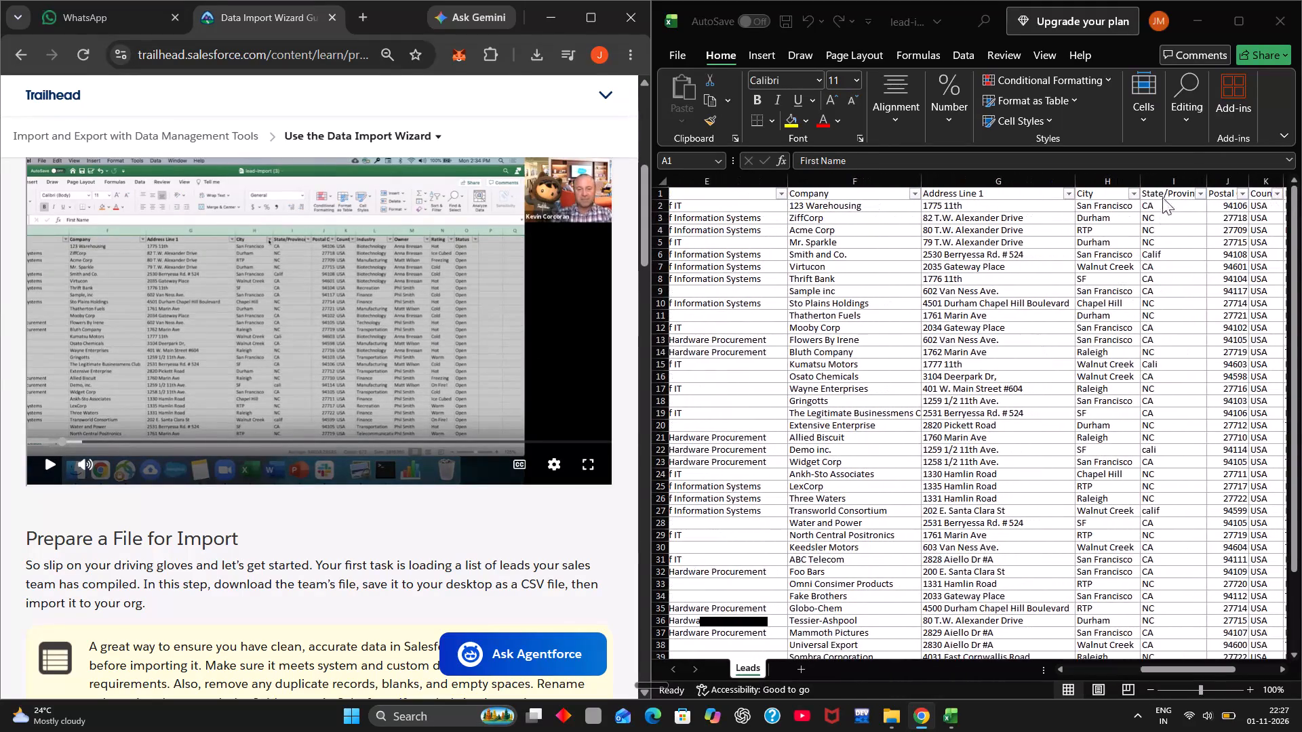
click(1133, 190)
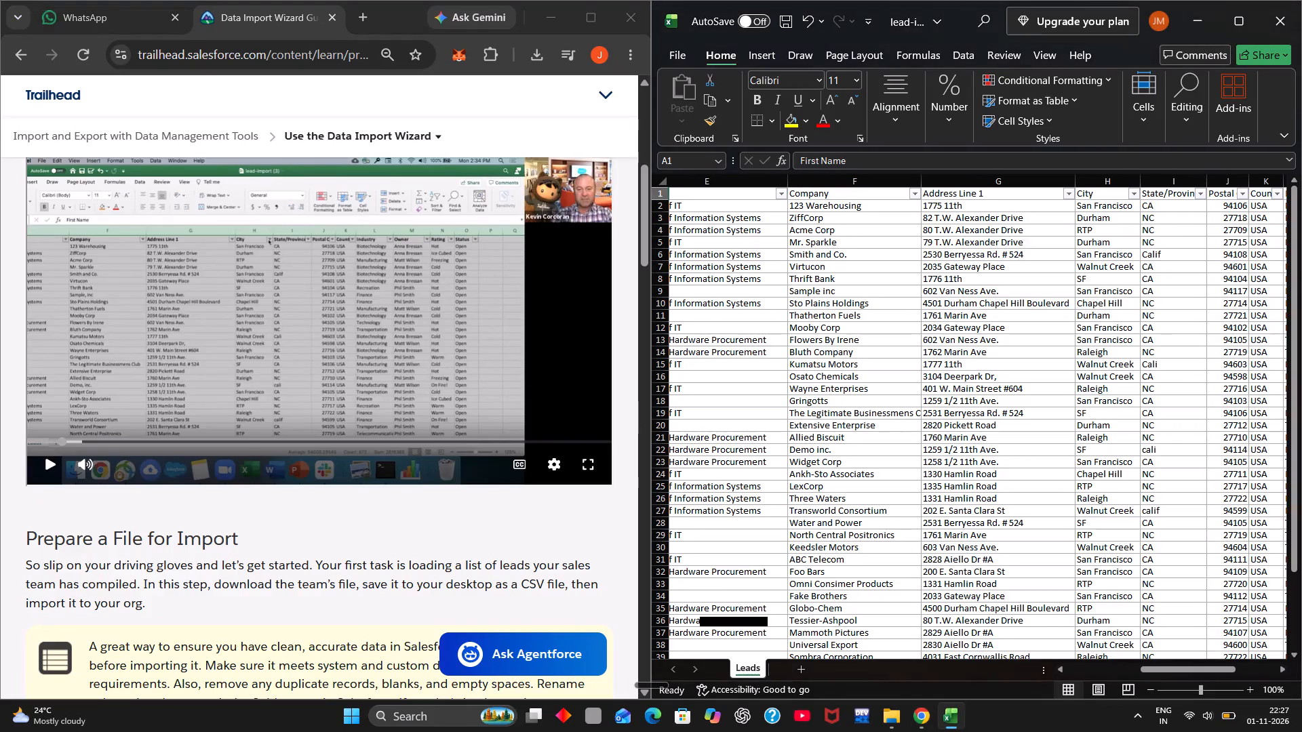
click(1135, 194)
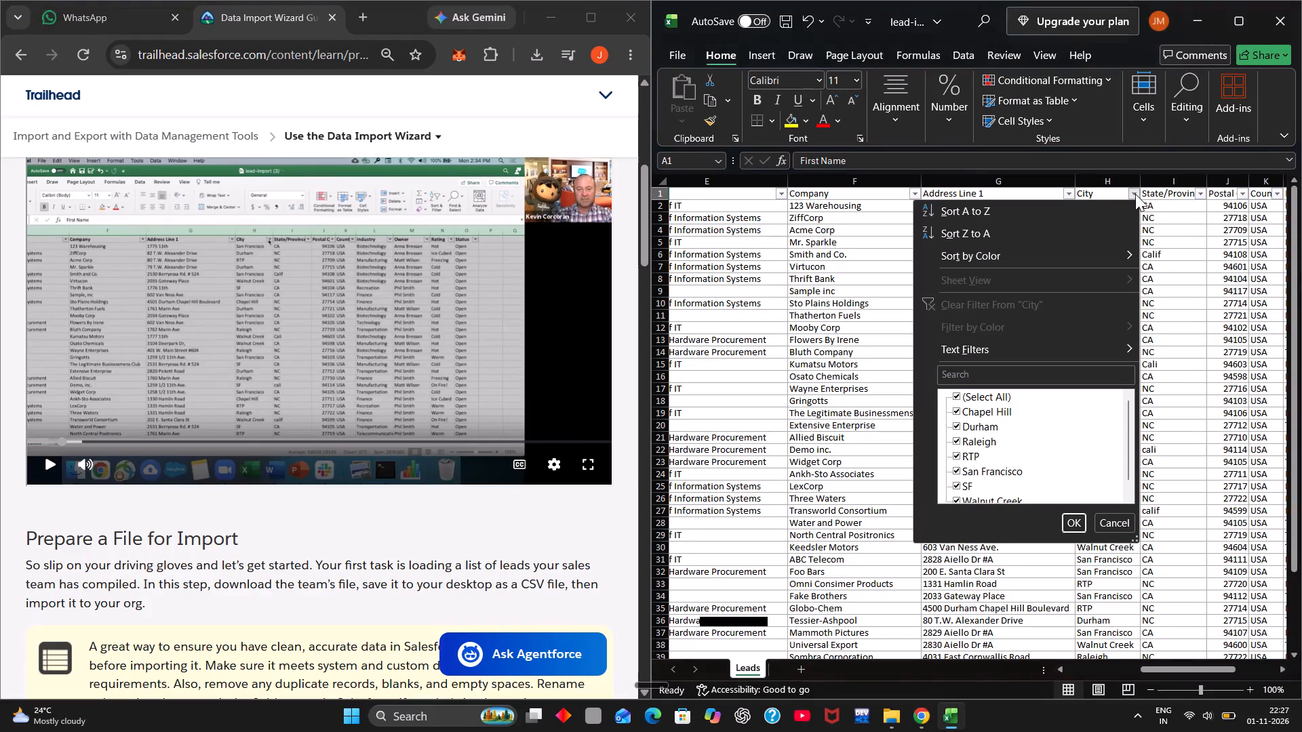
Resume the video to watch San Francisco and SF being selected in the City filter, and pause it.
click(262, 342)
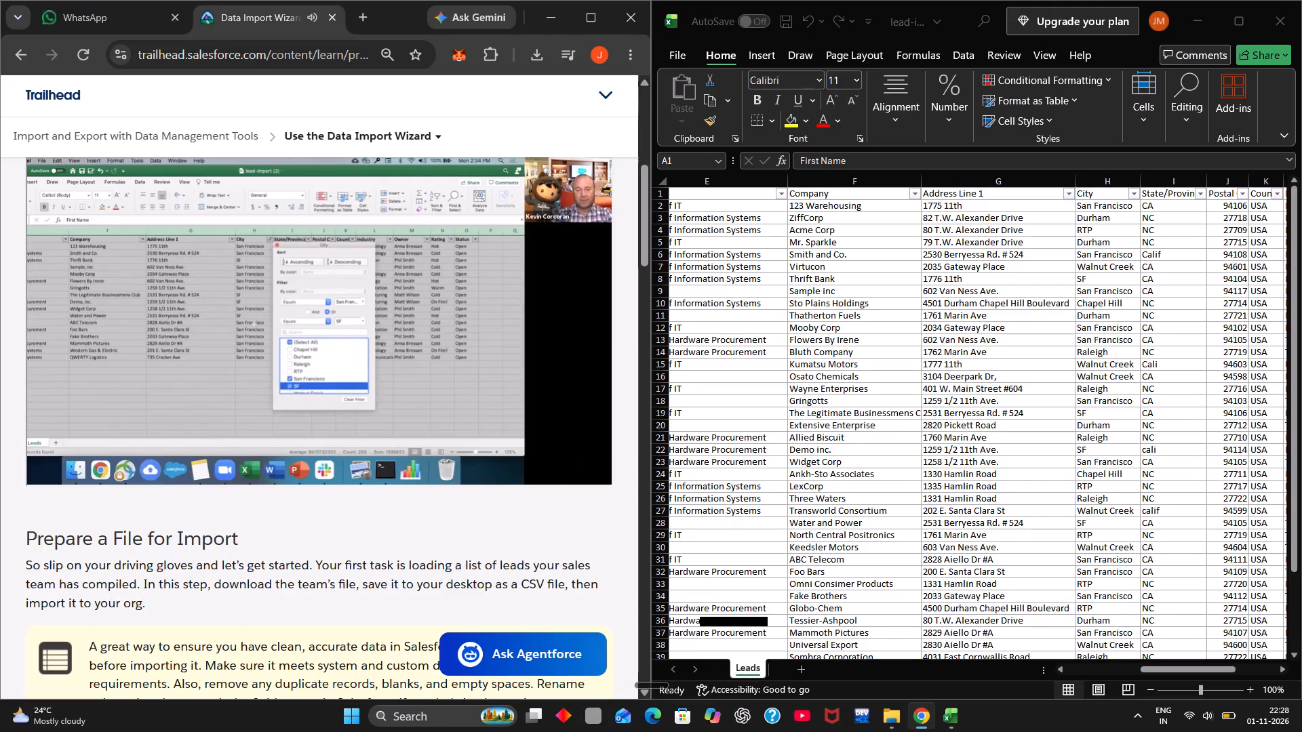
click(203, 313)
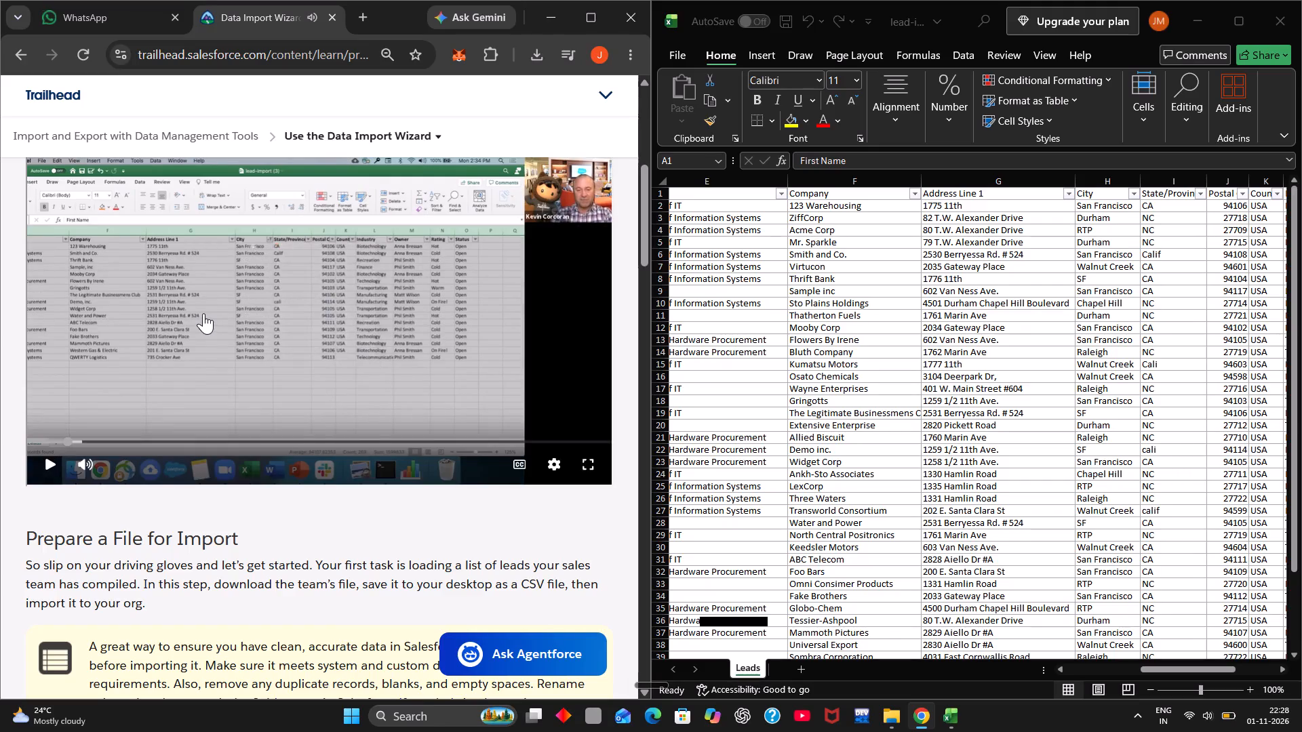
Filter the Leads sheet's City column to show only San Francisco and SF.
click(1138, 192)
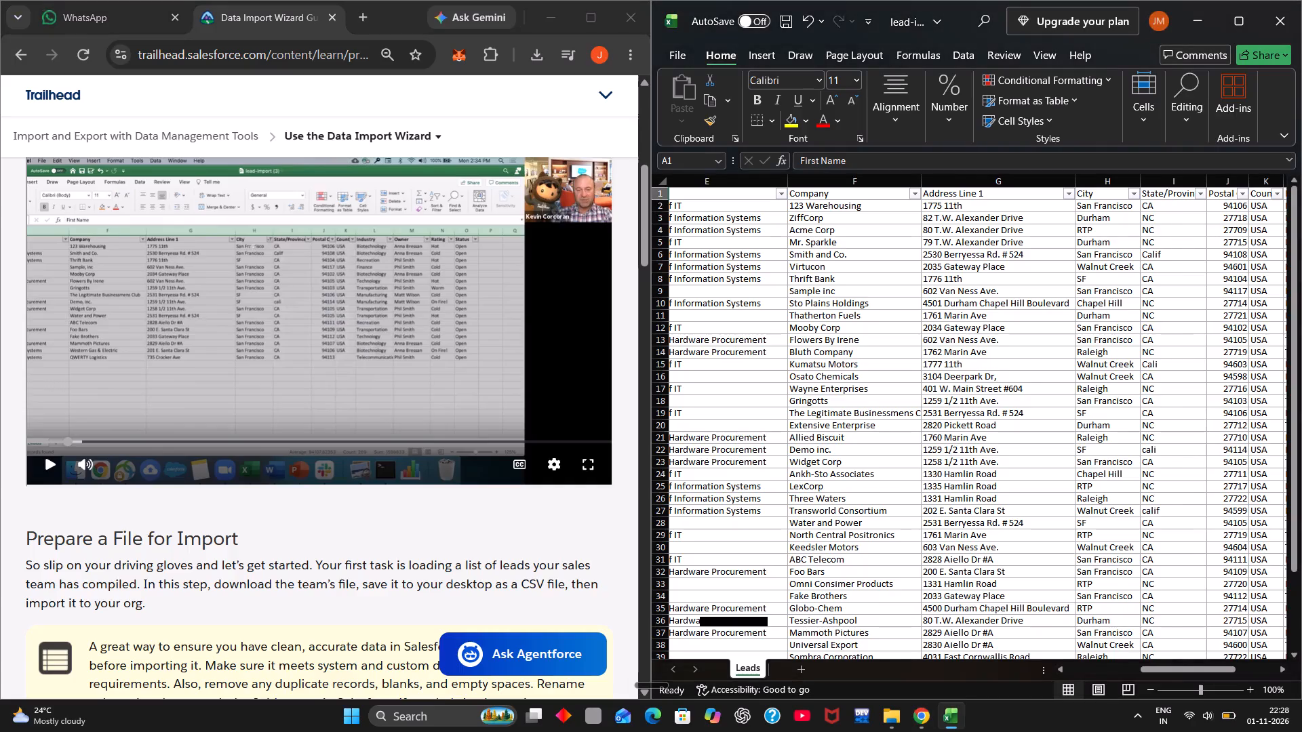
click(1138, 192)
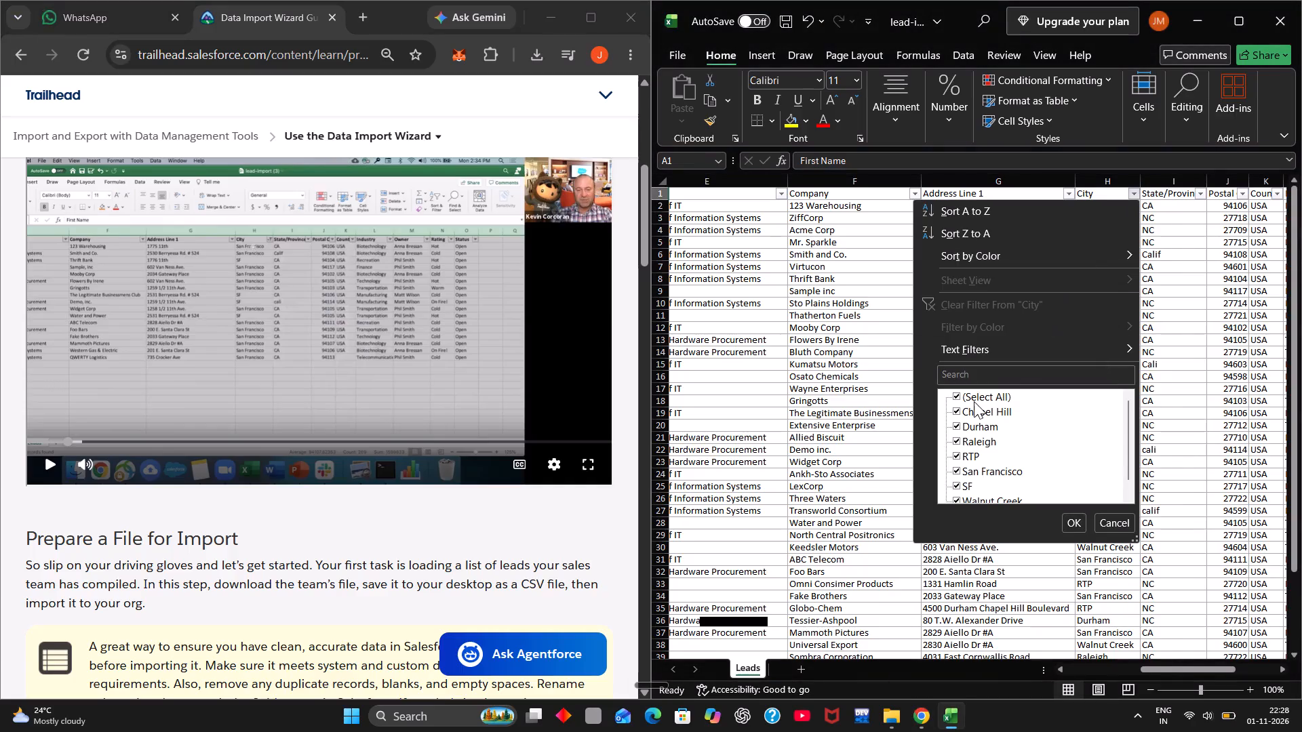
click(974, 401)
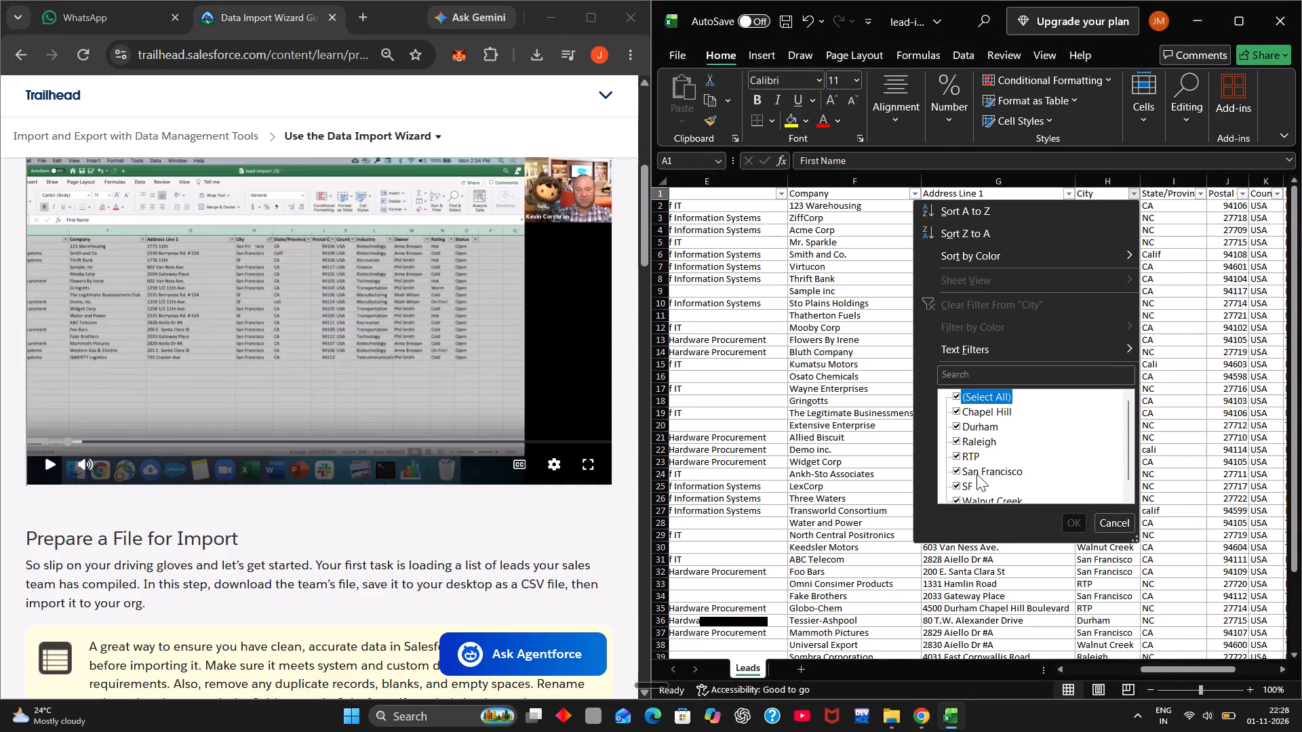
click(976, 474)
click(964, 490)
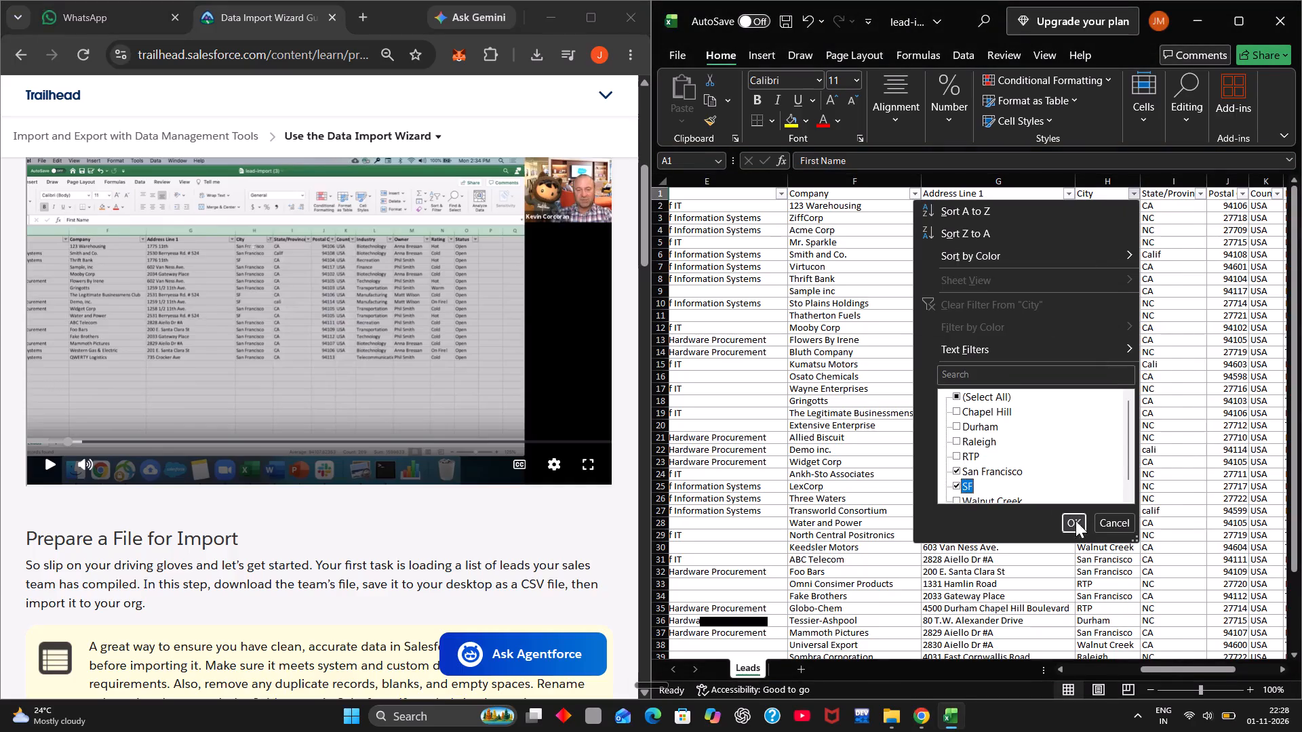
click(1073, 523)
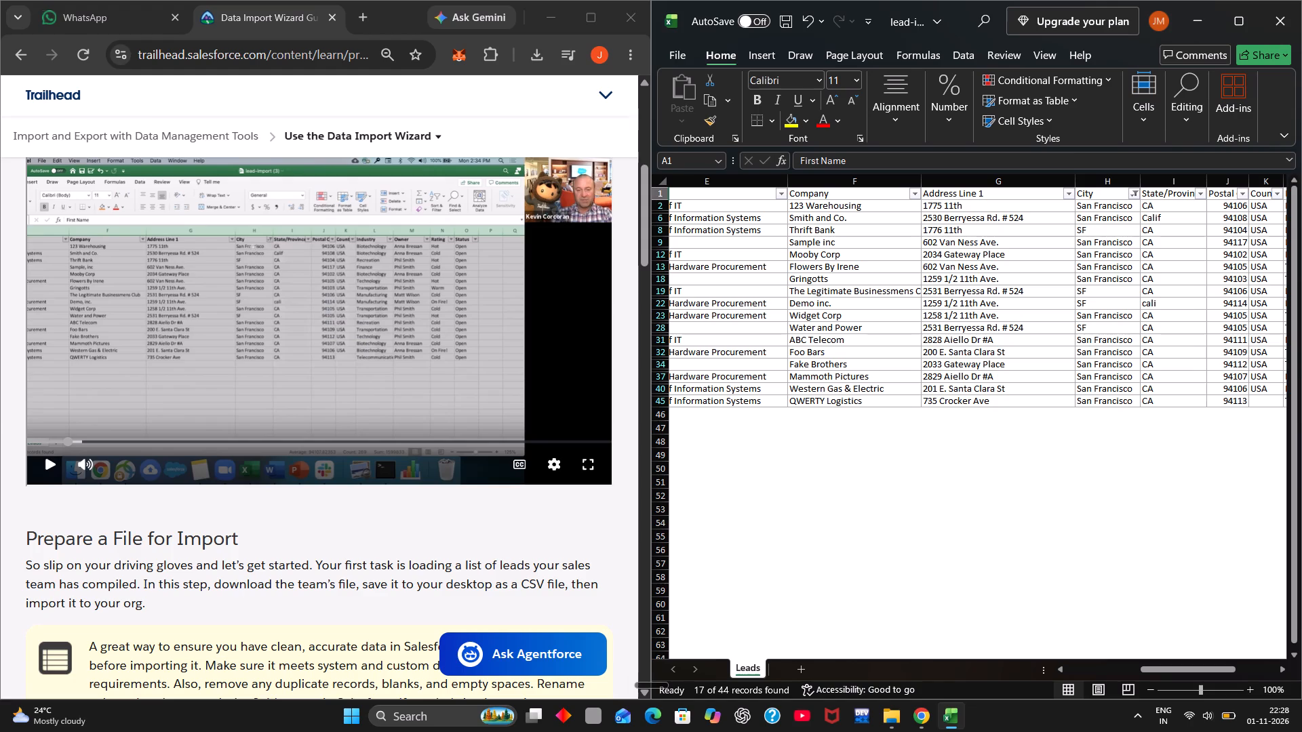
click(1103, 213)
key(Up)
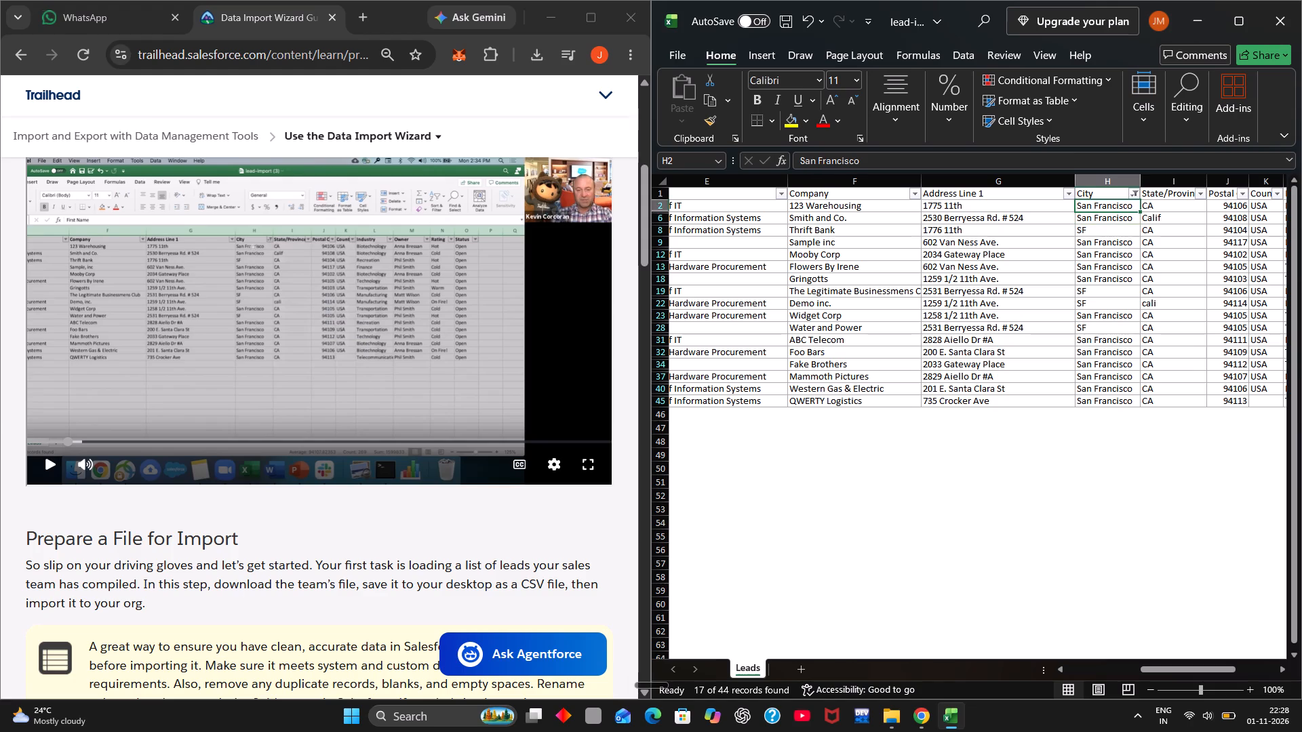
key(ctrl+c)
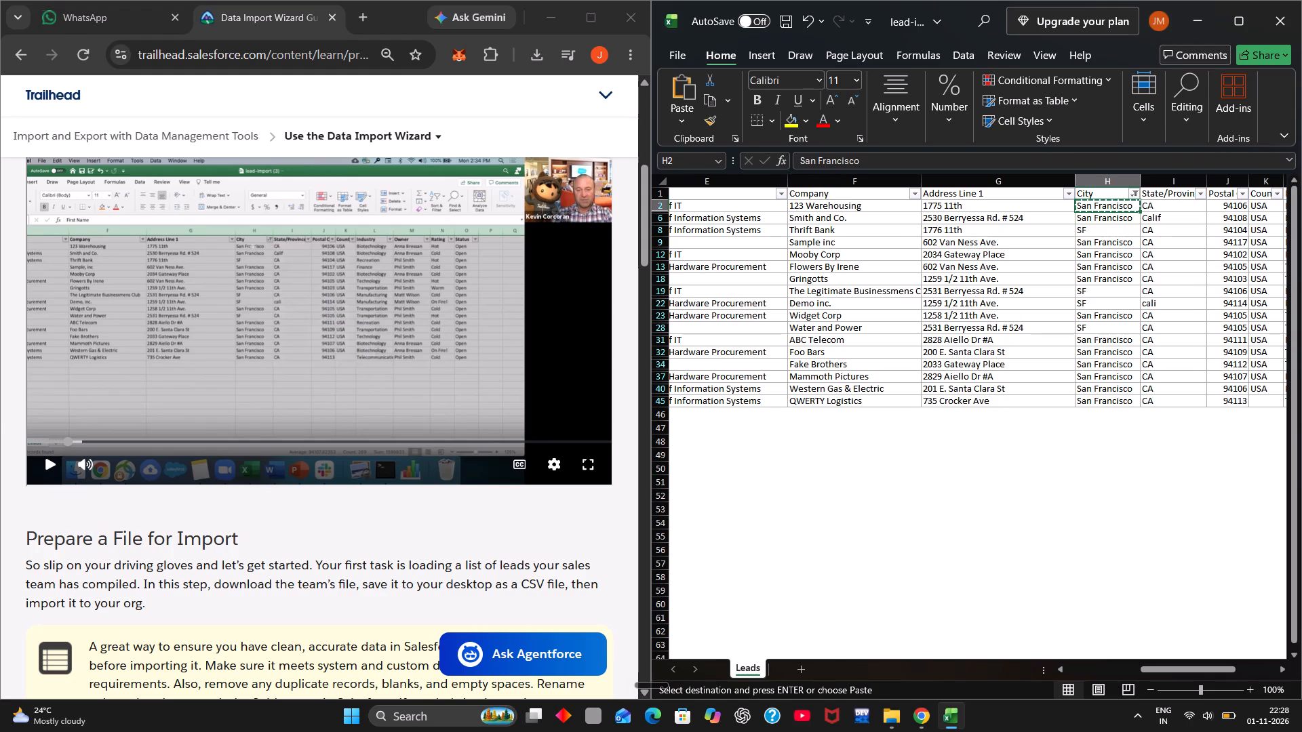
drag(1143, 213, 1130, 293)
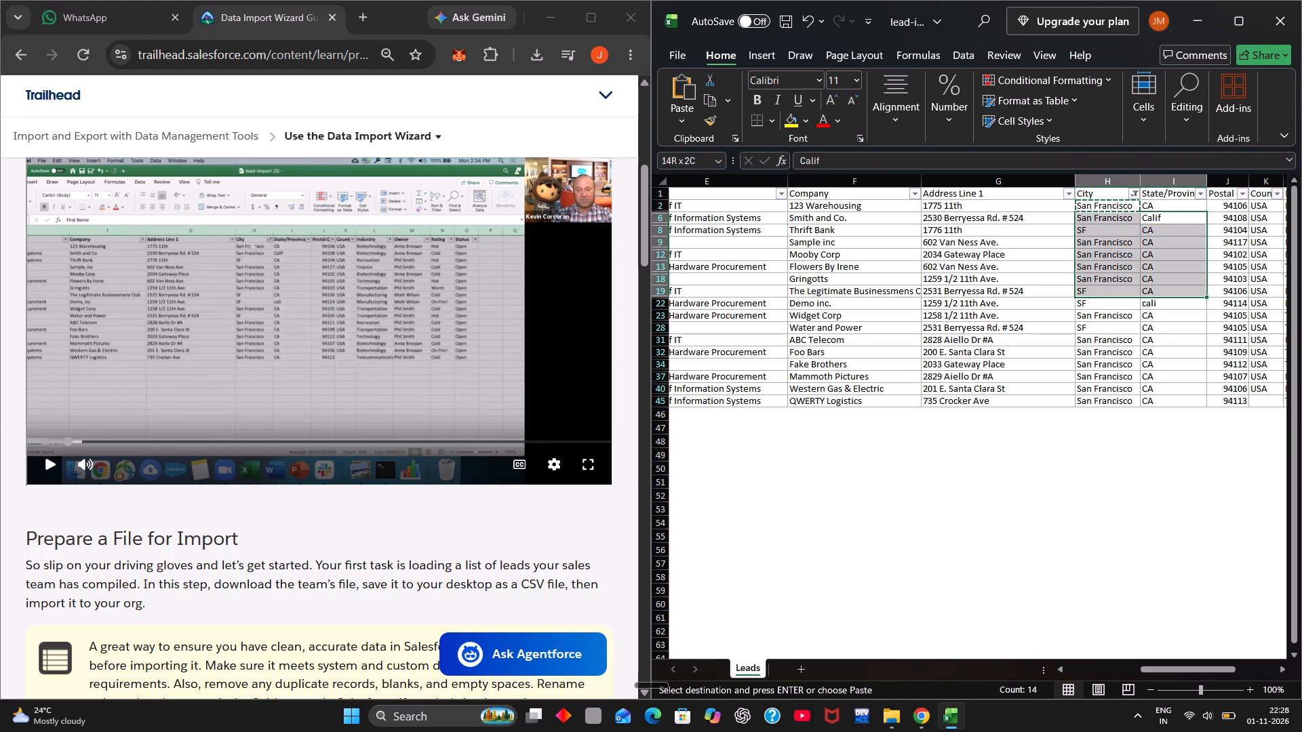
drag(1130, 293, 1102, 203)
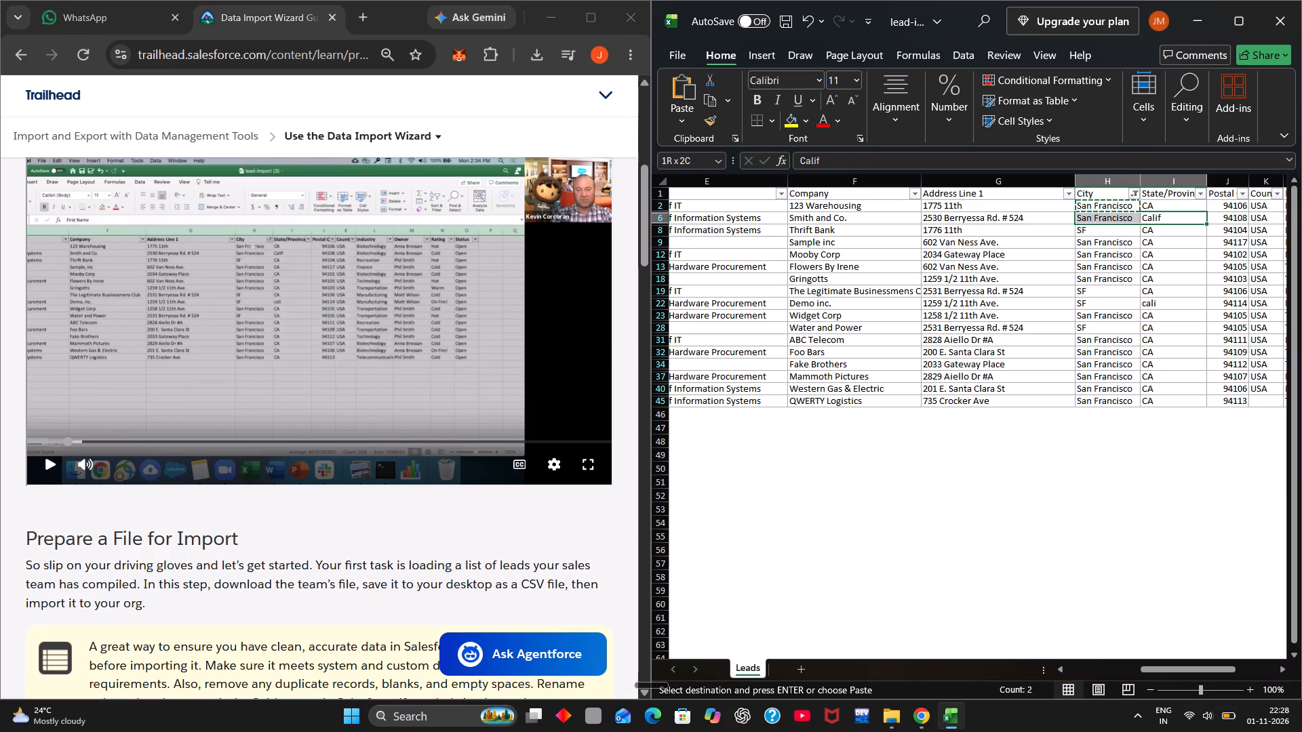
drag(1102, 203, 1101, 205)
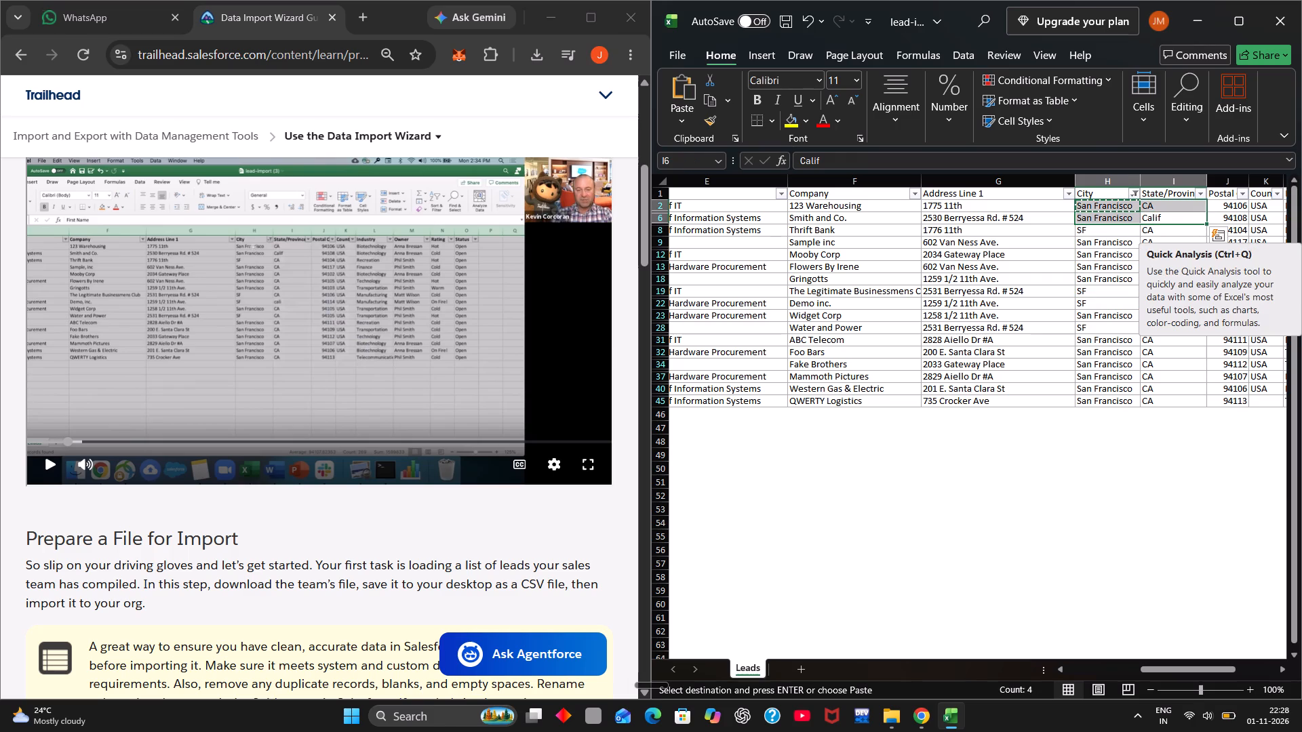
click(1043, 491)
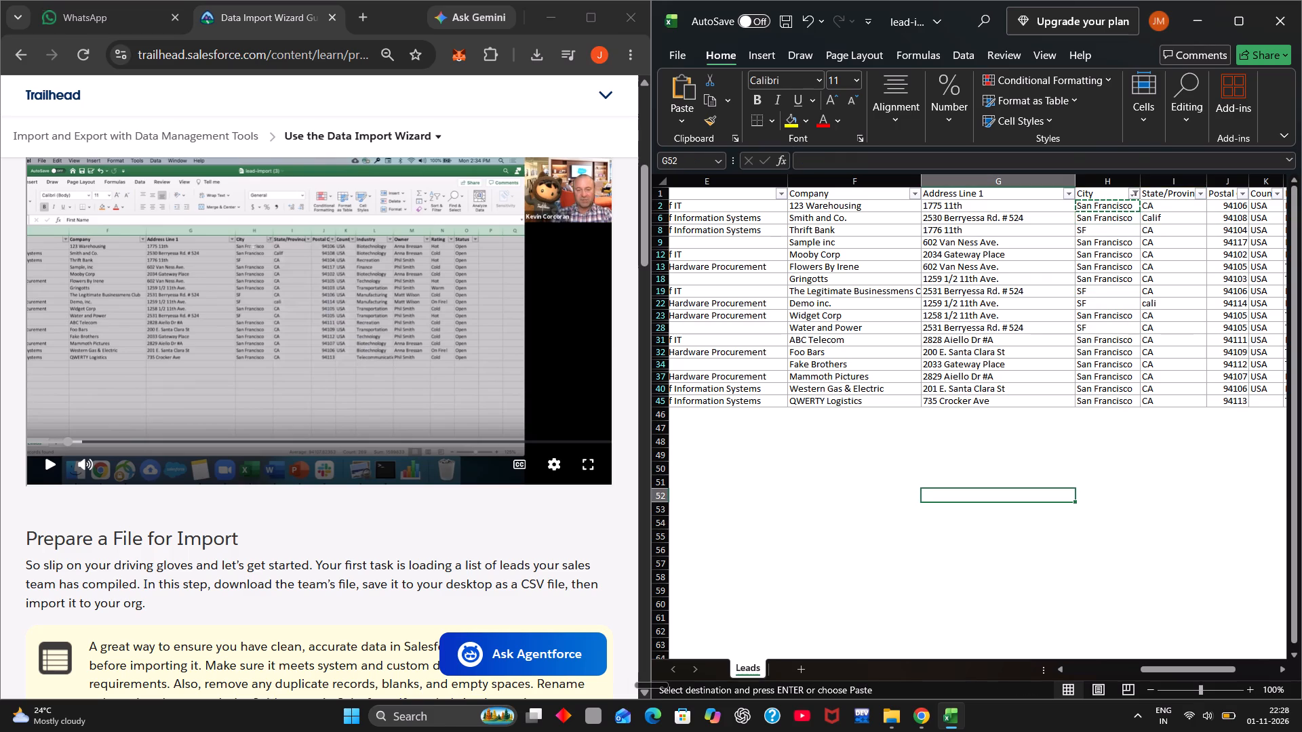
Fill San Francisco from the first City cell down the filtered rows to replace the SF entries.
click(1105, 206)
key(ctrl+c)
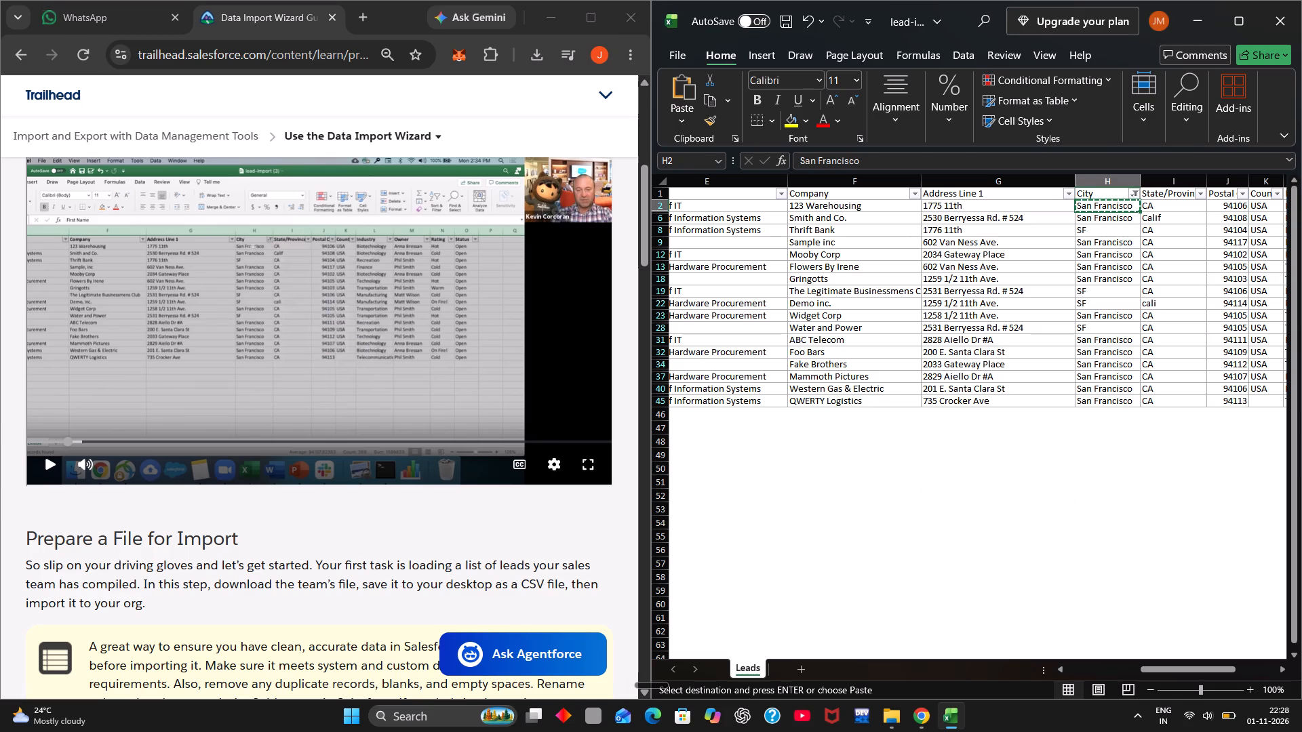
drag(1141, 211, 1122, 316)
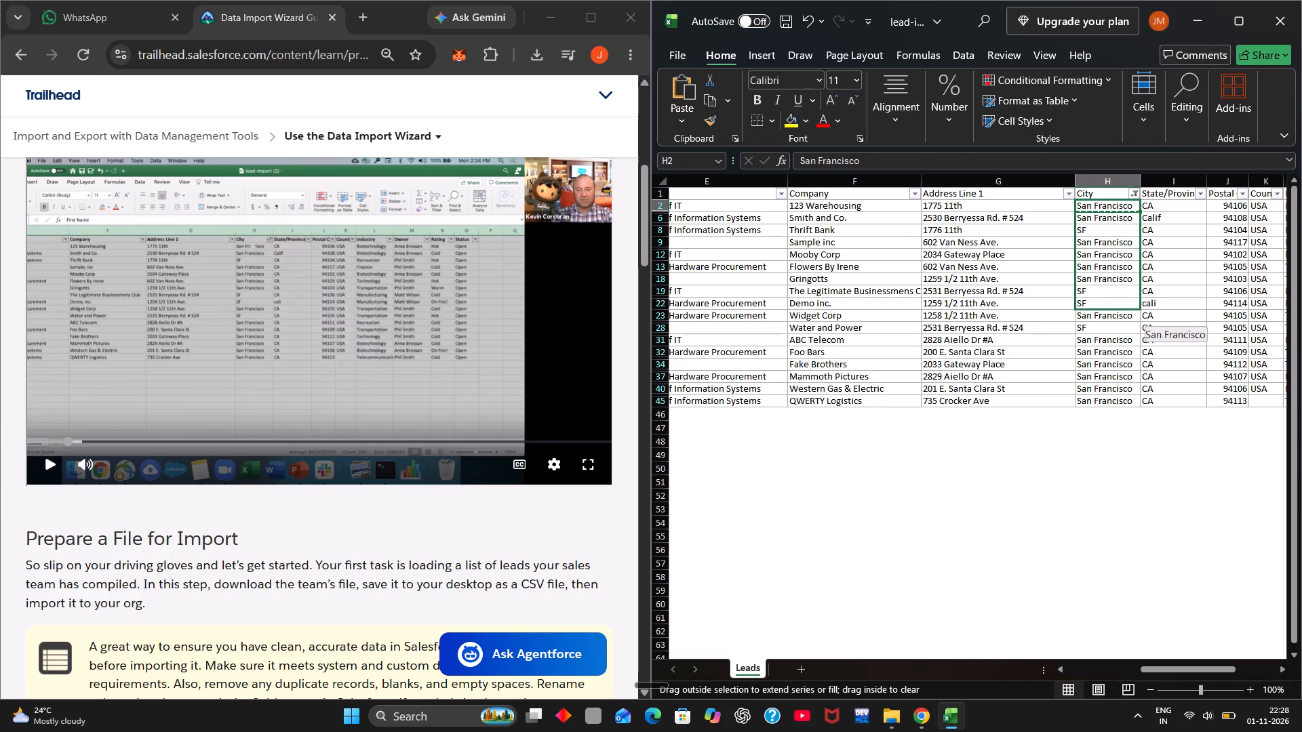
drag(1122, 316, 1141, 401)
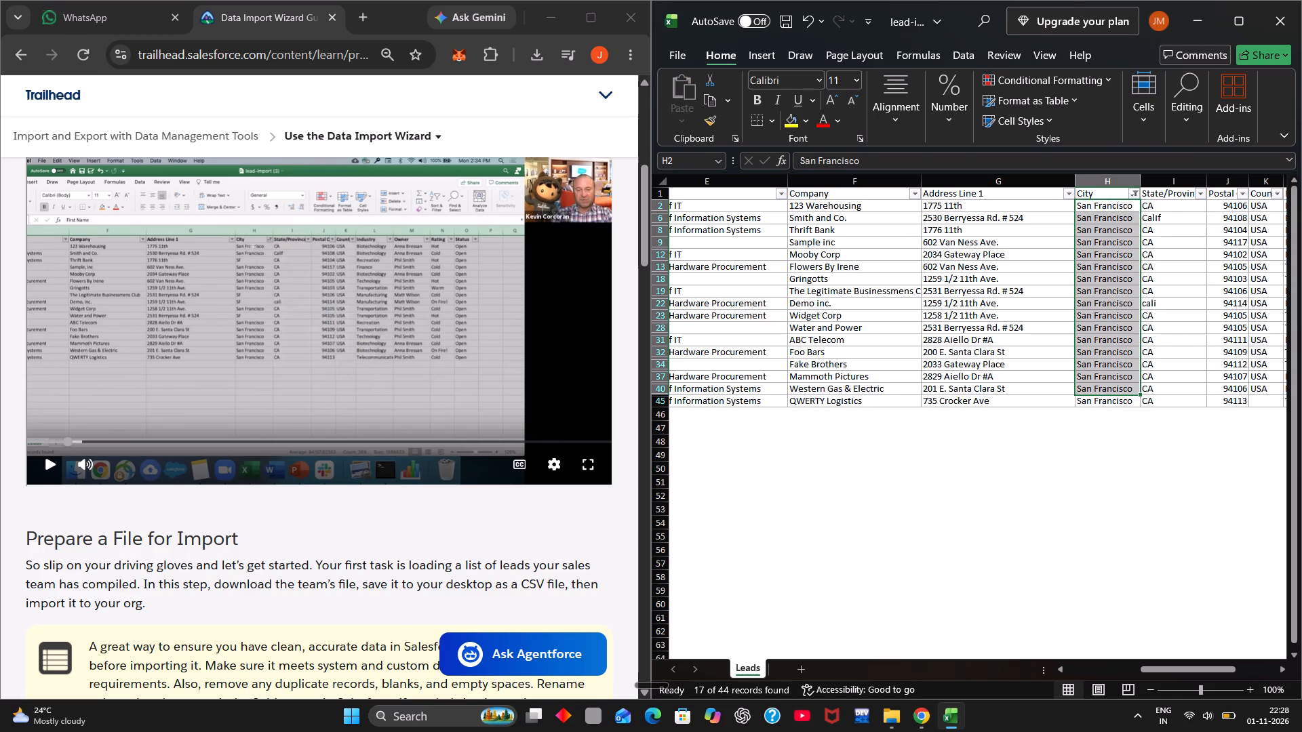
click(1110, 432)
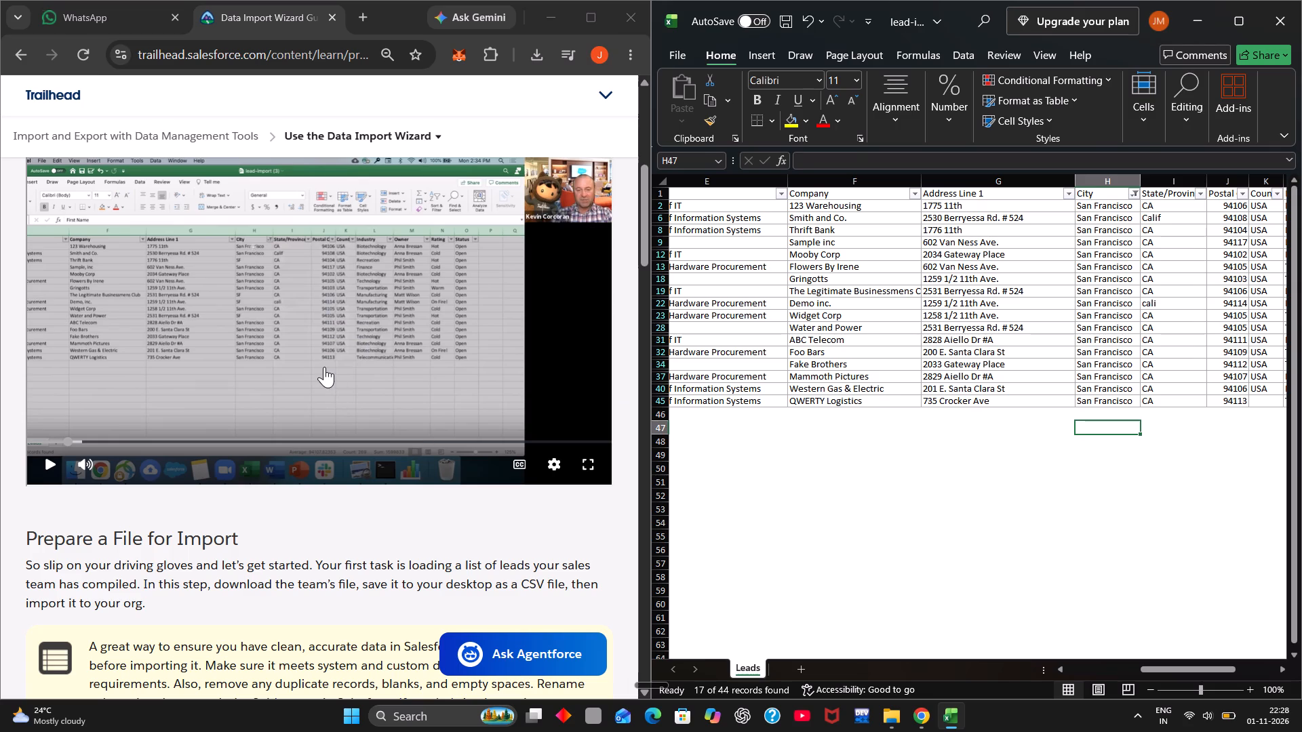
Resume the video to watch the City filter being reset to all cities, and pause it.
click(324, 367)
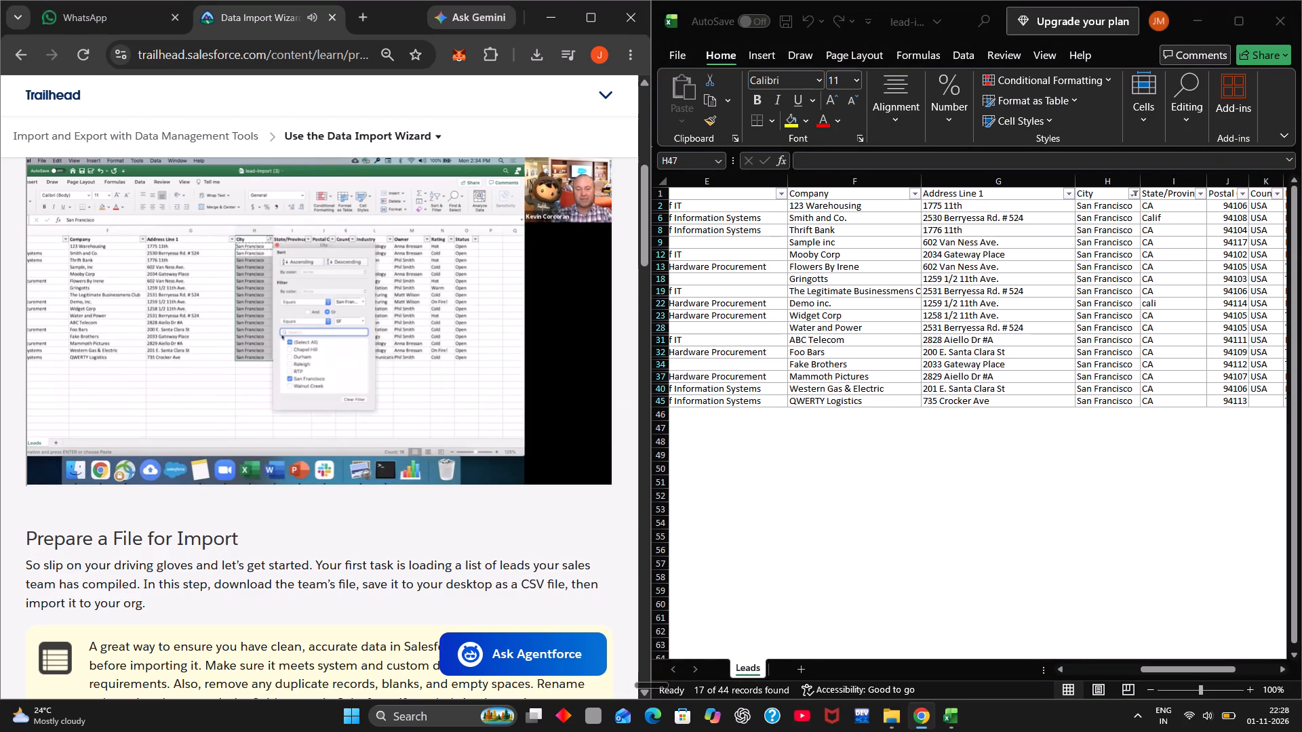
click(261, 253)
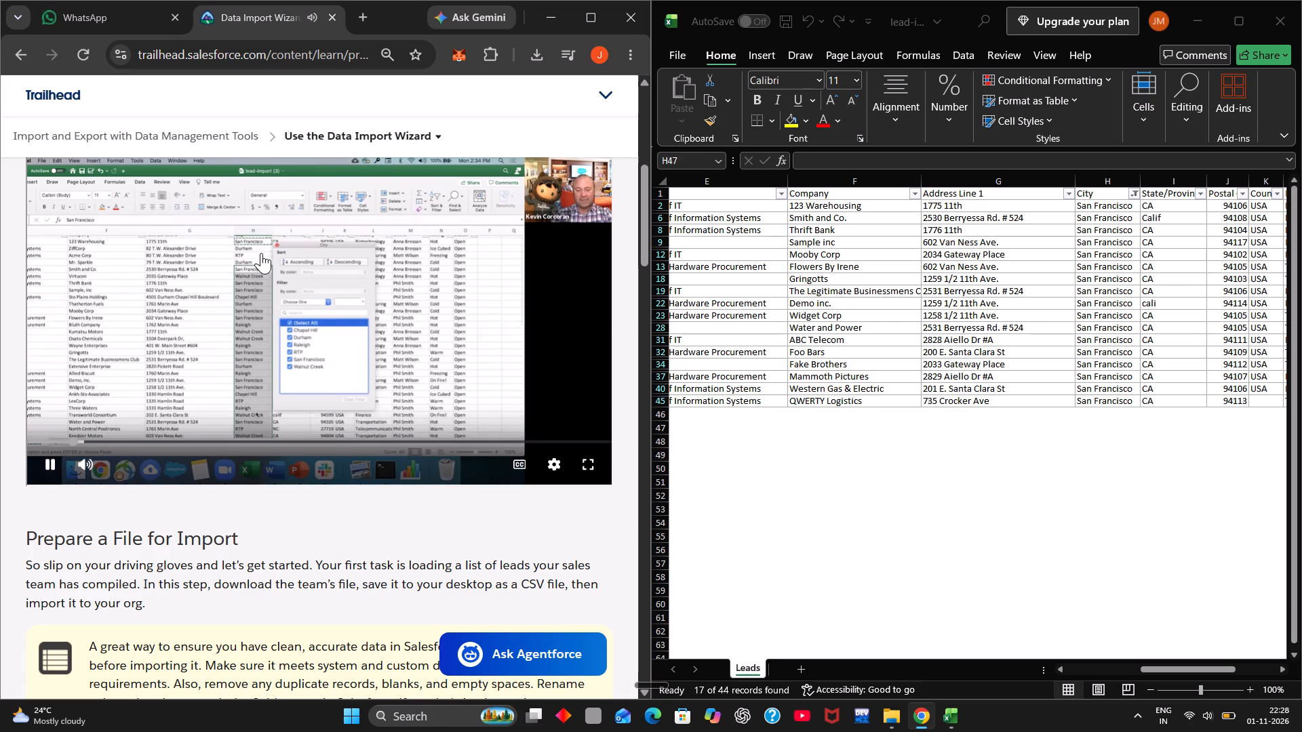
Reset the Leads sheet's City filter to show all cities.
drag(1131, 270, 1129, 195)
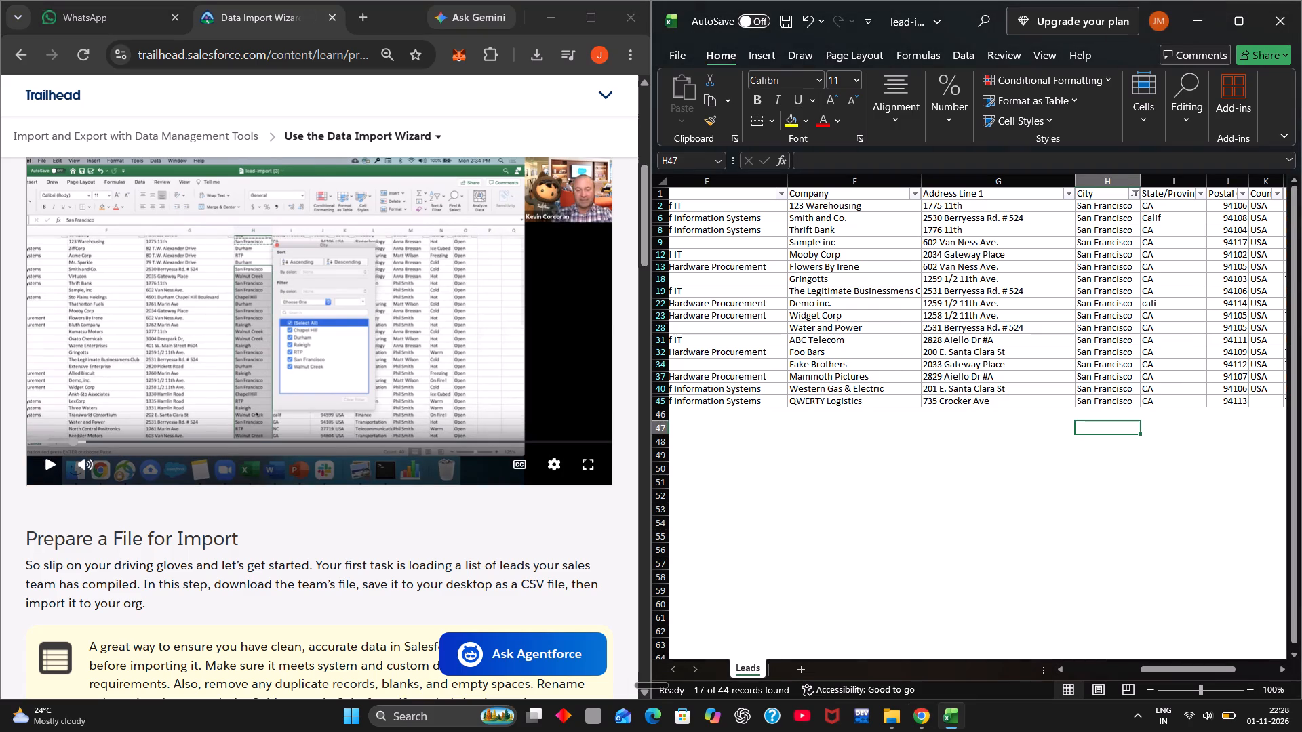
click(1128, 194)
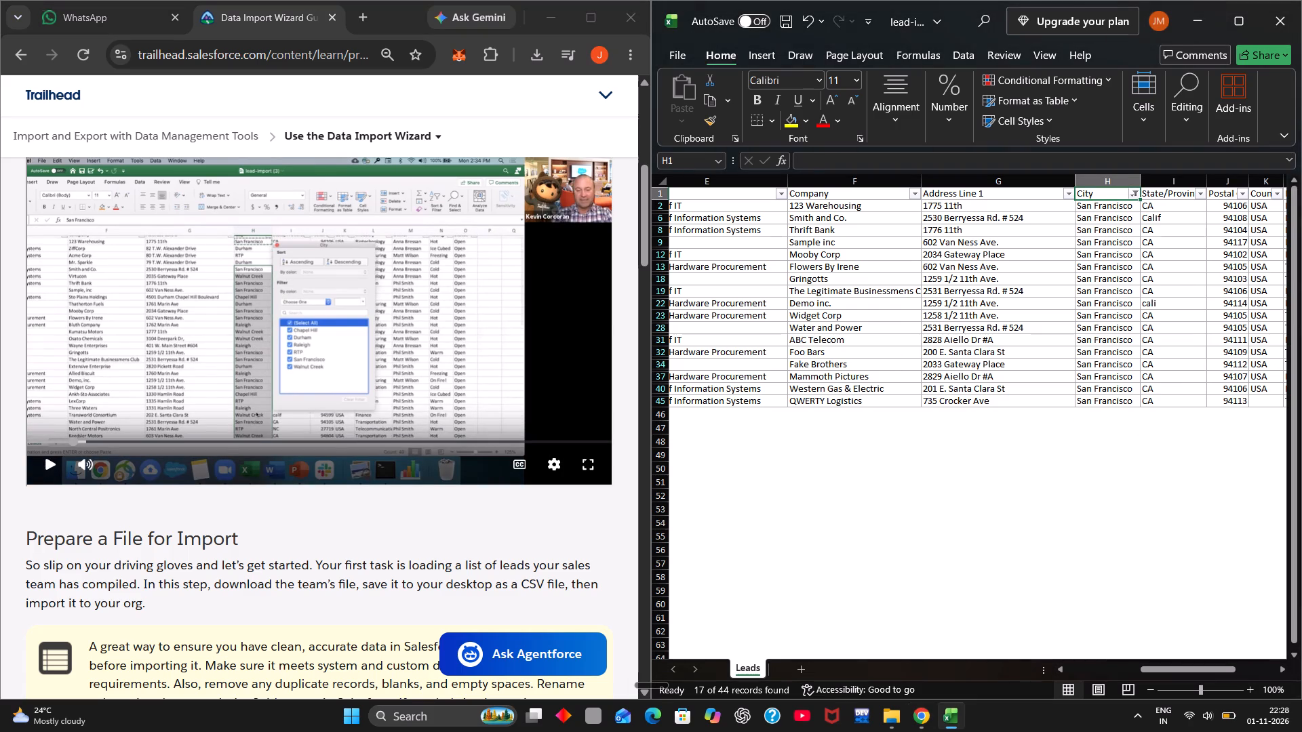
click(1137, 195)
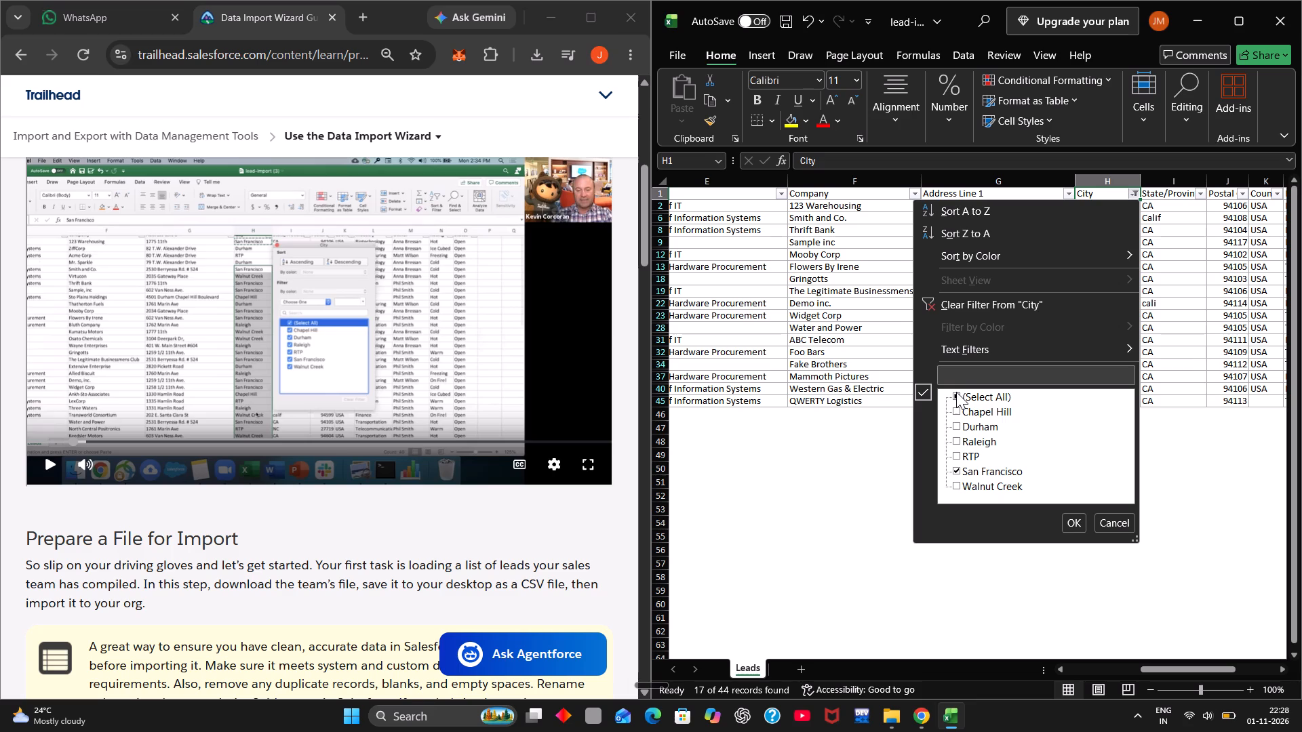
click(957, 392)
click(1082, 526)
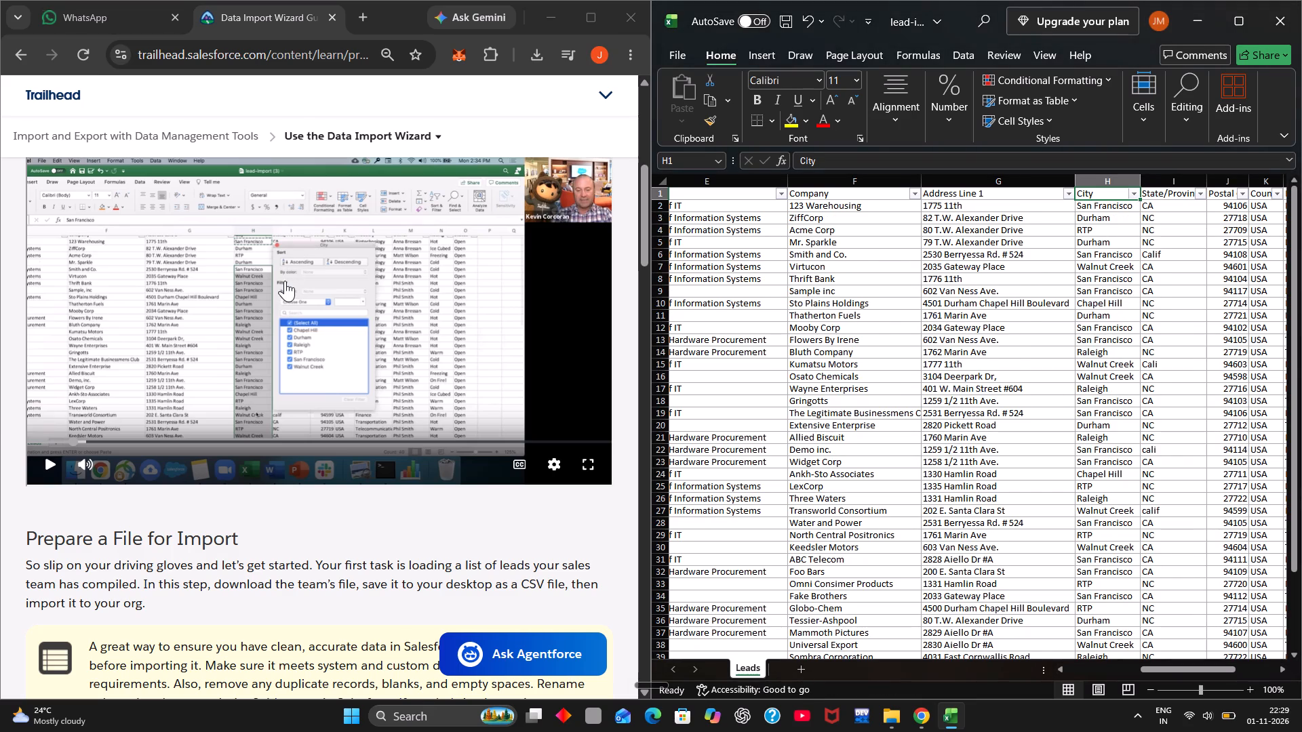
Resume the video to watch the State/Province column being filtered and filled with CA, and pause it.
click(285, 281)
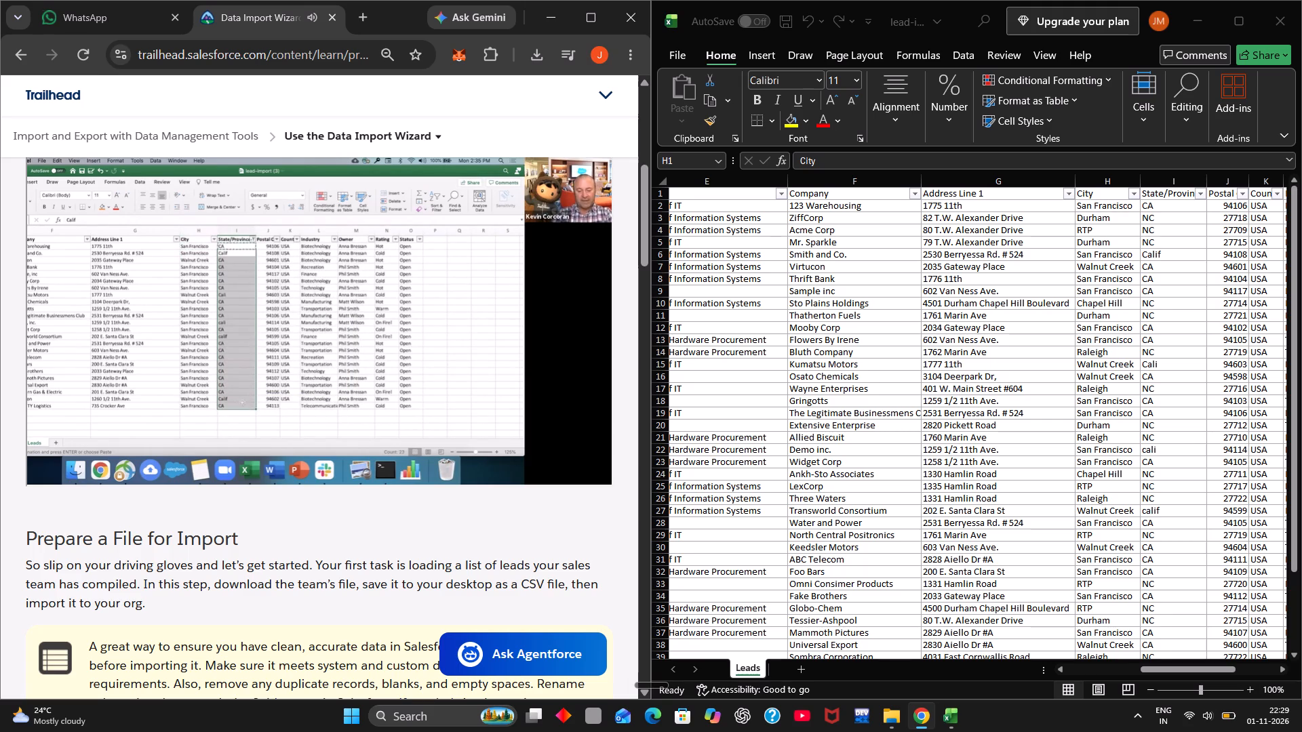
click(230, 237)
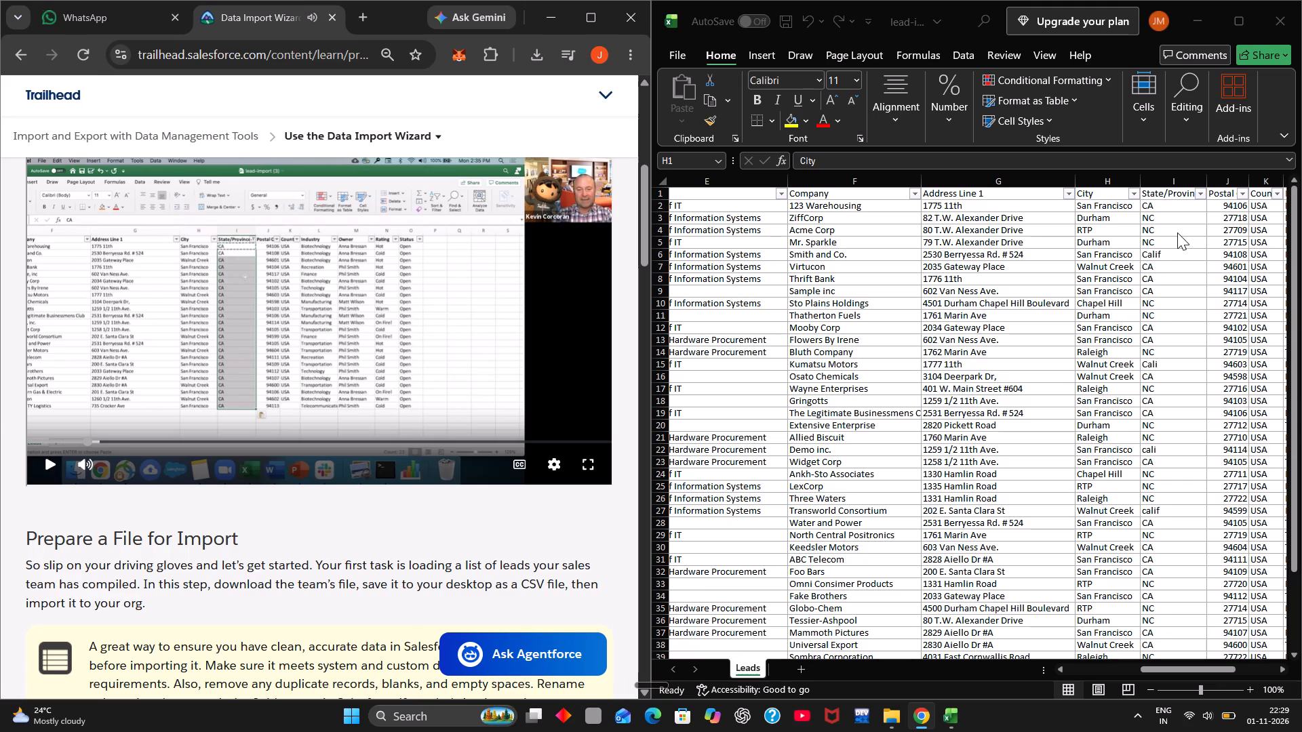
Filter the Leads sheet's State/Province column to show only CA, Cali and Calif.
click(1197, 193)
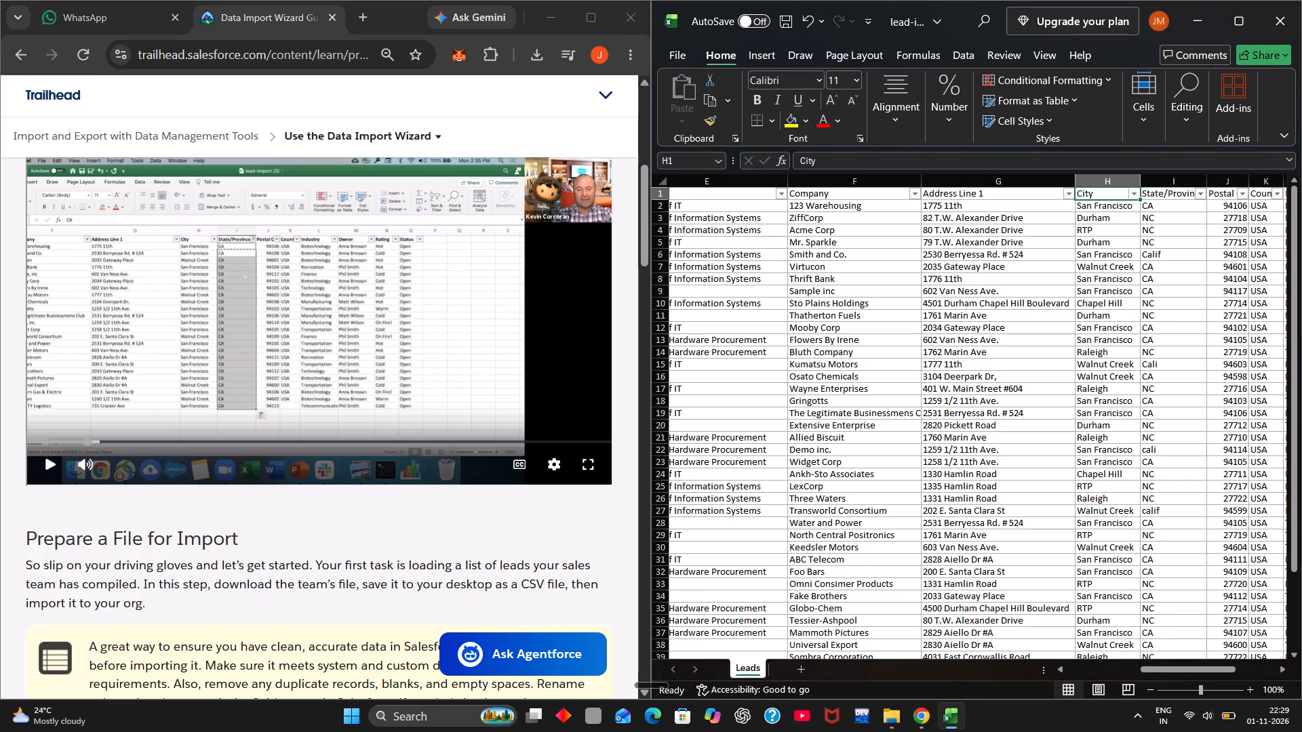
click(1202, 192)
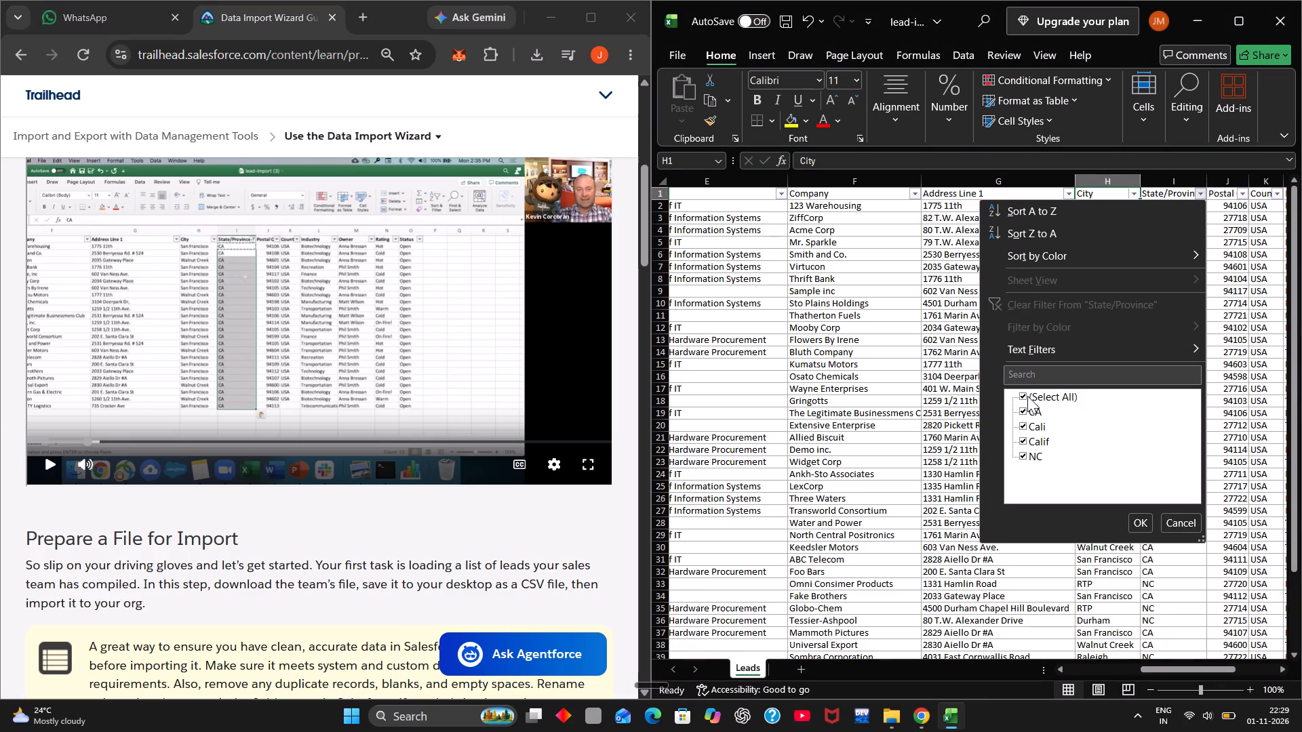
click(1028, 396)
click(1029, 406)
click(1034, 425)
click(1034, 439)
click(1140, 522)
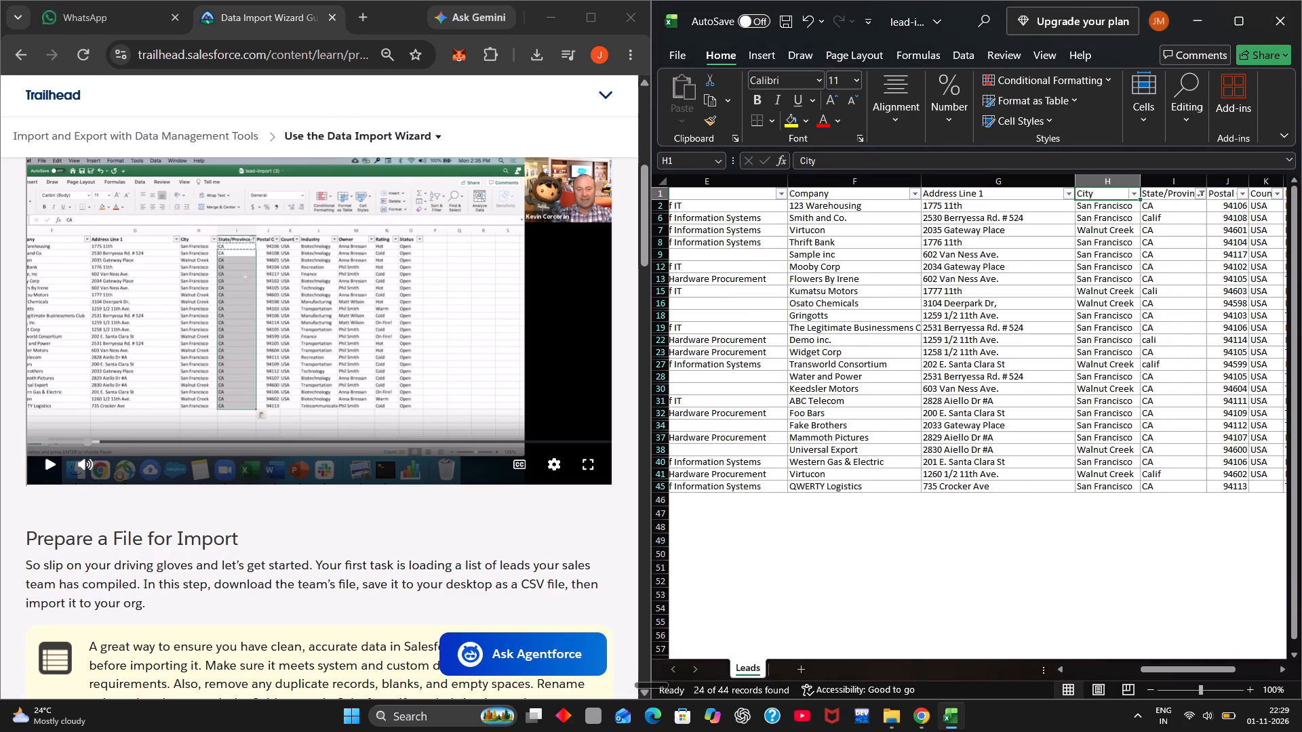
Fill CA from the first State/Province cell down all filtered rows to replace the Cali and Calif variants.
click(1170, 215)
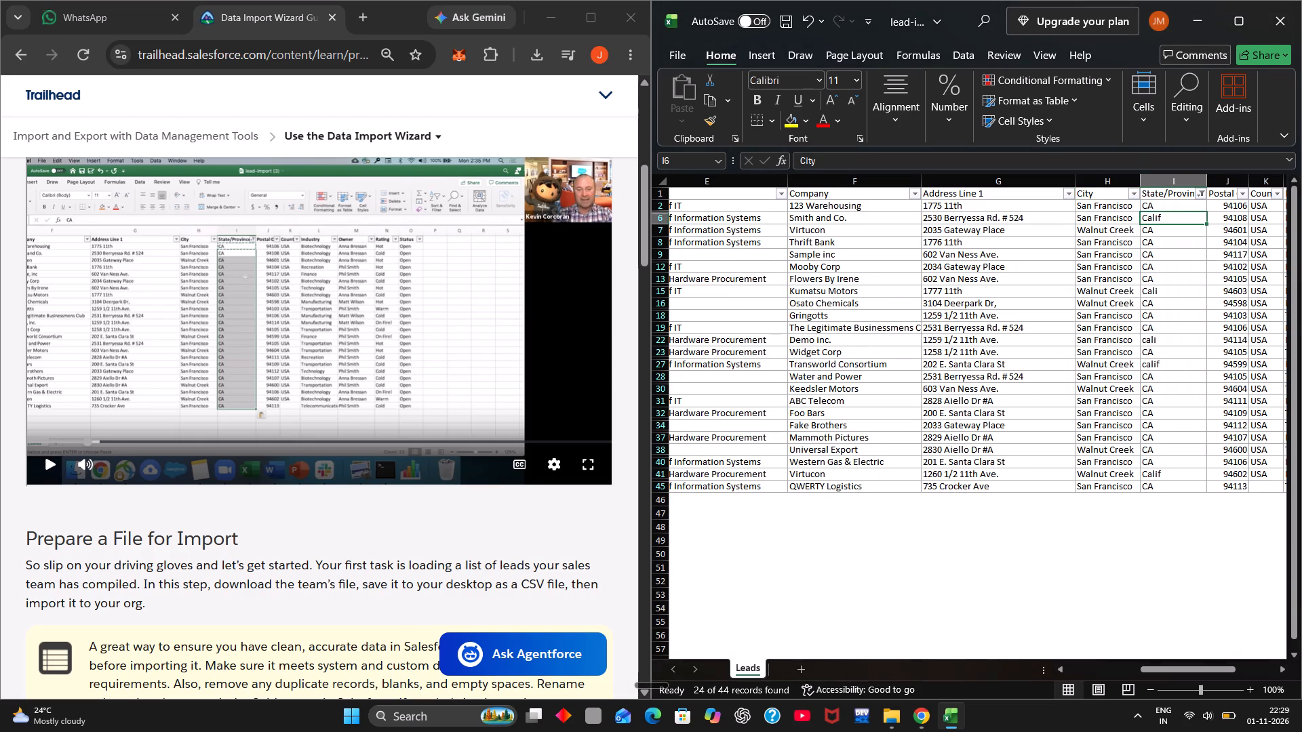
key(Up)
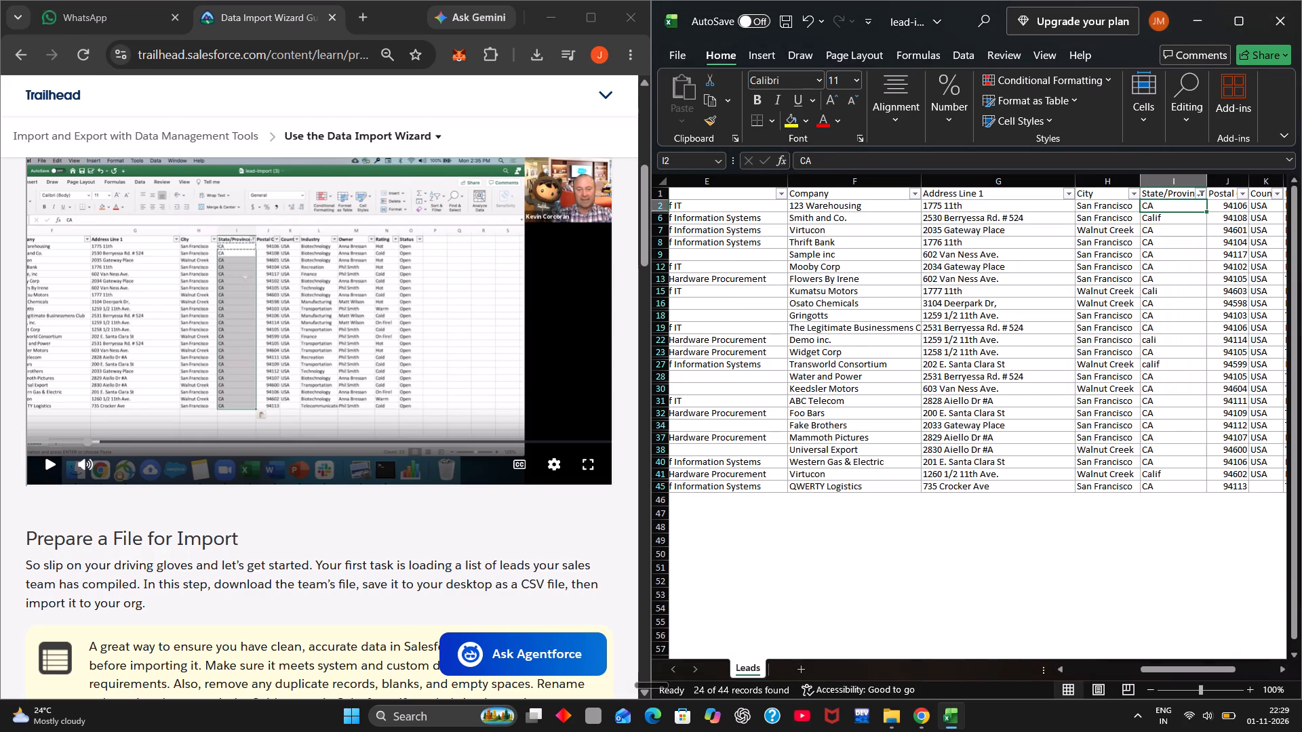
key(ctrl+c)
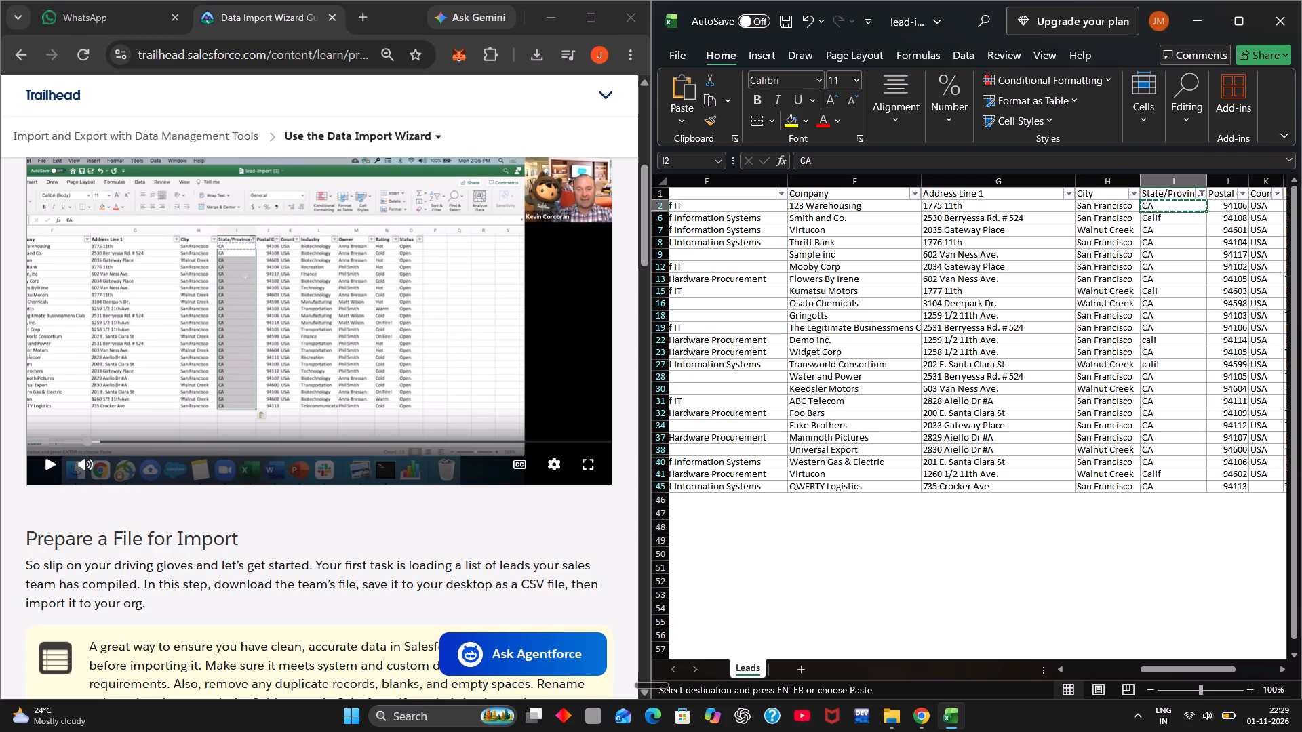
drag(1204, 209, 1215, 385)
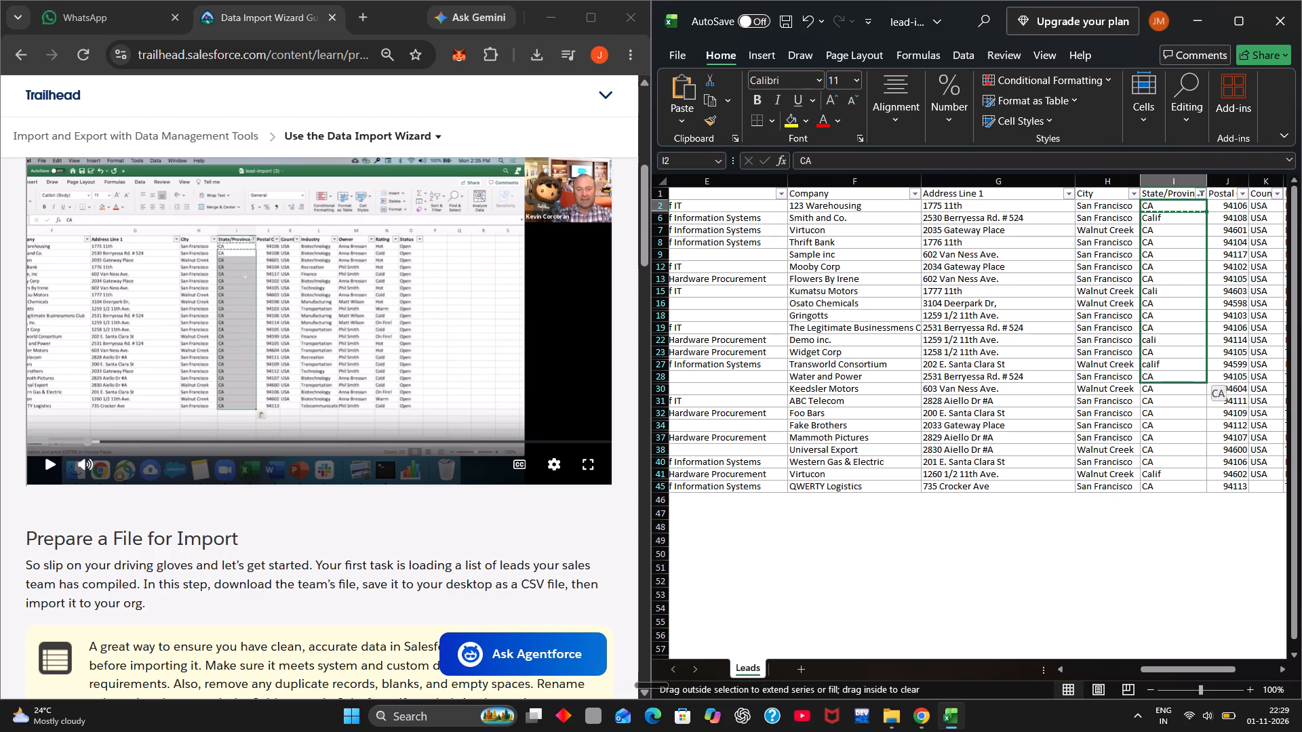
drag(1215, 385, 1212, 497)
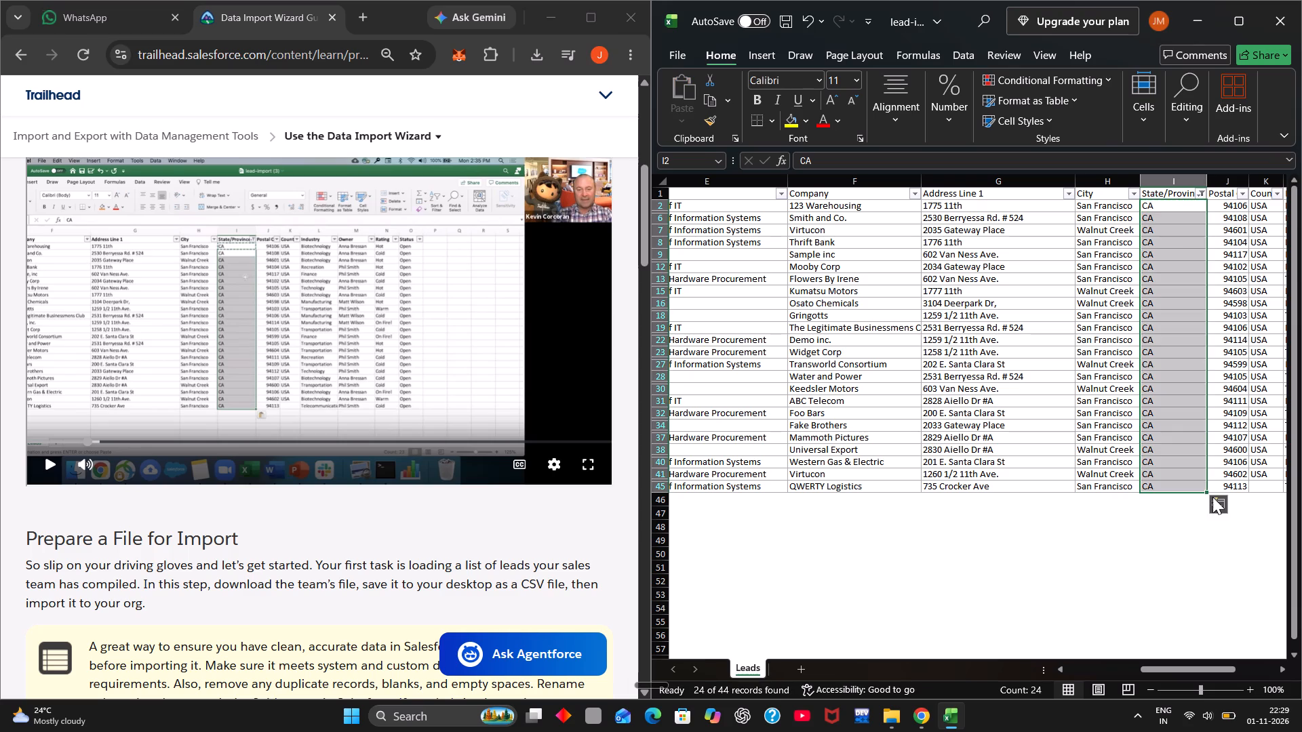
click(1078, 546)
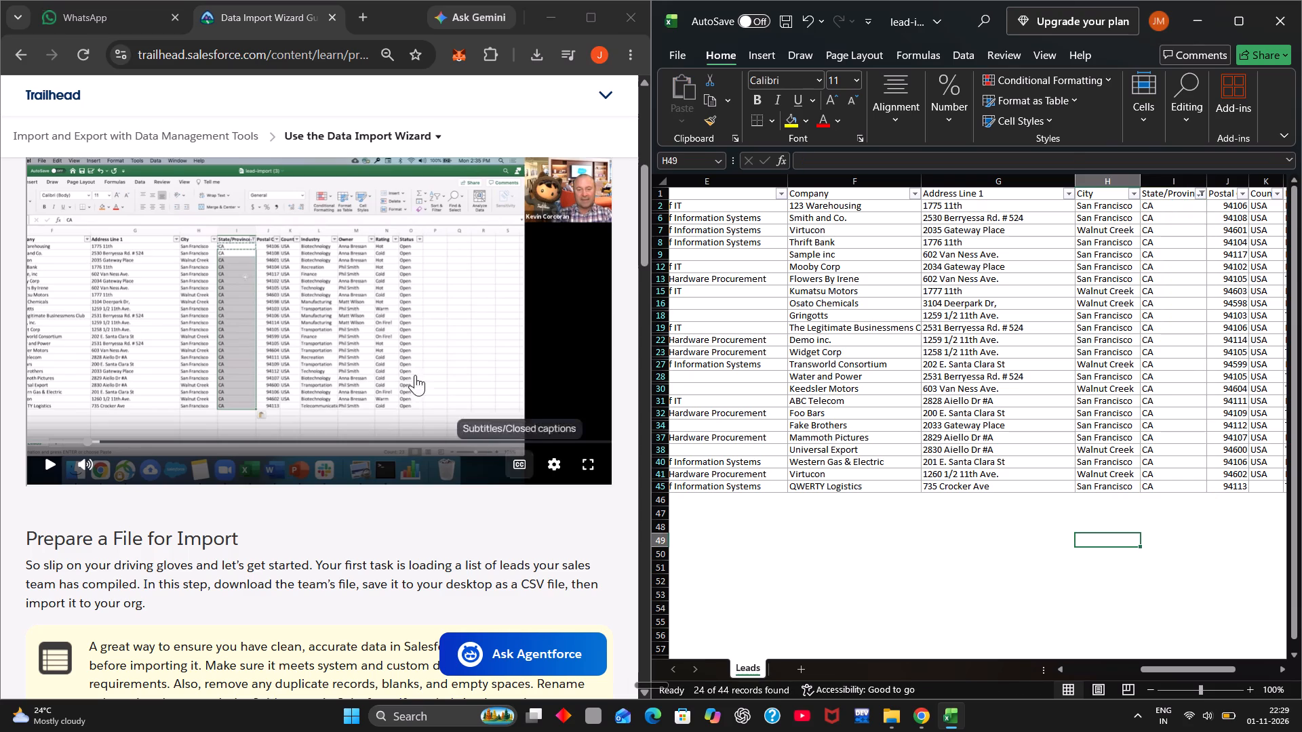
Resume the video to watch the State/Province filter being reset to all values, and pause it.
click(372, 350)
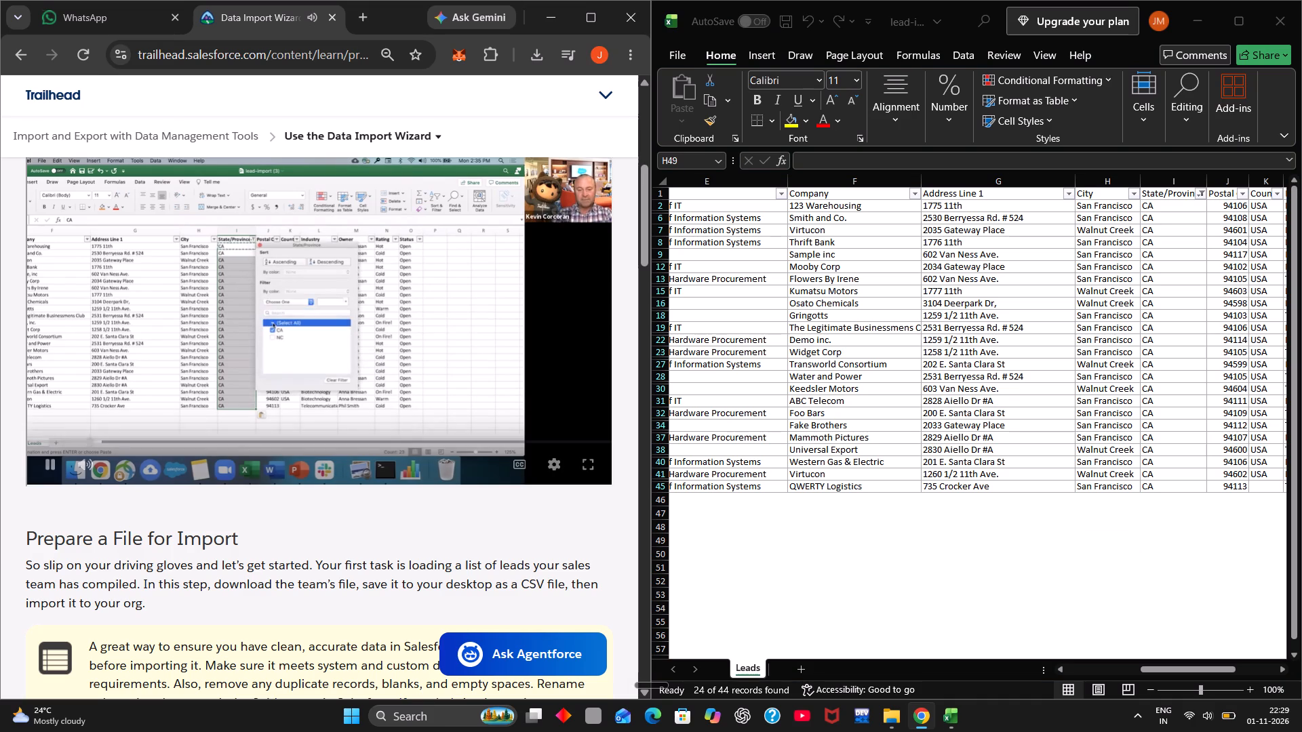
click(332, 277)
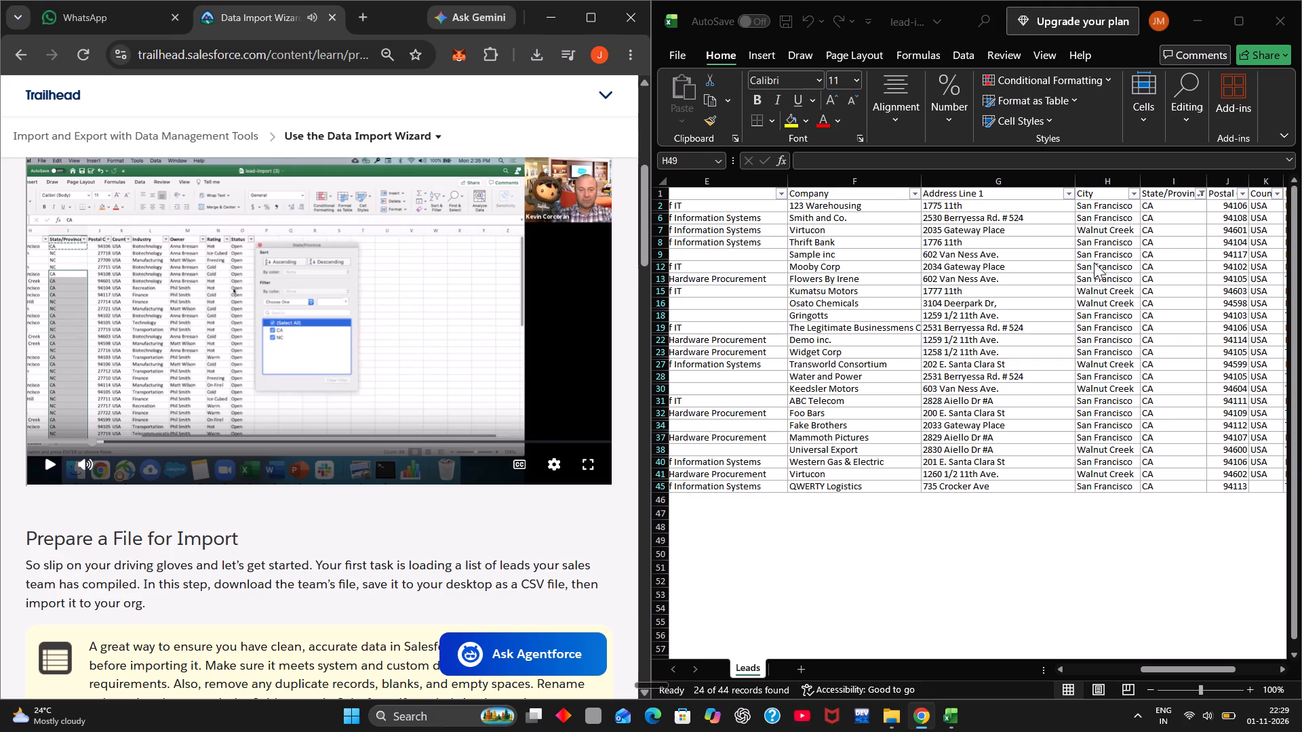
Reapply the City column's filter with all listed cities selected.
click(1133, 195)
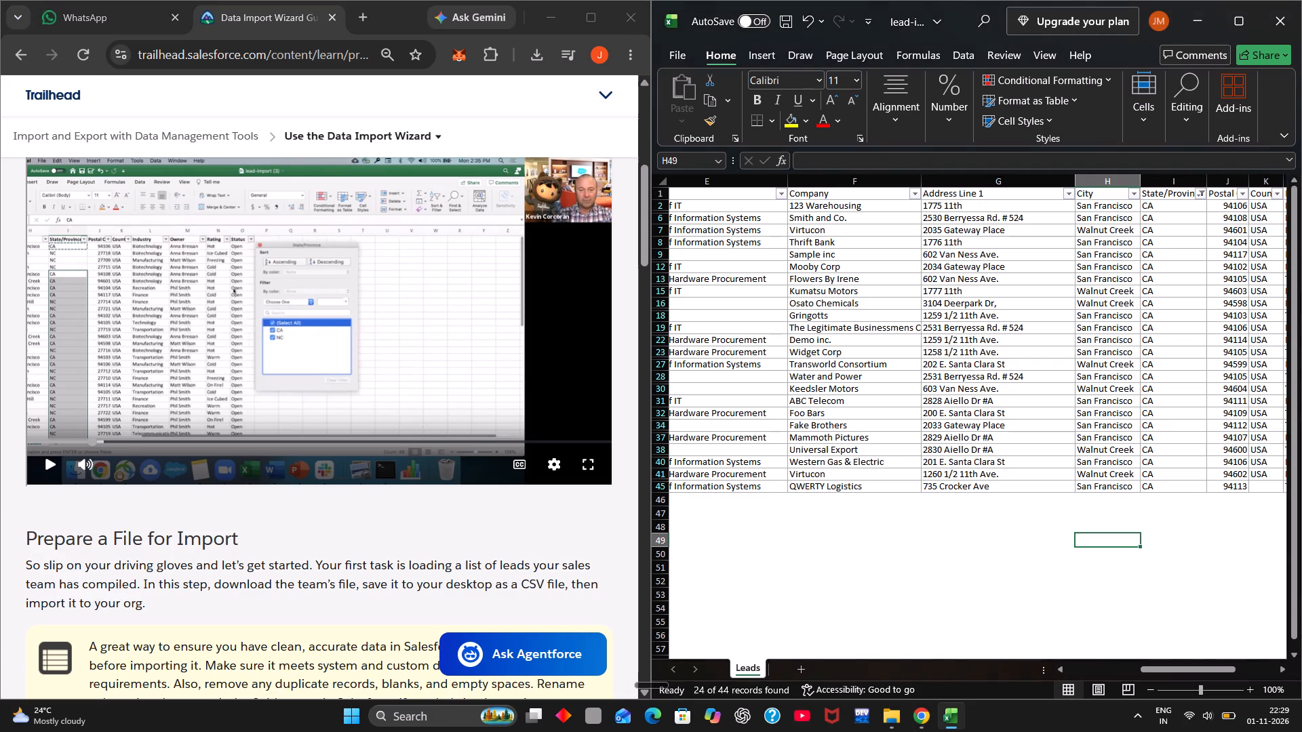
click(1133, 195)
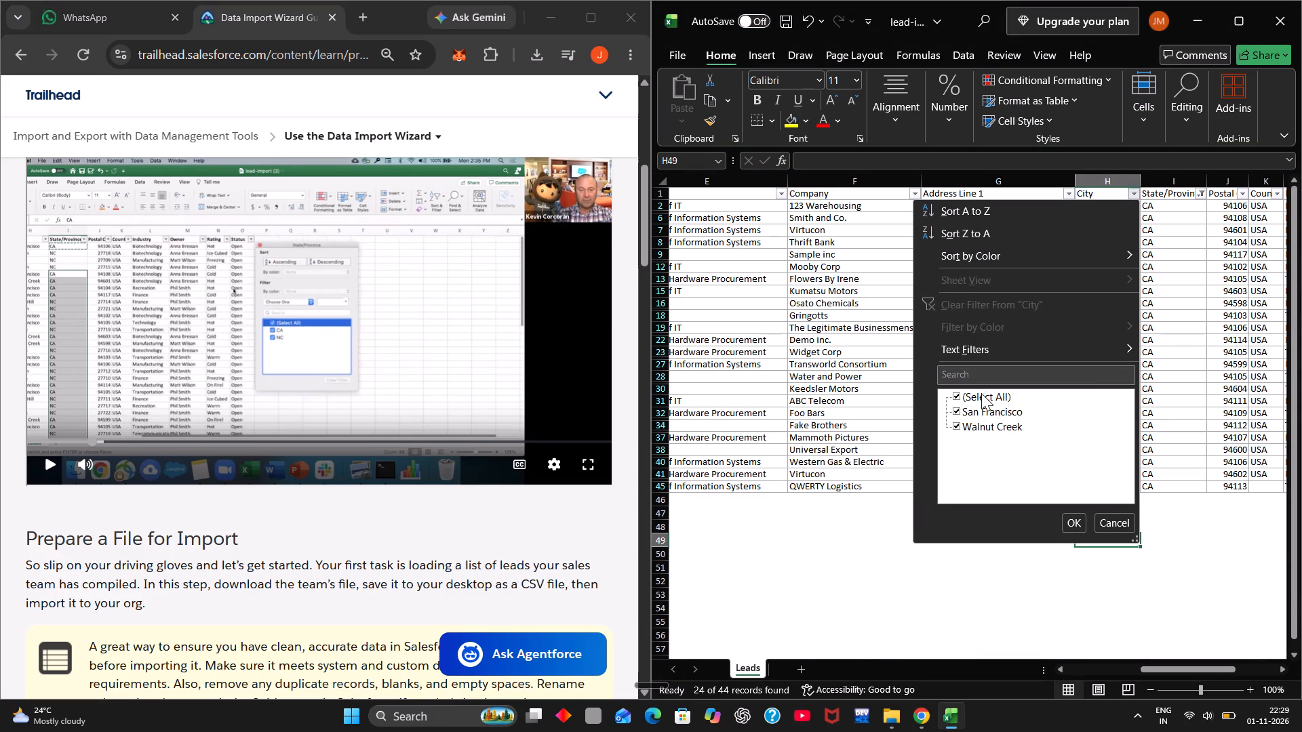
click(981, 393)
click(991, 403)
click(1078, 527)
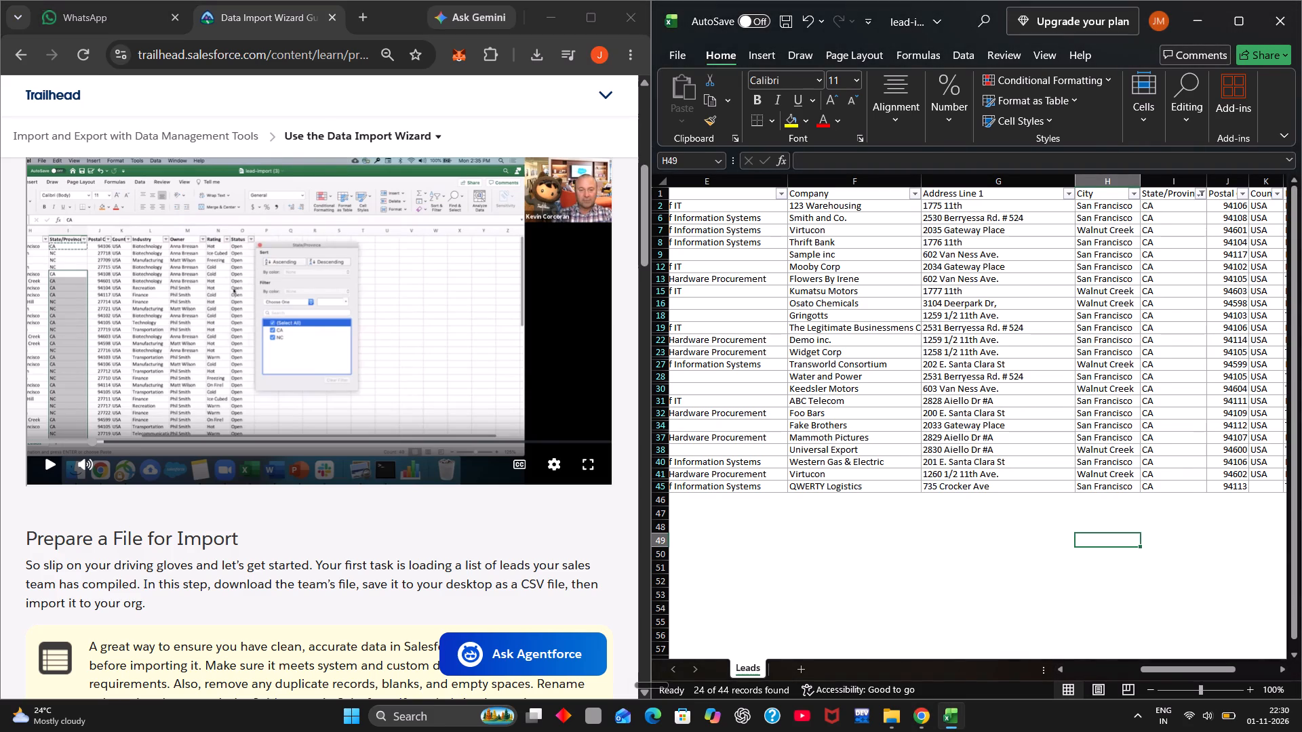
Reset the State/Province column's filter so that all its values are selected.
click(1202, 197)
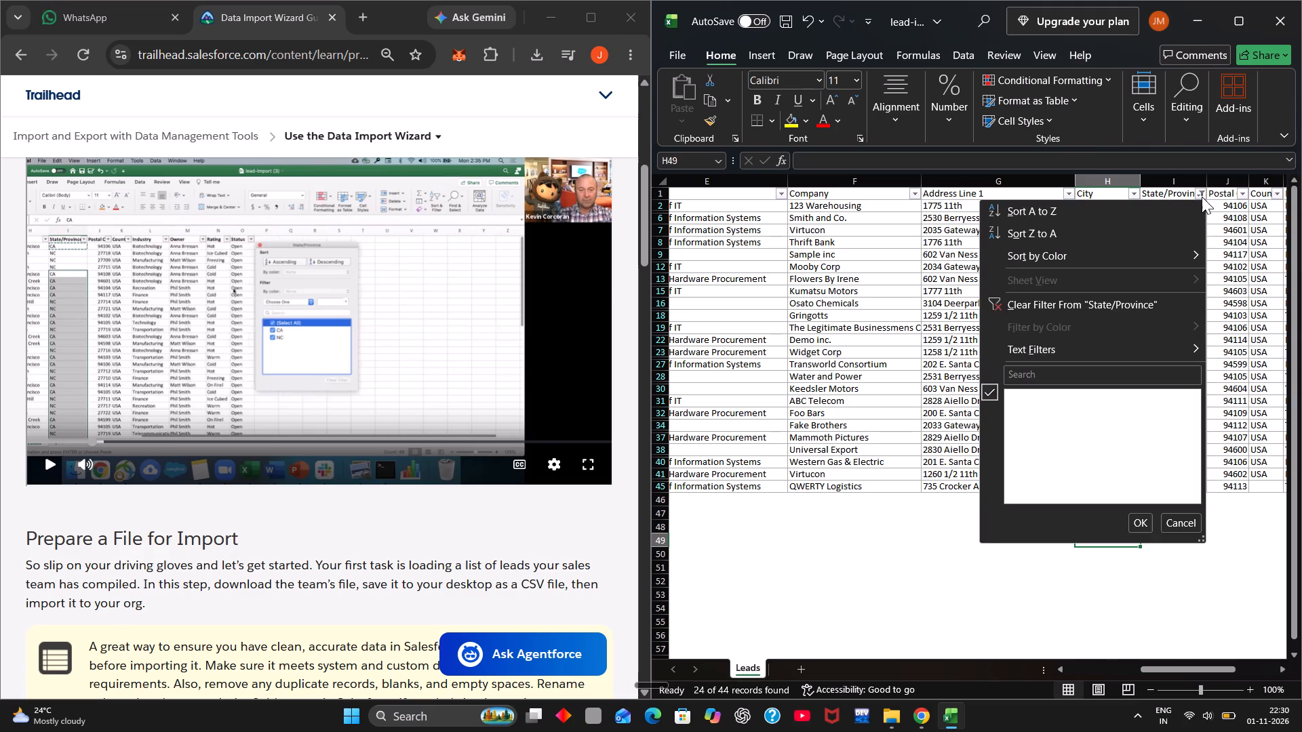
click(1028, 391)
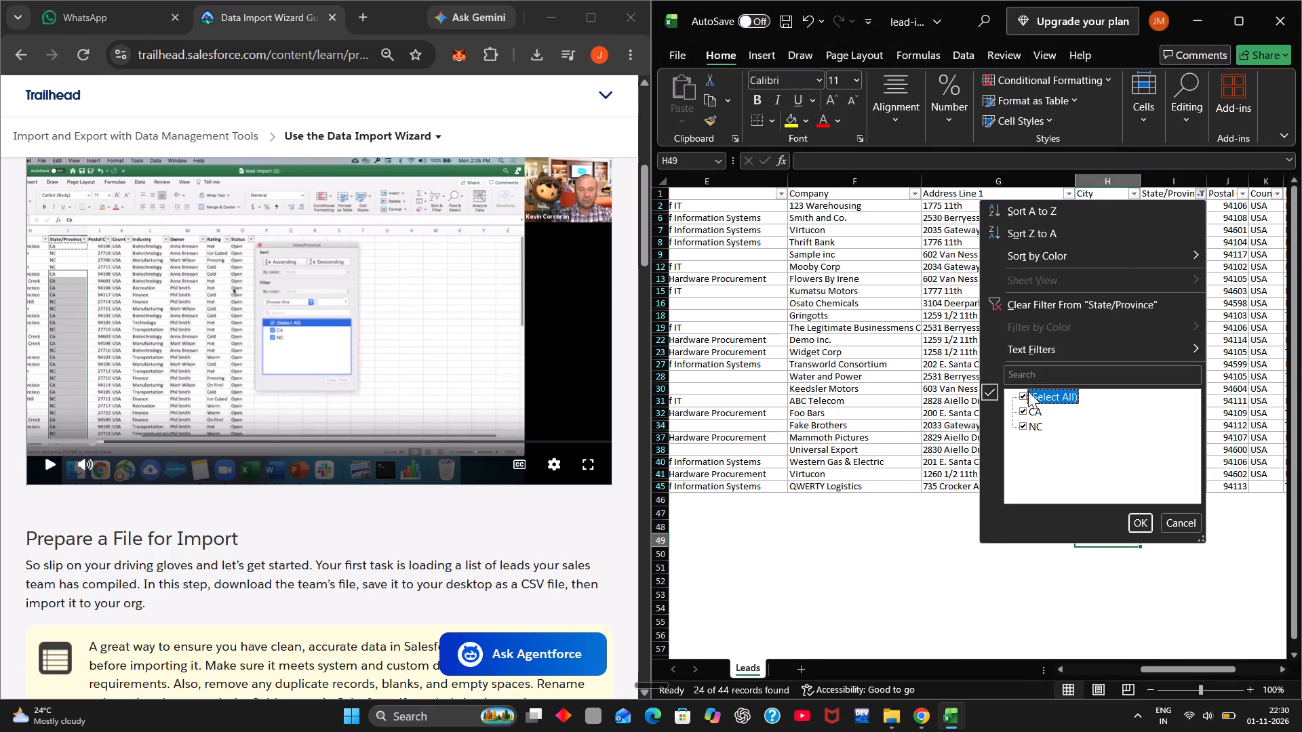
click(1140, 523)
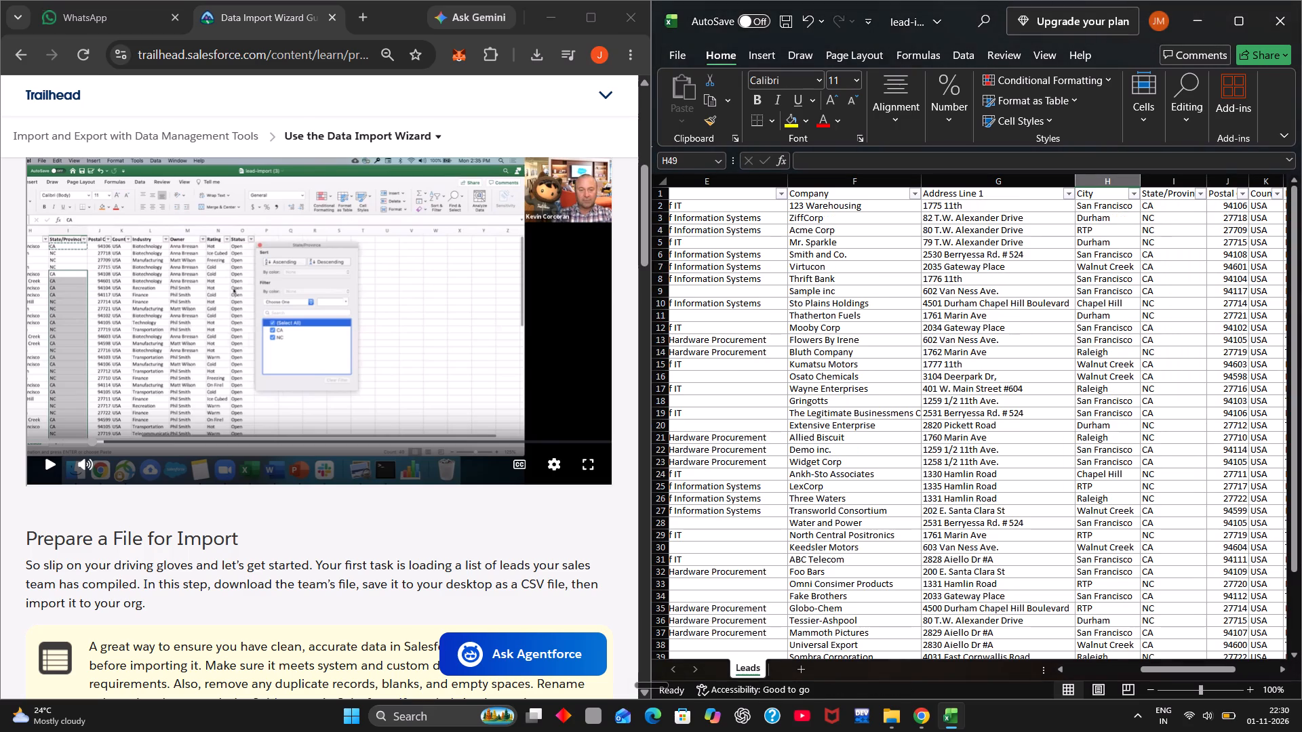
Resume the video to watch how the Rating column is filtered for the cold ratings, and pause it.
click(336, 321)
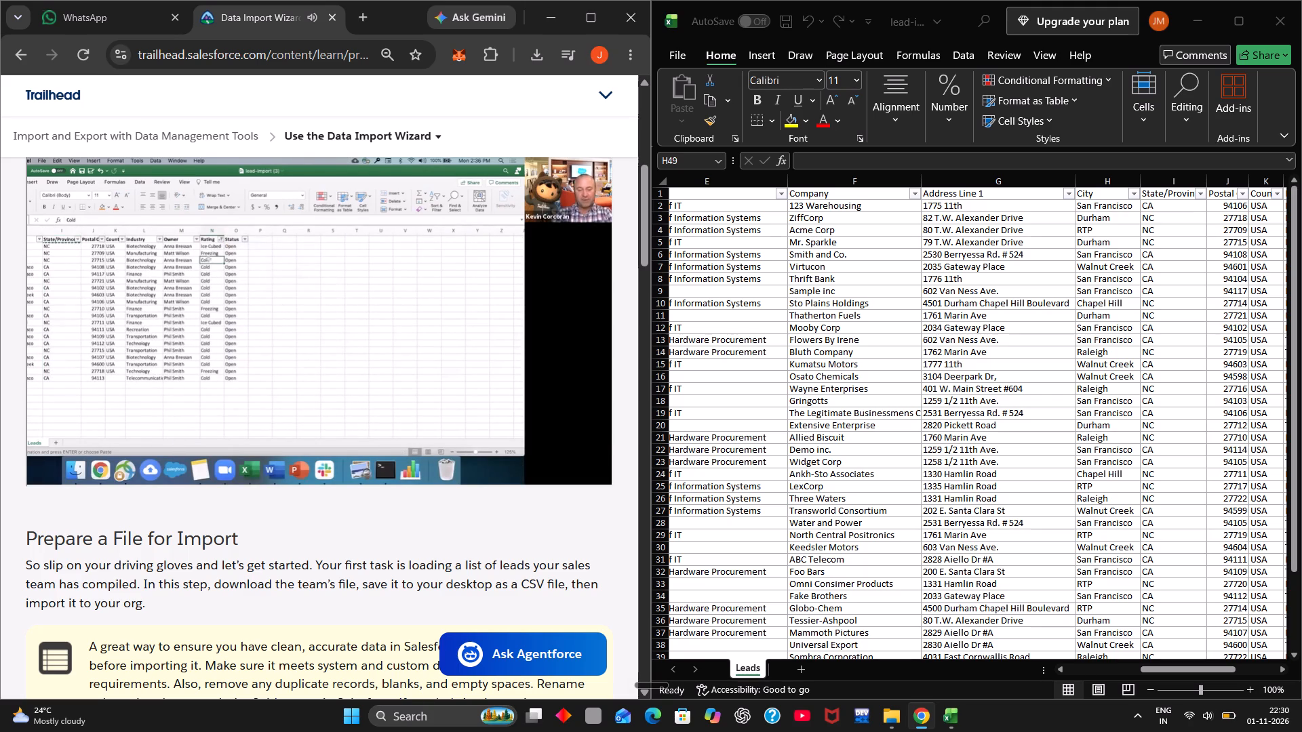
click(338, 270)
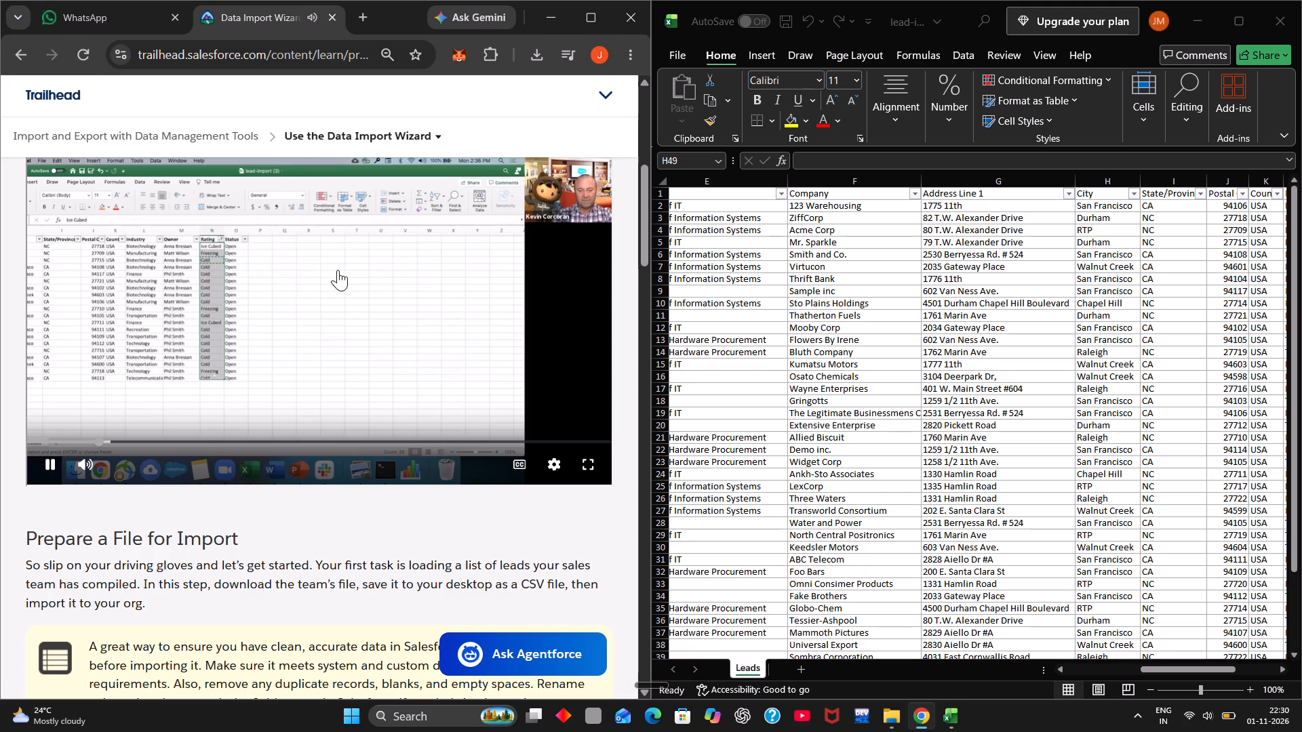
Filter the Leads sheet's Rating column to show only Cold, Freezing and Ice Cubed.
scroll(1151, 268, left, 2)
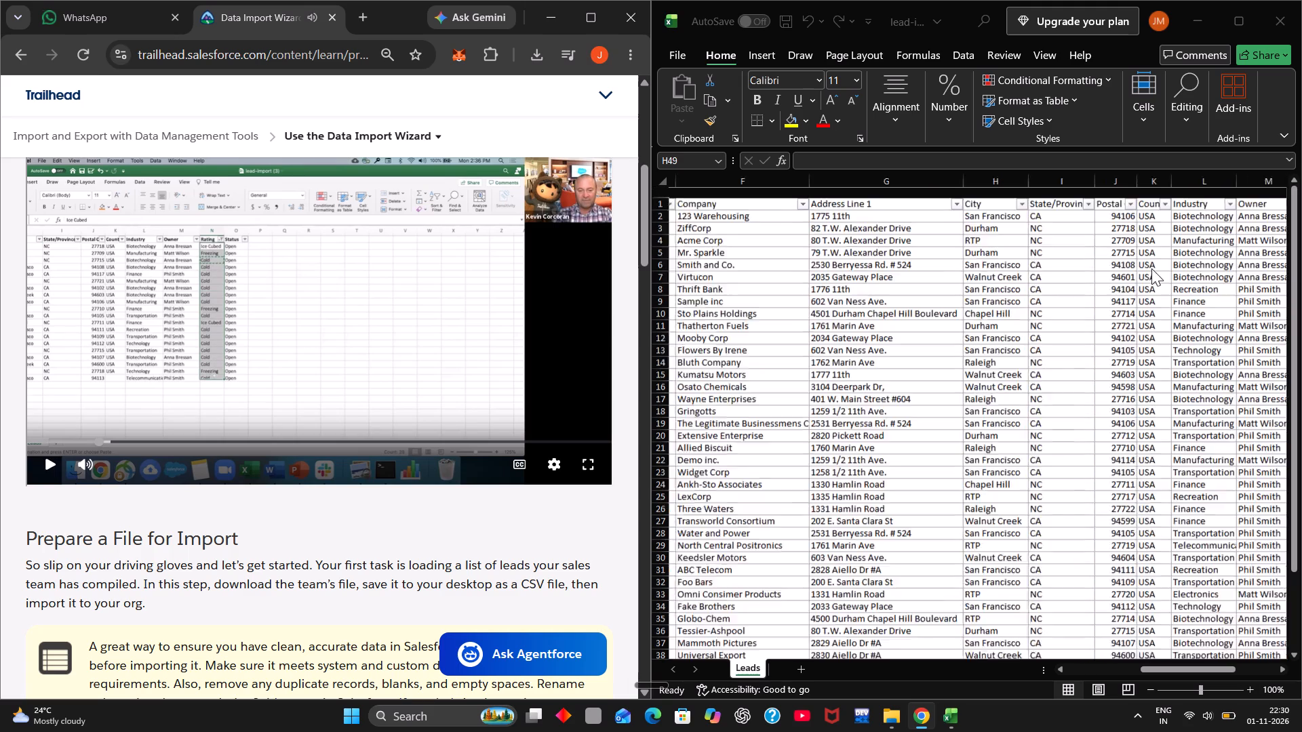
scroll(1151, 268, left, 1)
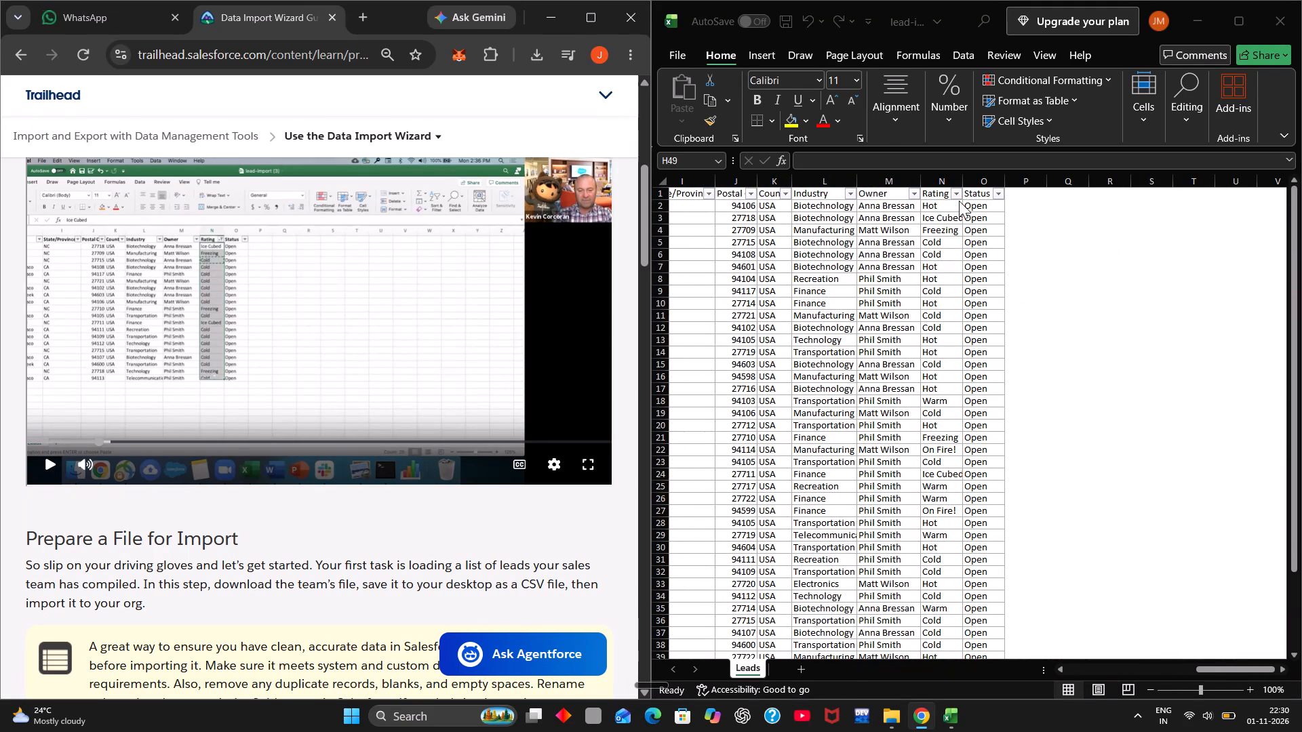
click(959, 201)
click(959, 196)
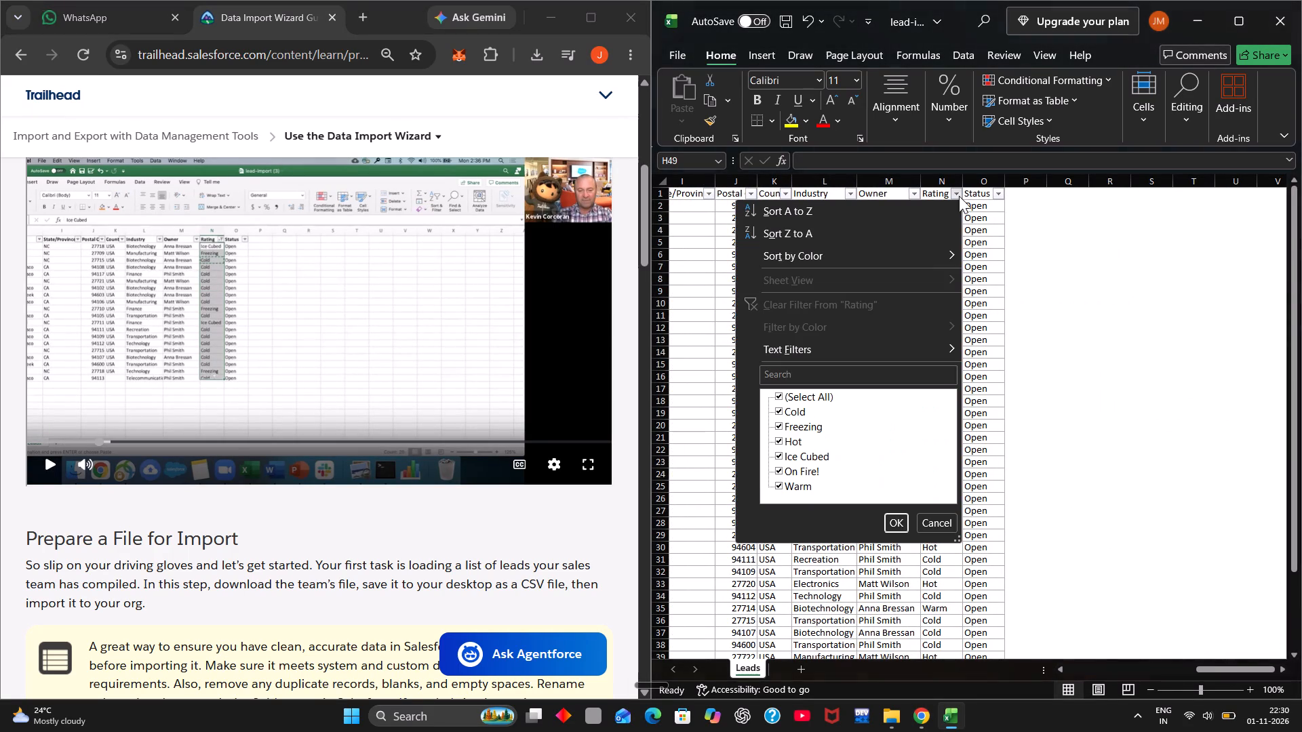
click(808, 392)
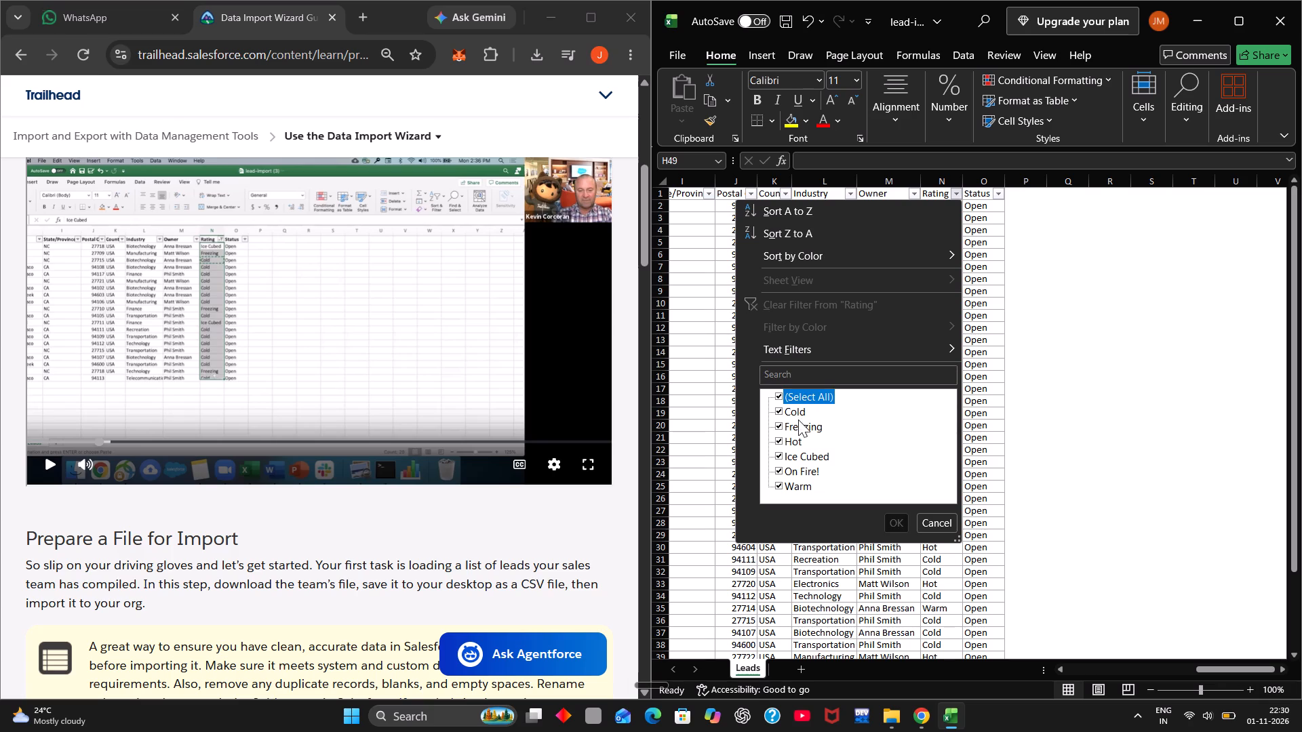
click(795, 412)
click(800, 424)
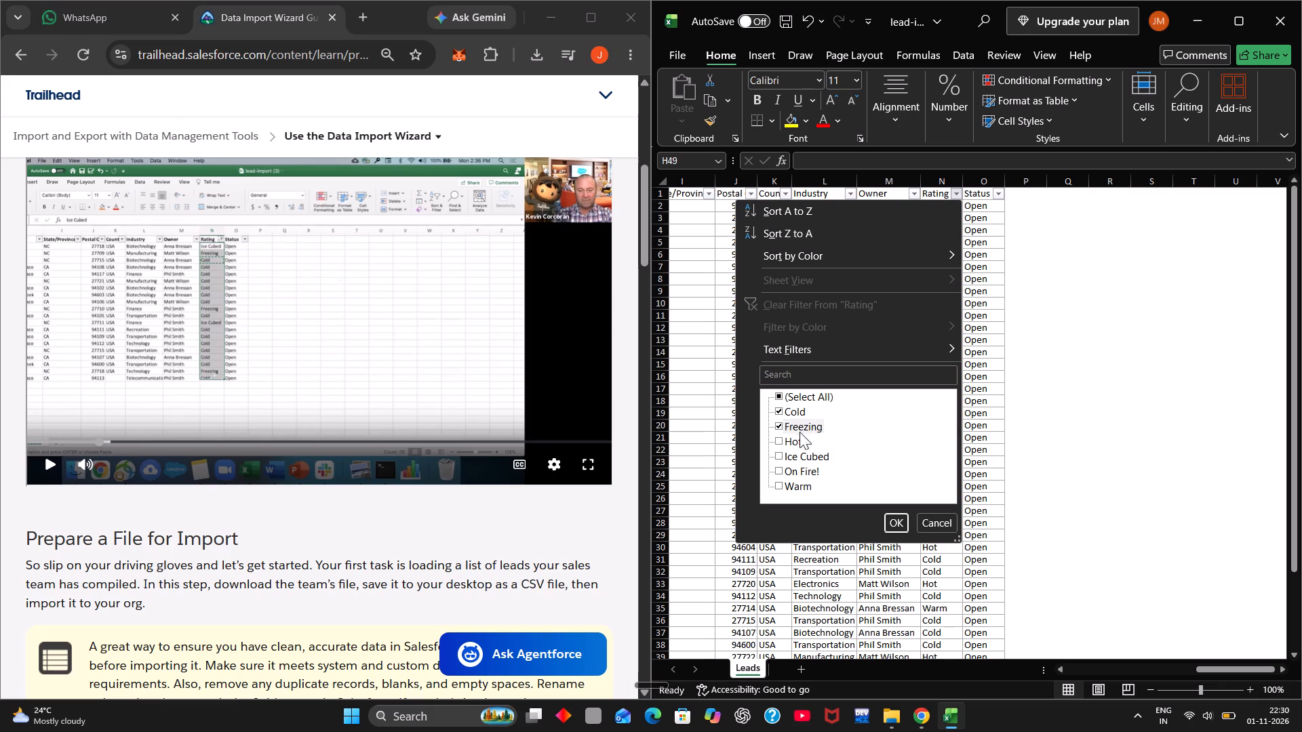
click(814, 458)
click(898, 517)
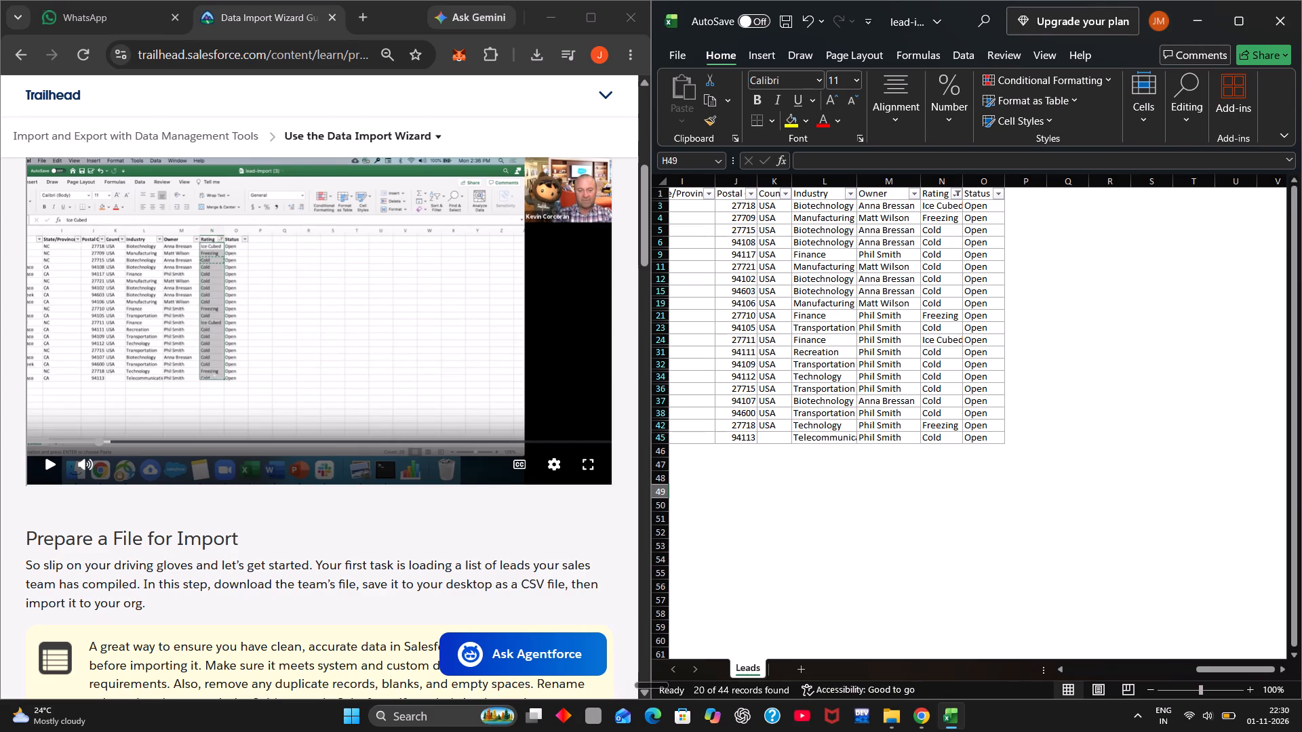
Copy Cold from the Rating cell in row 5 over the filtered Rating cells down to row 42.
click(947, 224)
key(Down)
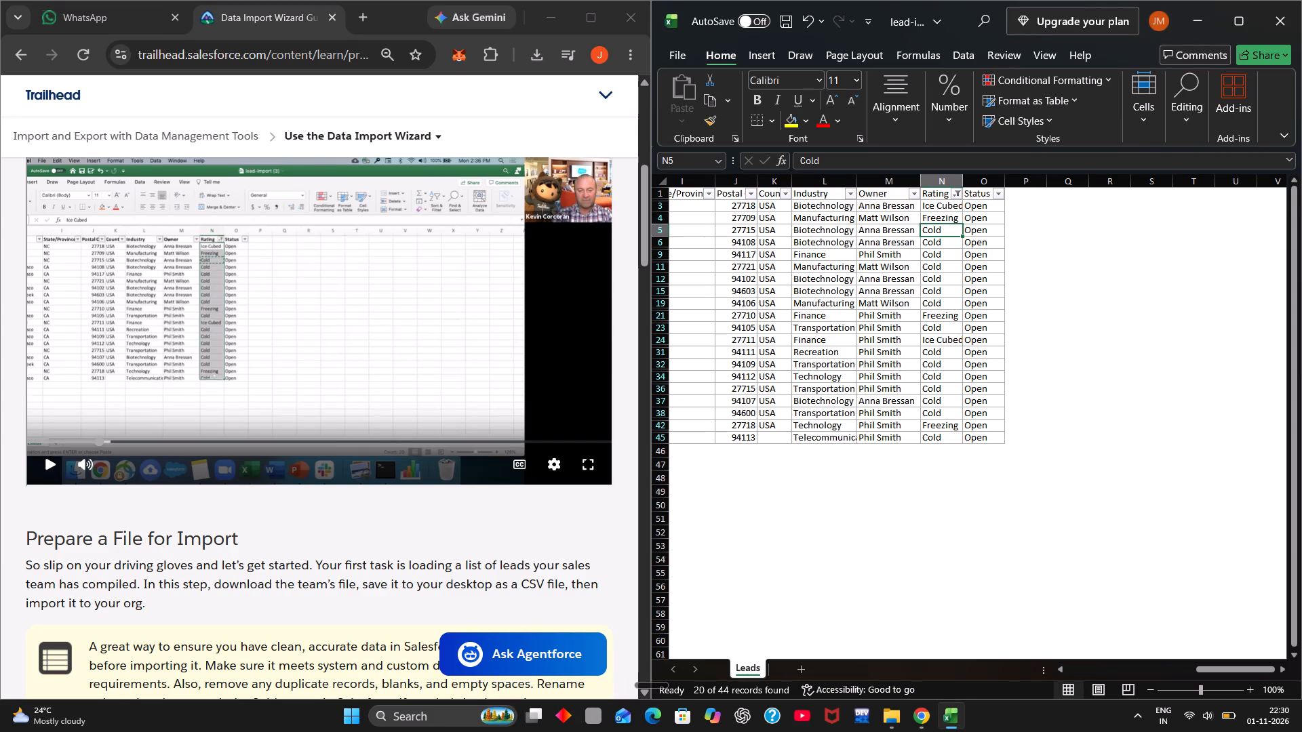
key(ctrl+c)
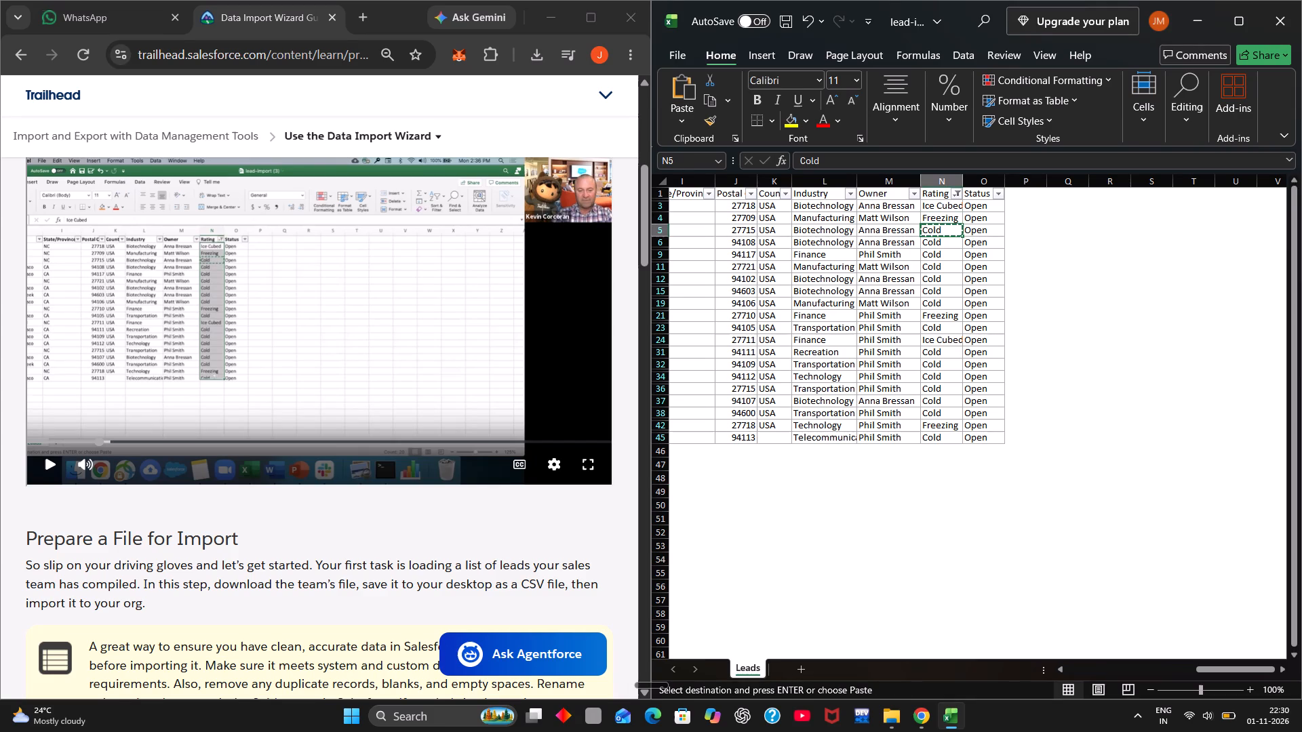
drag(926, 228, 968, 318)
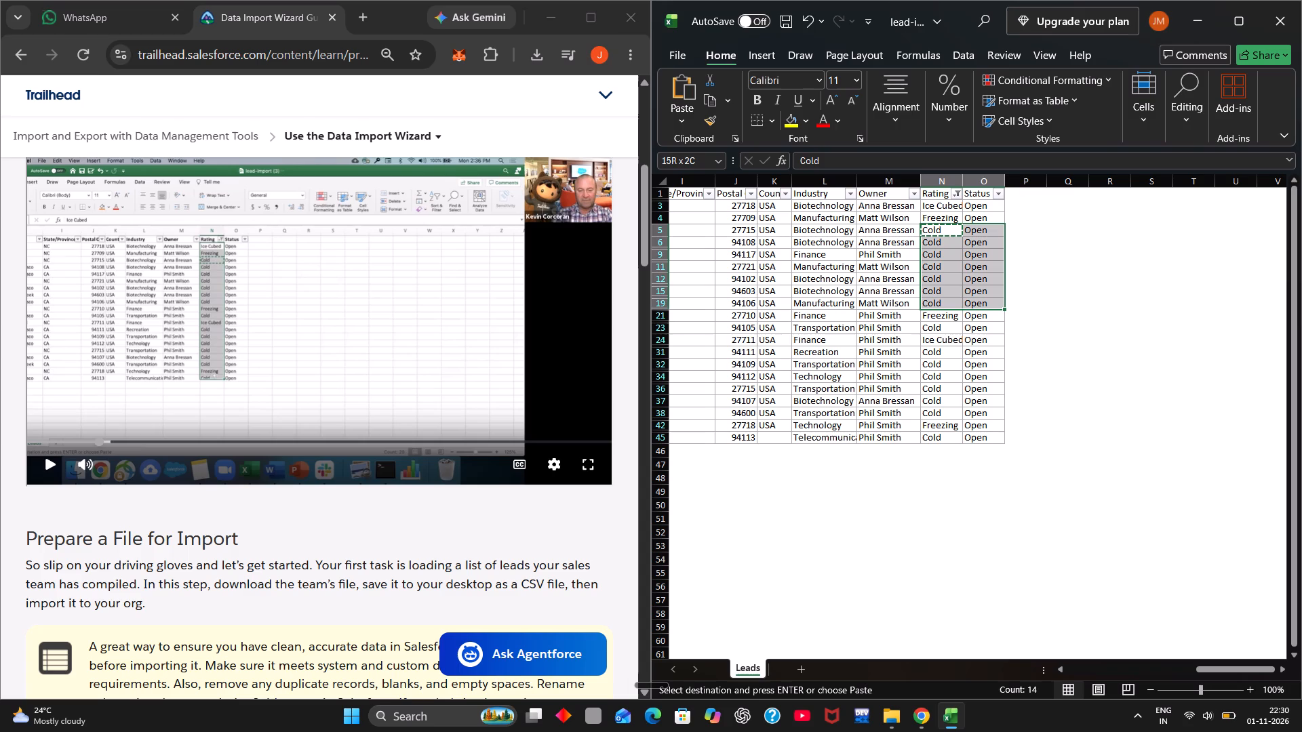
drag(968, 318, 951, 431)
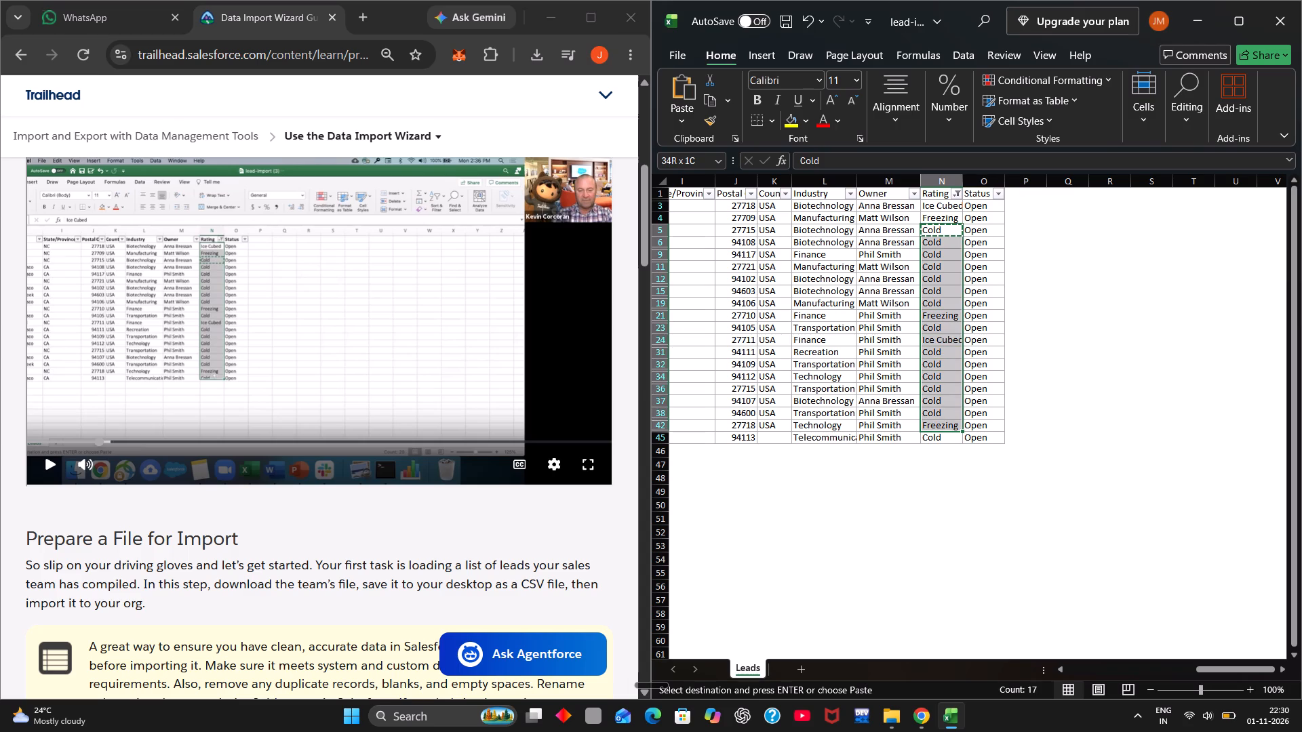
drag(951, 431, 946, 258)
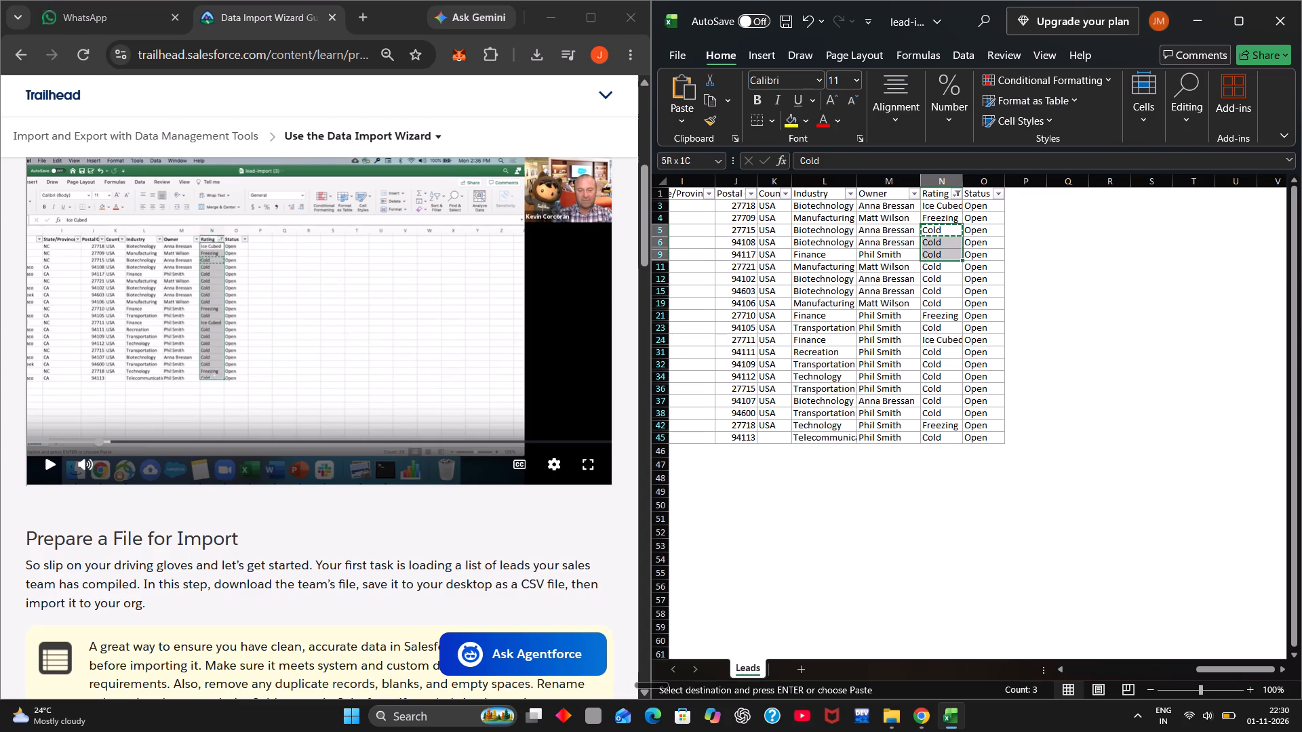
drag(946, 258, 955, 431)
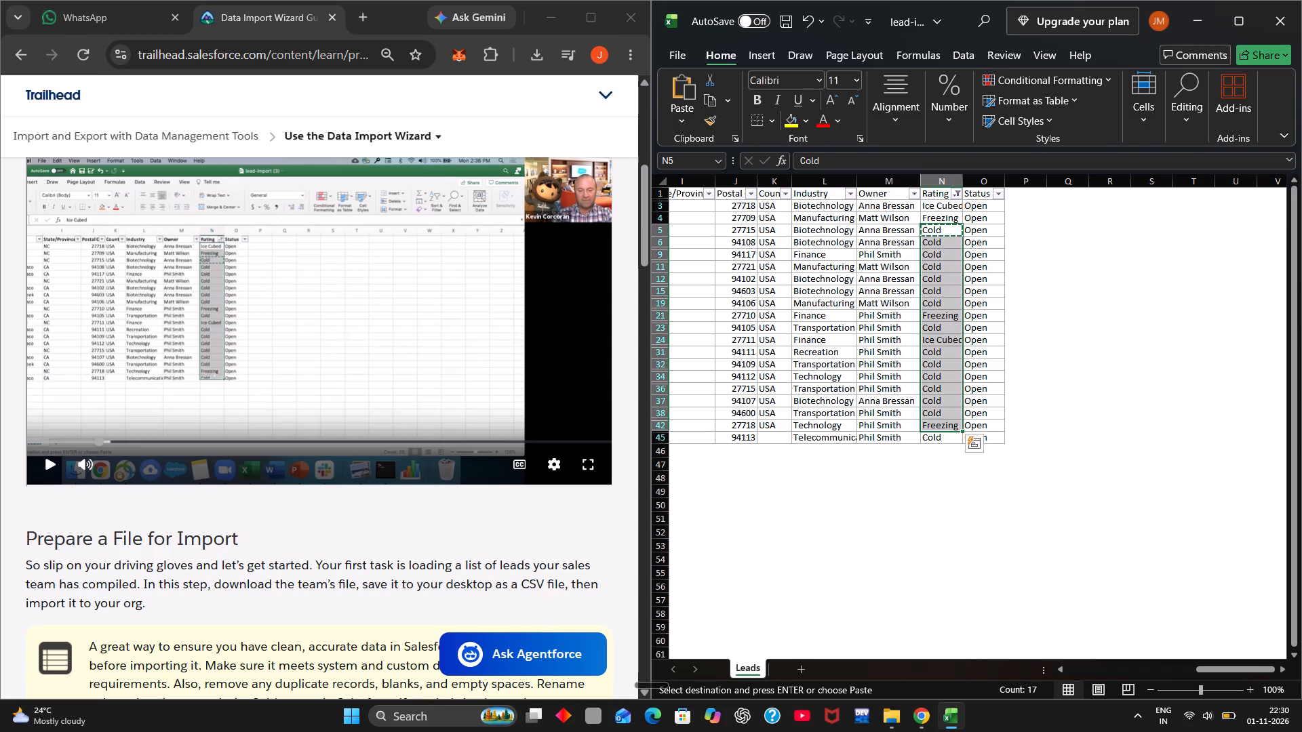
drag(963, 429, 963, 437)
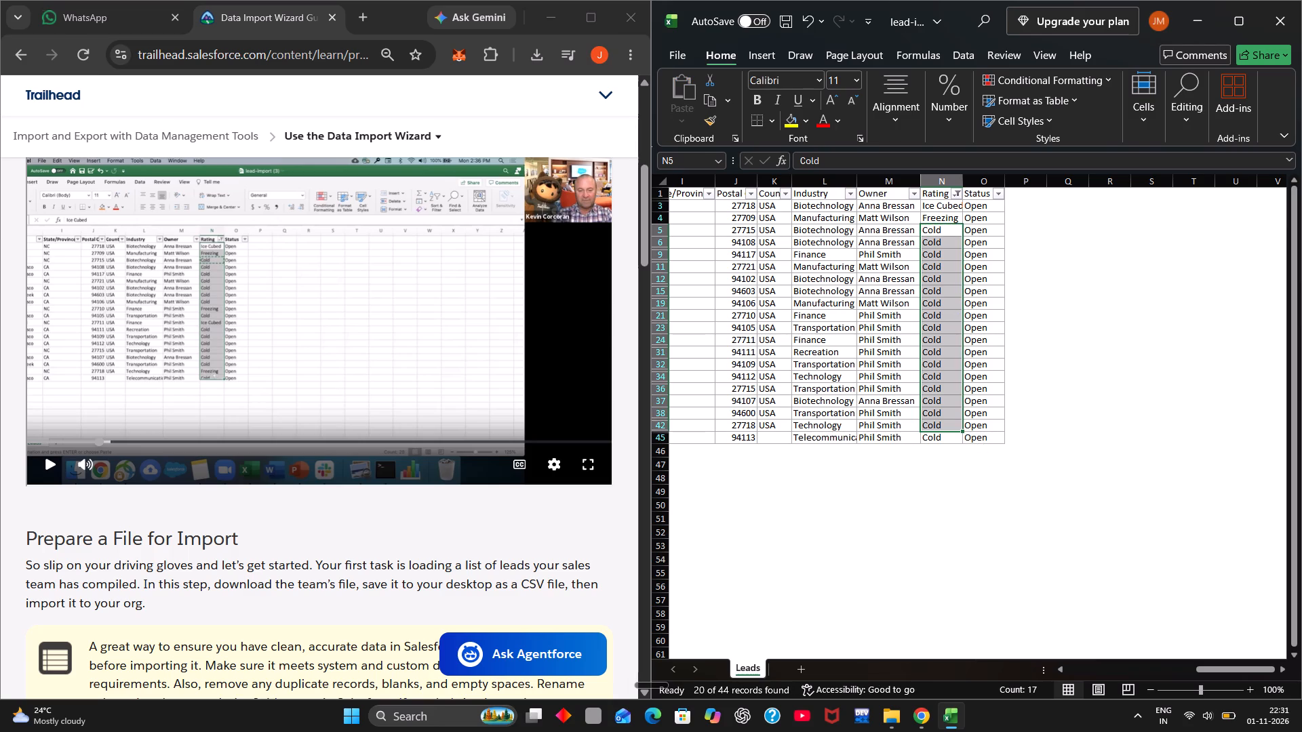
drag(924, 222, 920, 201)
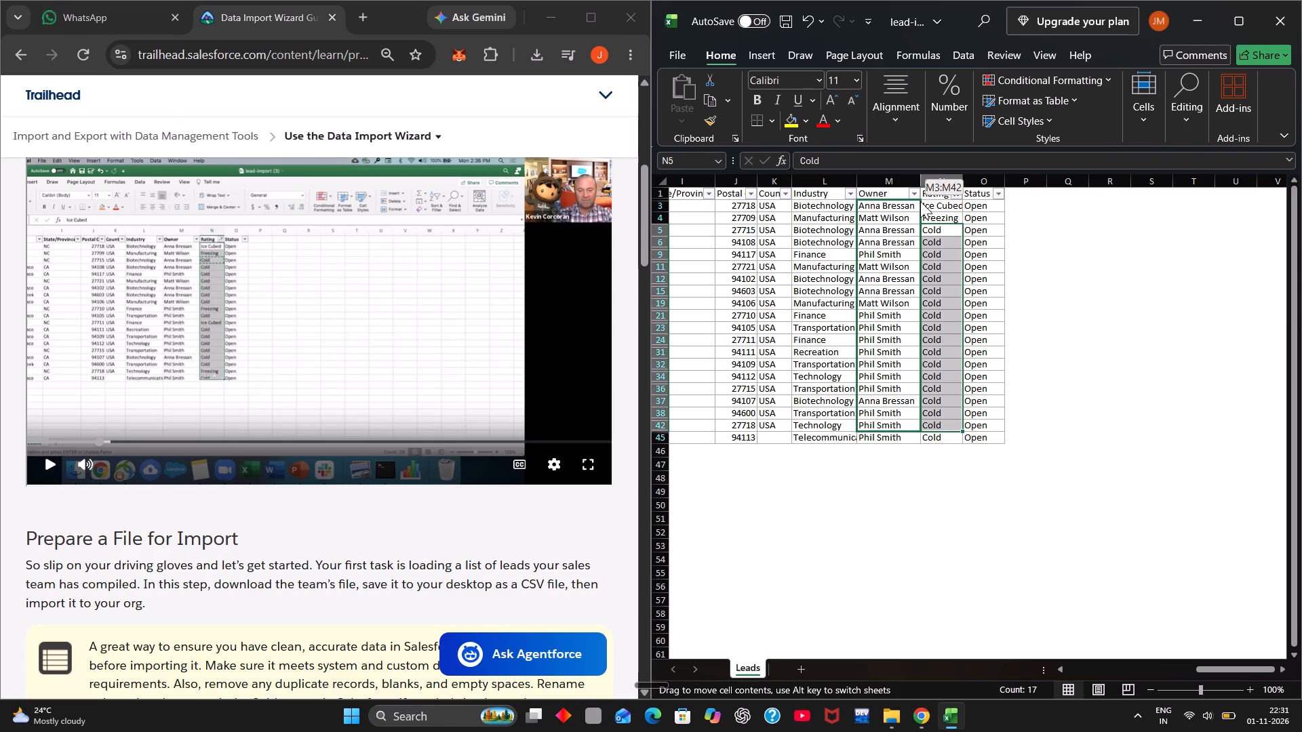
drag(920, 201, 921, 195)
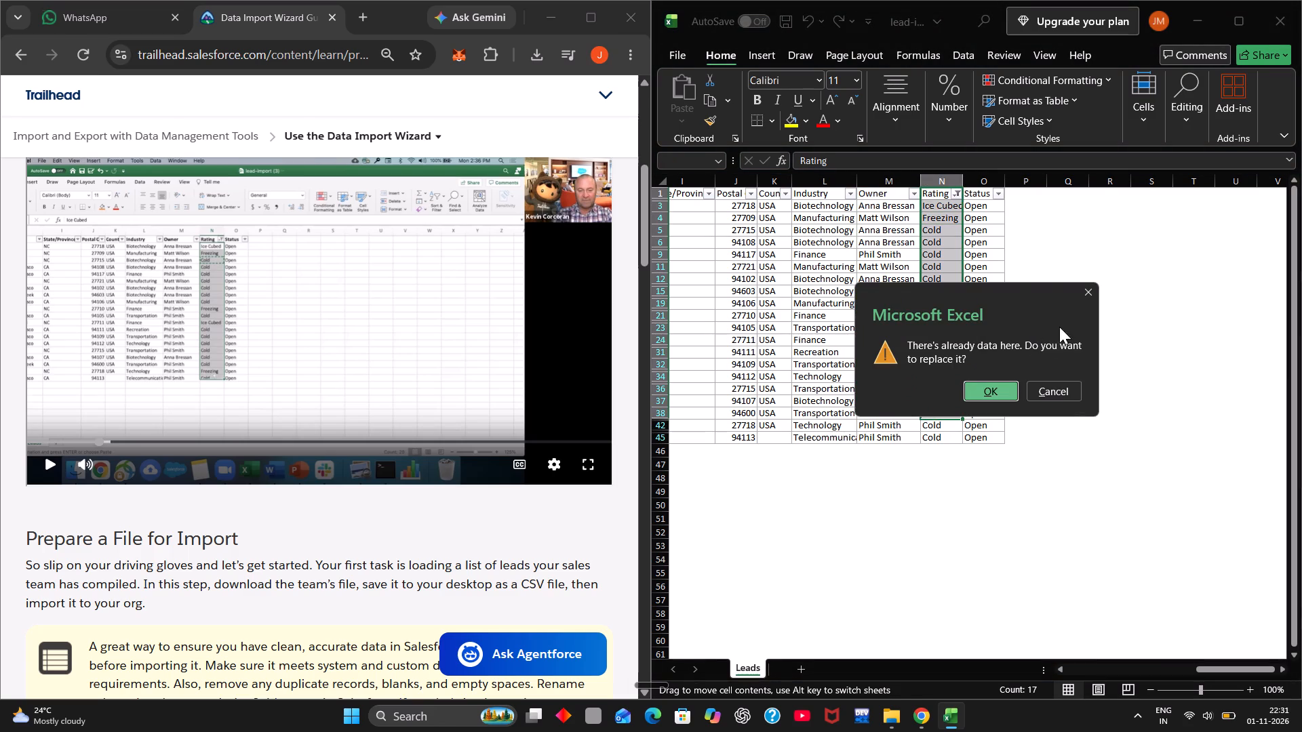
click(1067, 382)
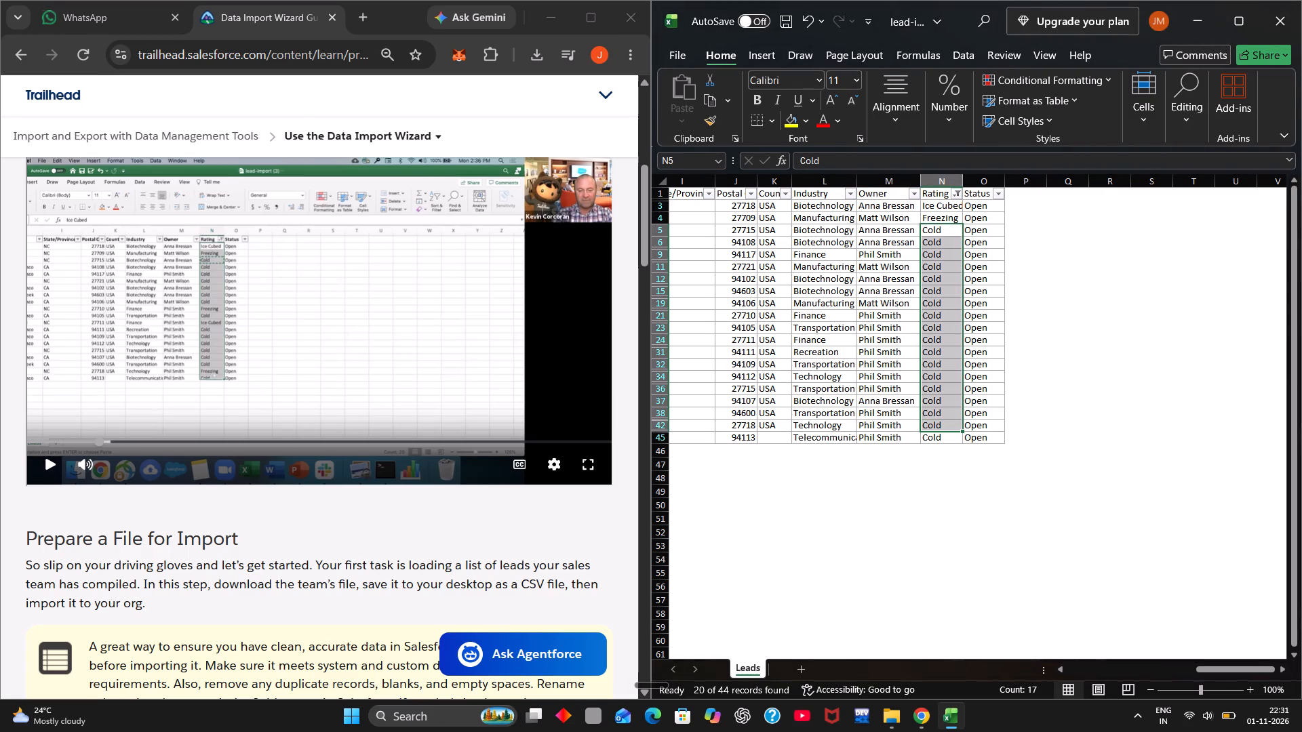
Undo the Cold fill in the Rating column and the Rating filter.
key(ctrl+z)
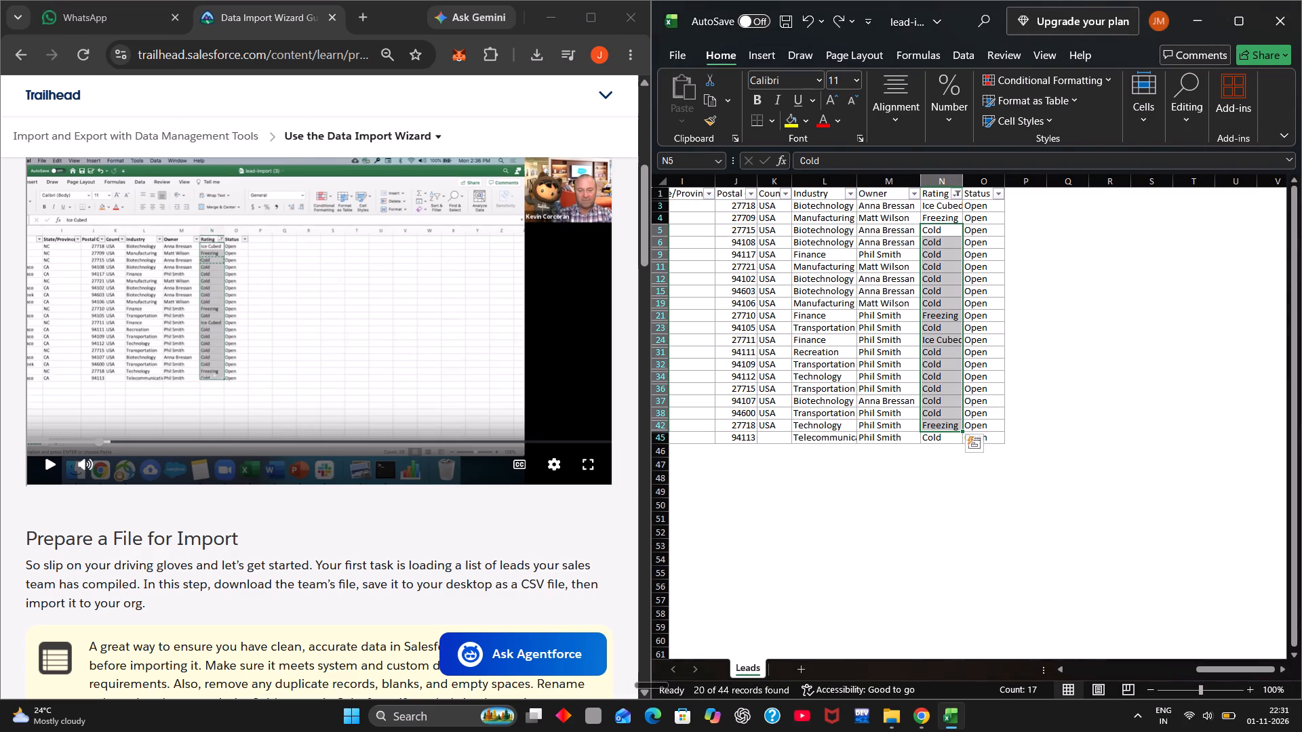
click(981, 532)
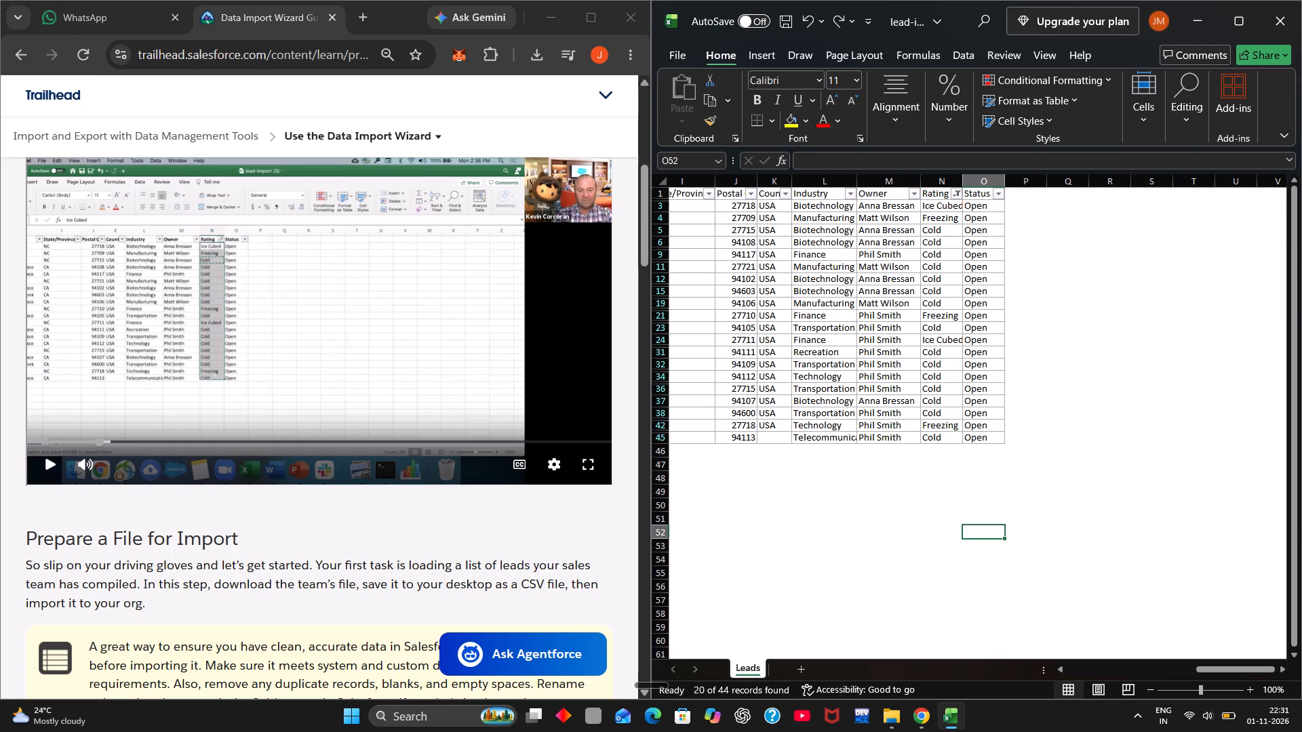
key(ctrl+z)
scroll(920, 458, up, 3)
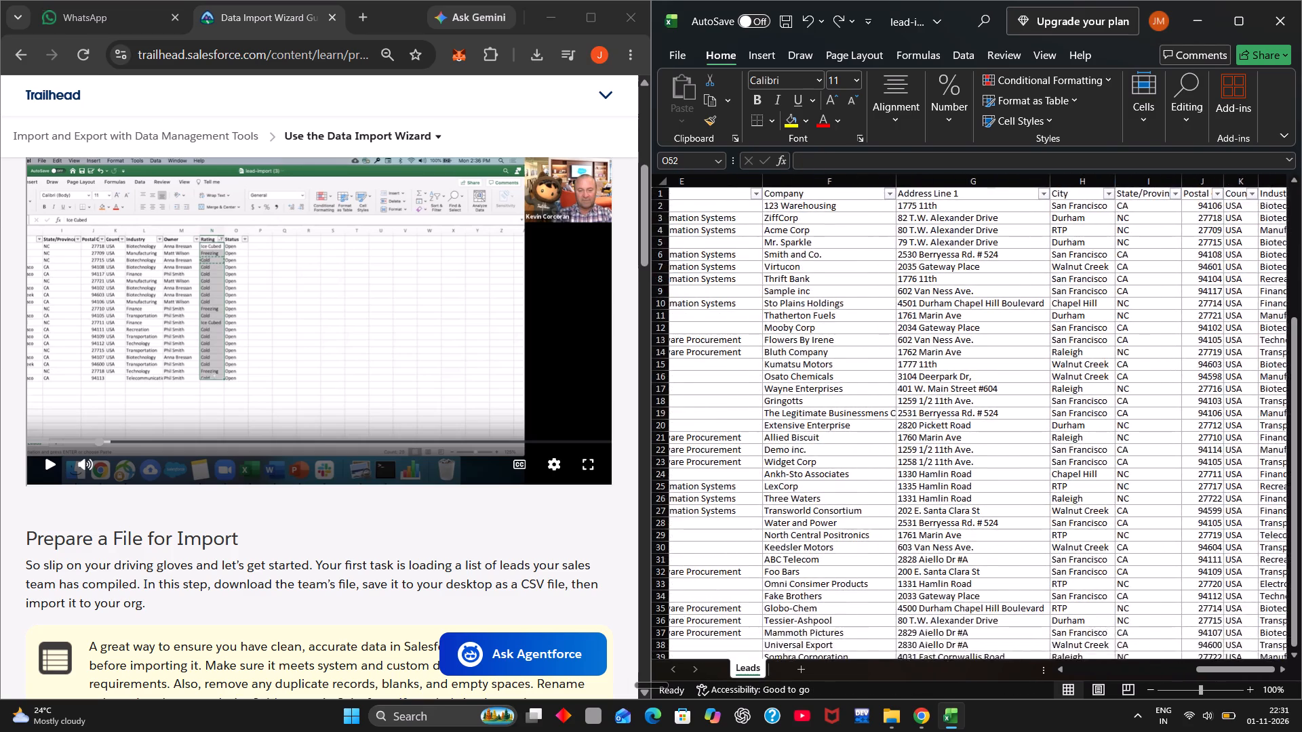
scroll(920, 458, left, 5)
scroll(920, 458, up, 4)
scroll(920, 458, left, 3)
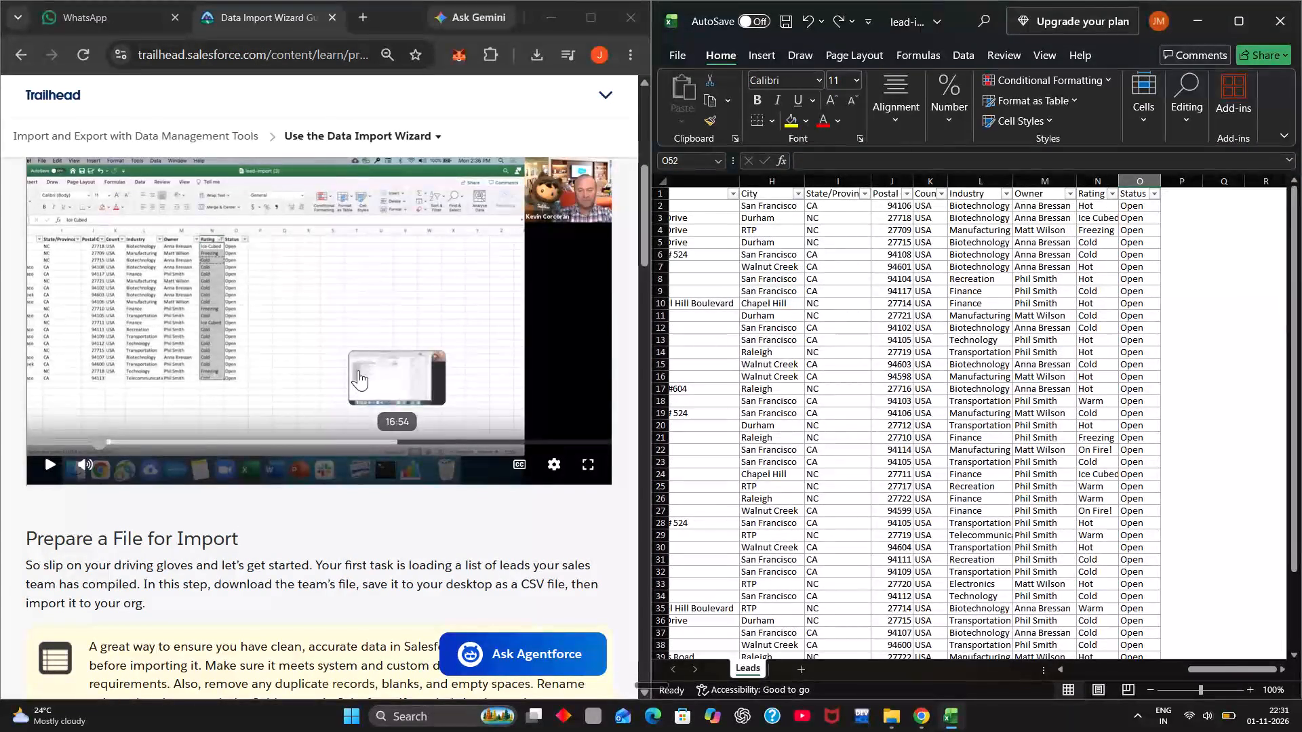
Resume the video to watch Cold being pasted down the filtered Rating column, and pause it.
click(358, 370)
click(358, 370)
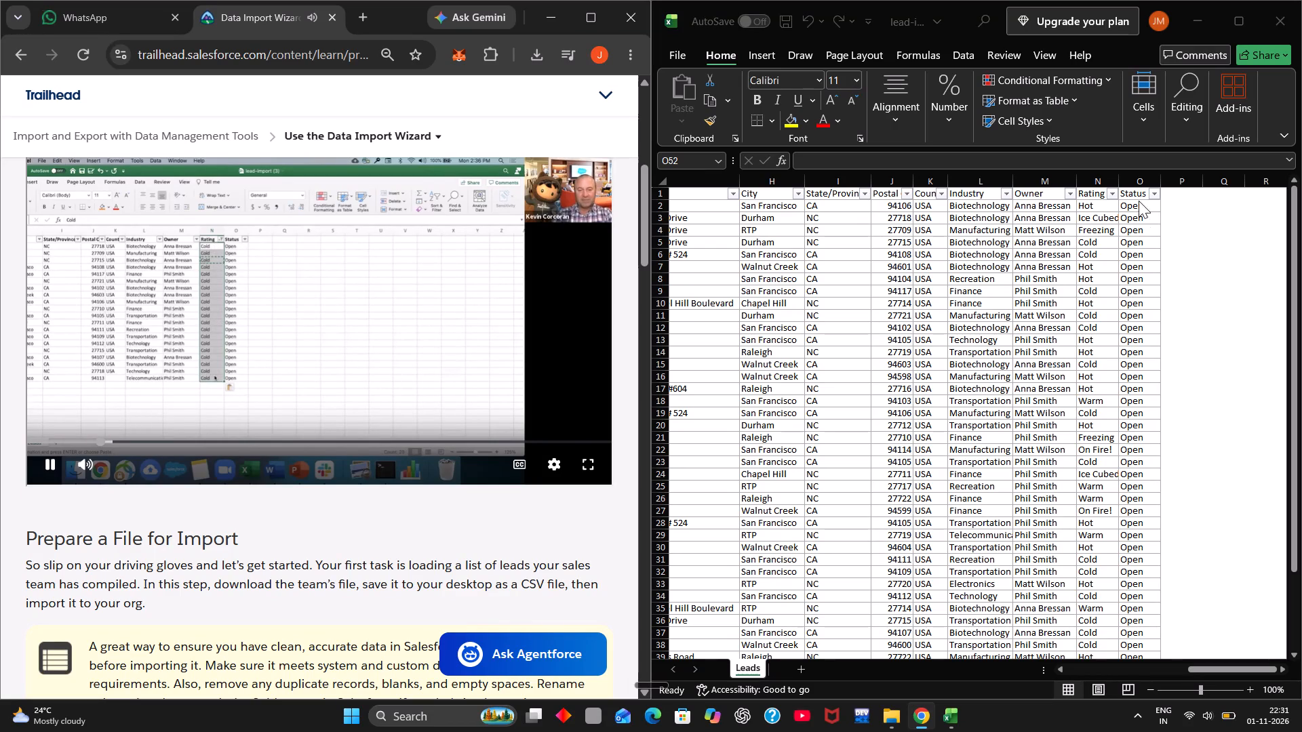
Filter the Rating column to show only Cold, Freezing and Ice Cubed.
click(1116, 199)
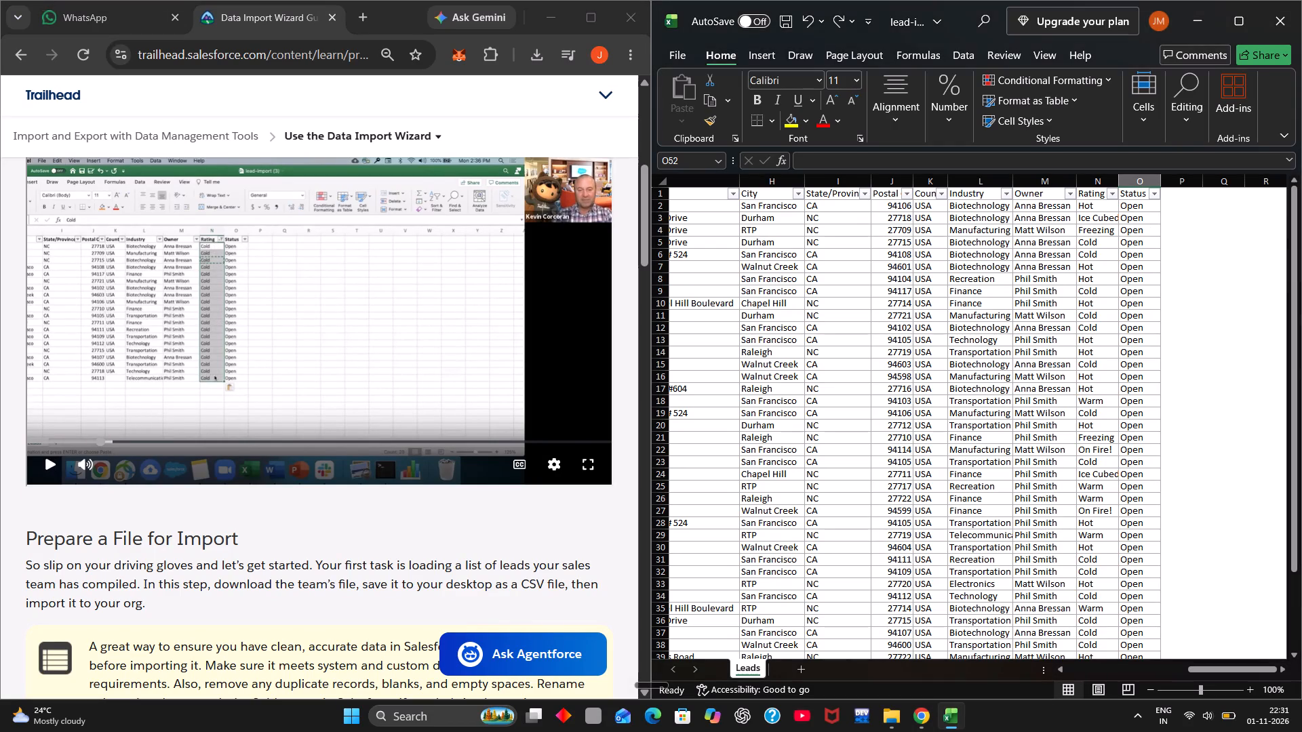
click(1112, 194)
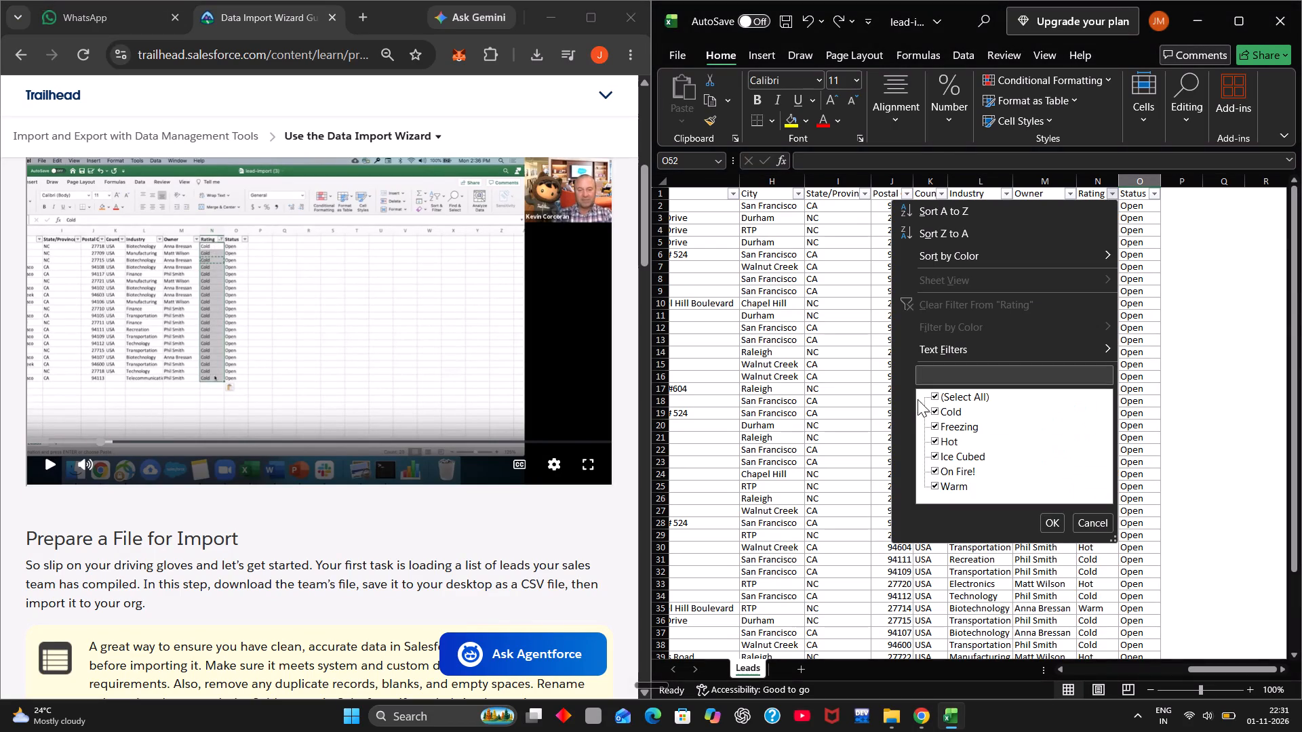
click(932, 393)
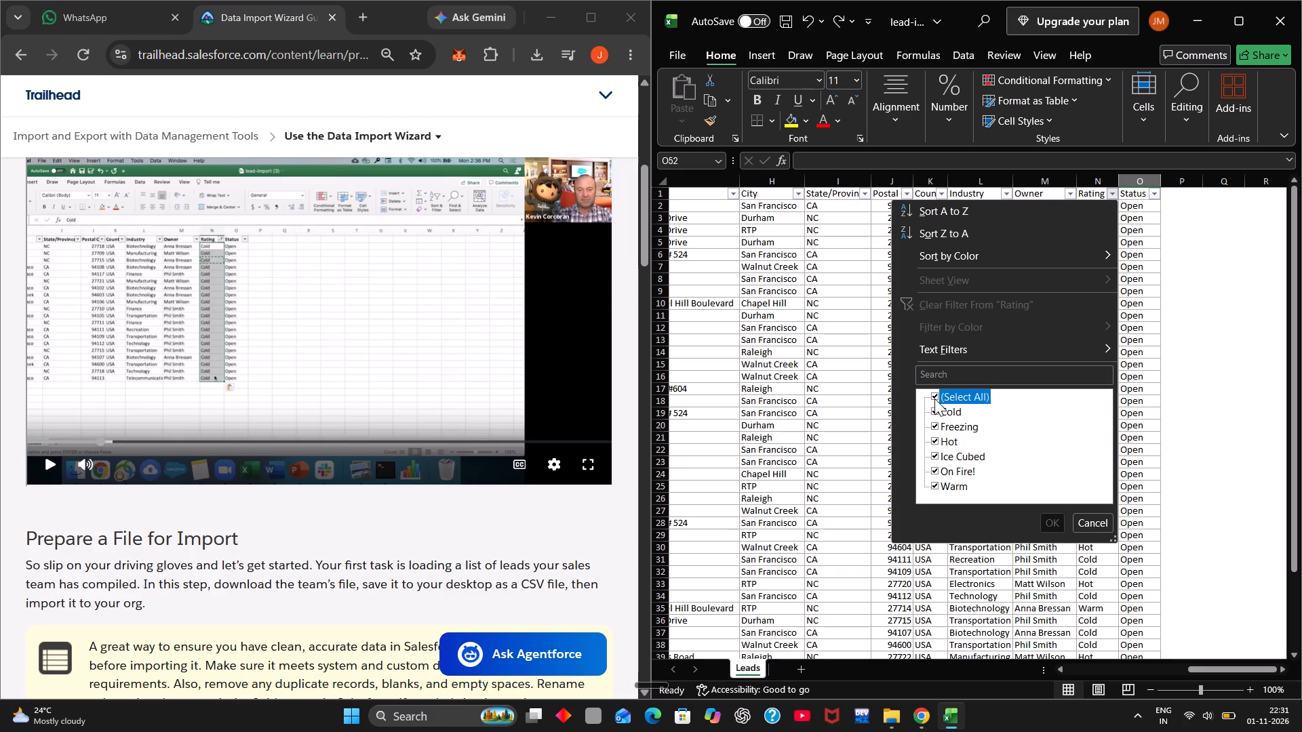
click(947, 411)
click(953, 426)
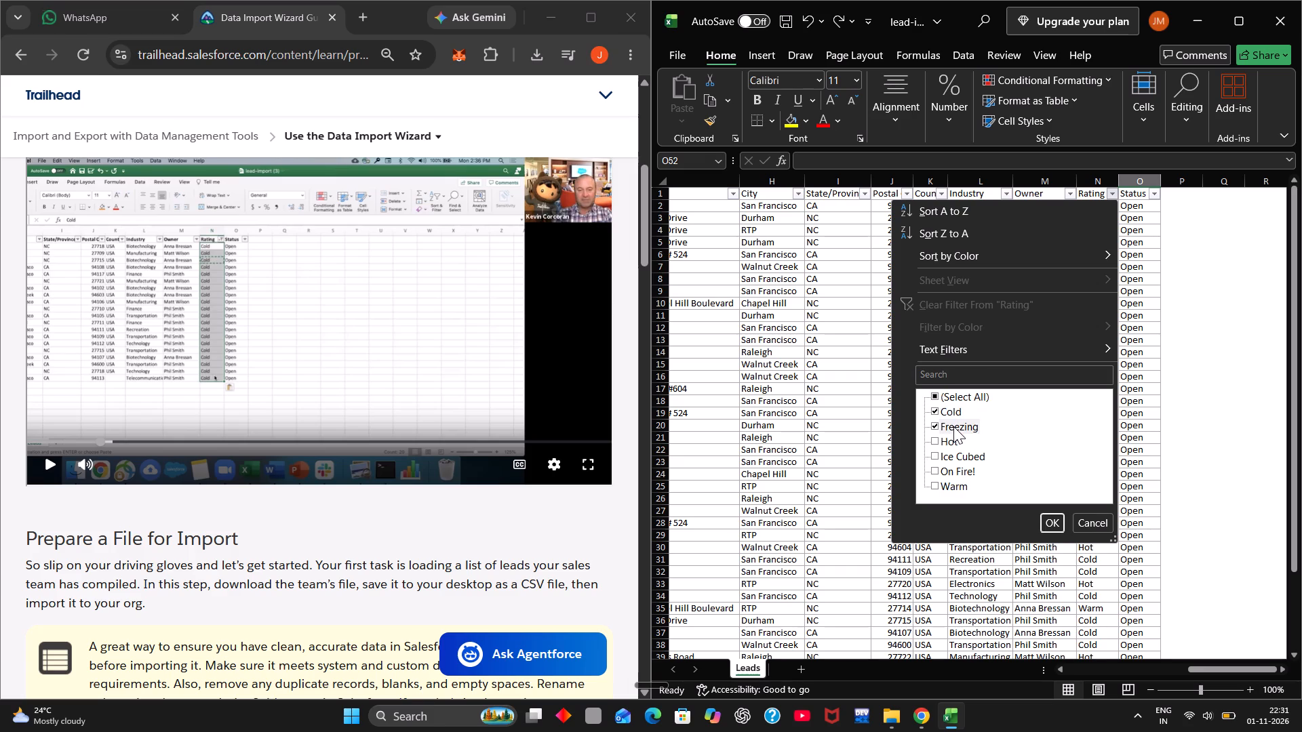
click(955, 450)
click(1048, 524)
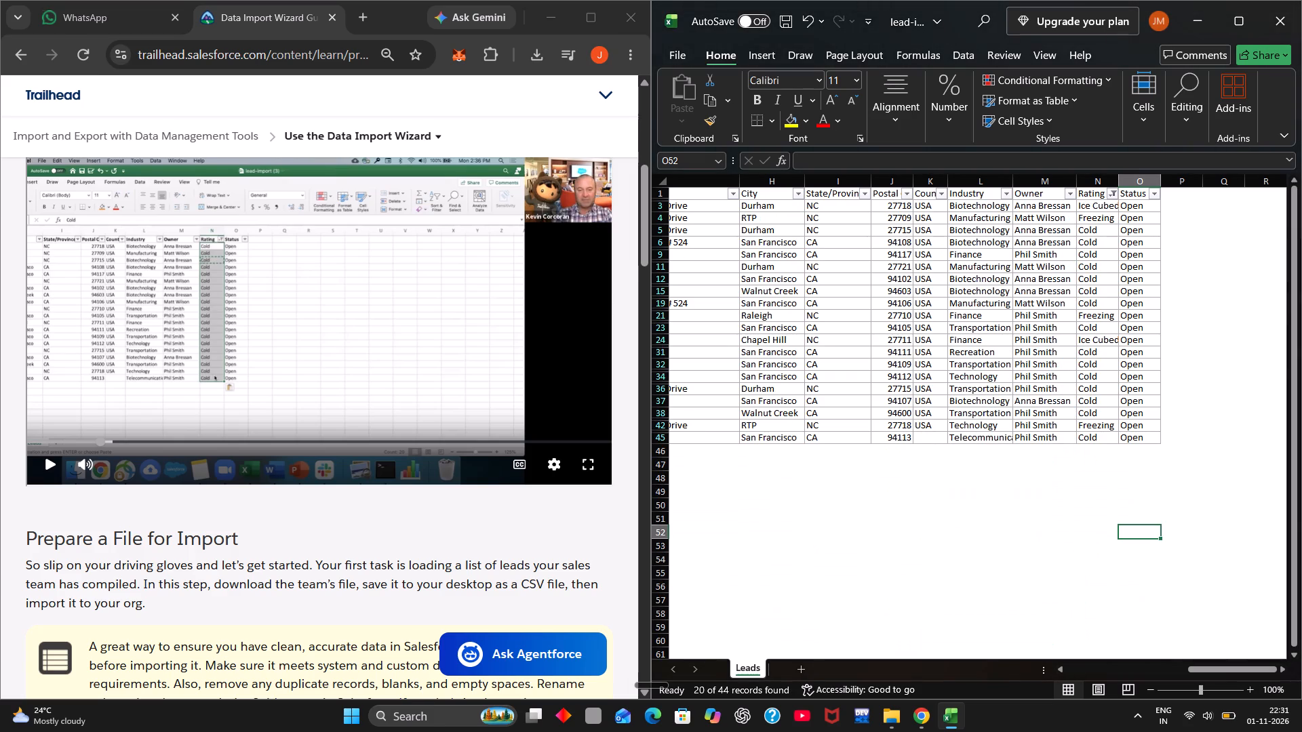
Copy Cold from the Rating cell in row 5 over all the filtered Rating cells from row 3 to row 45.
click(1090, 235)
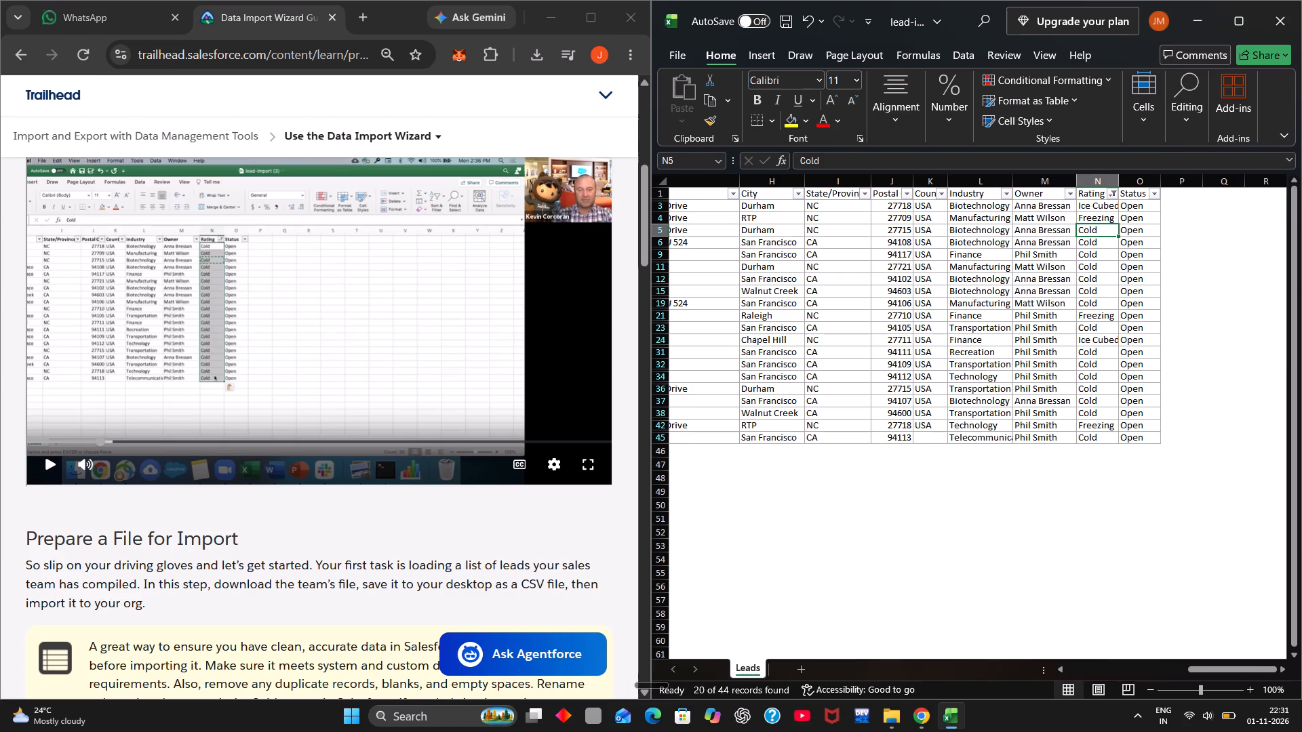
key(ctrl+c)
drag(1090, 207, 1097, 276)
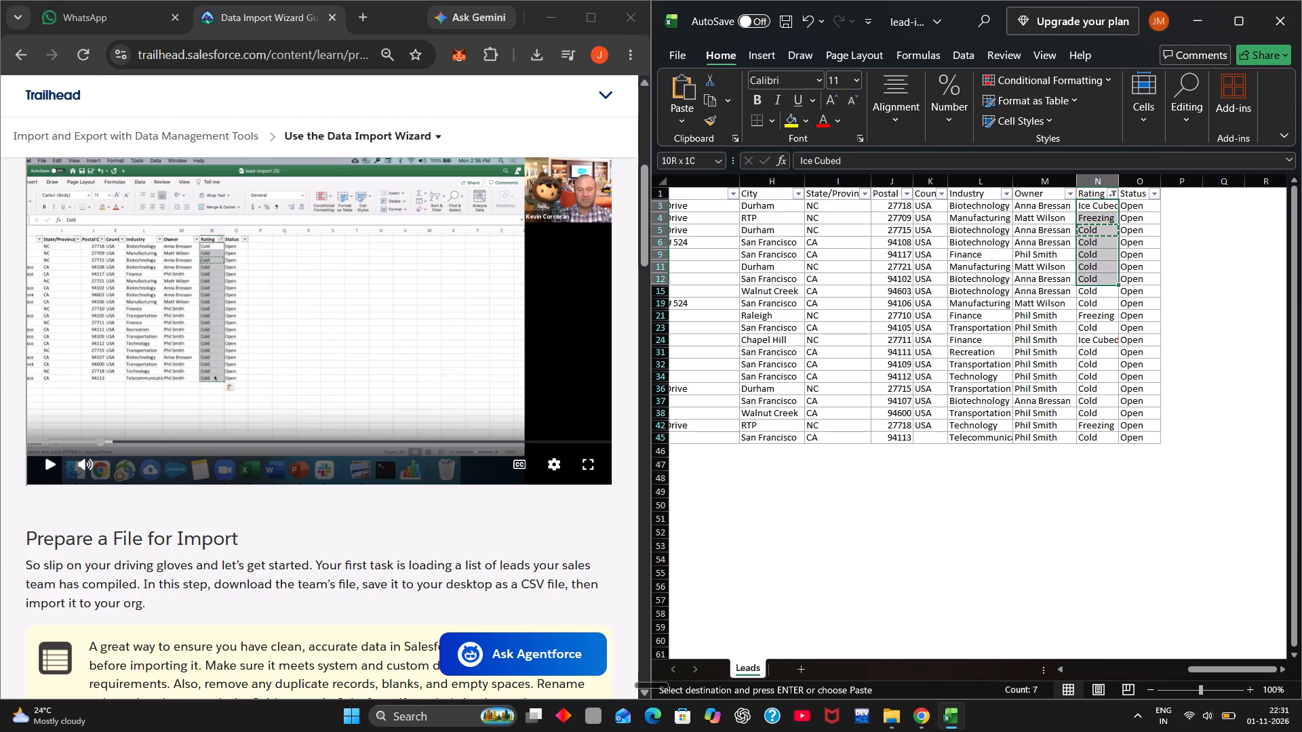
drag(1097, 276, 1116, 436)
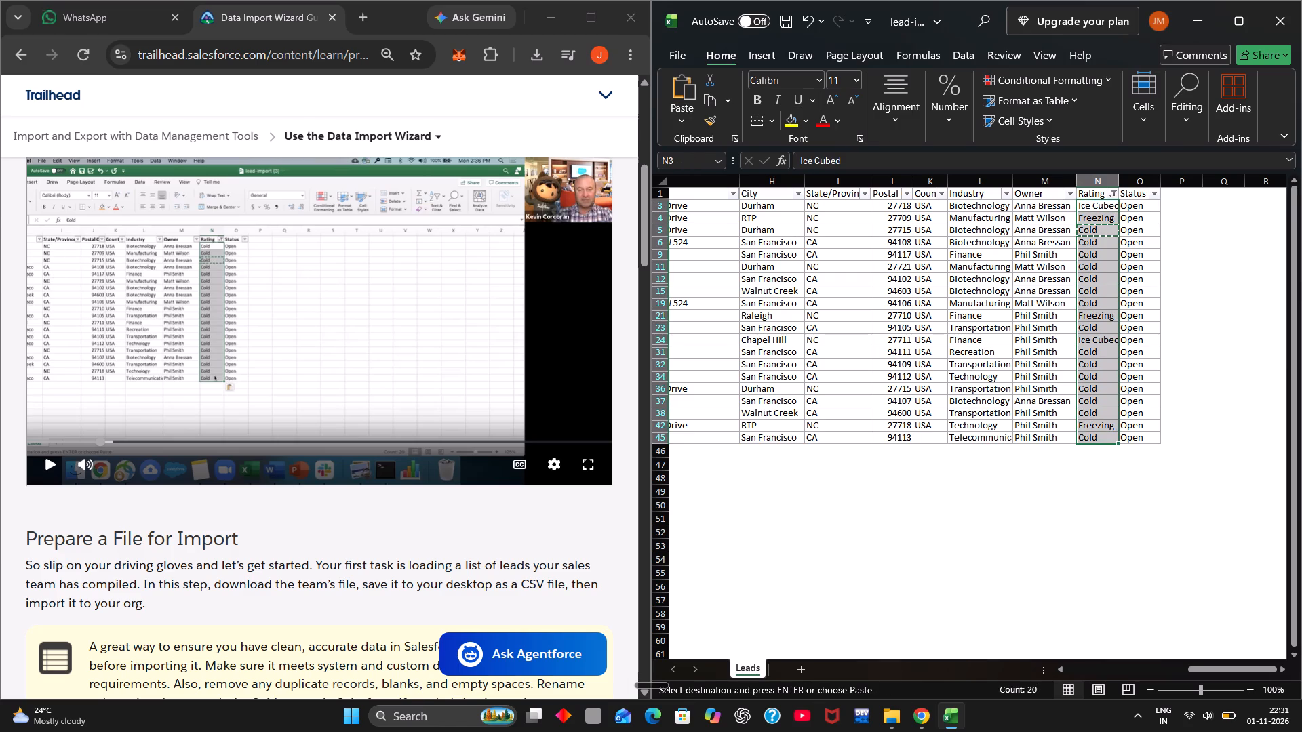
key(ctrl+v)
click(1112, 494)
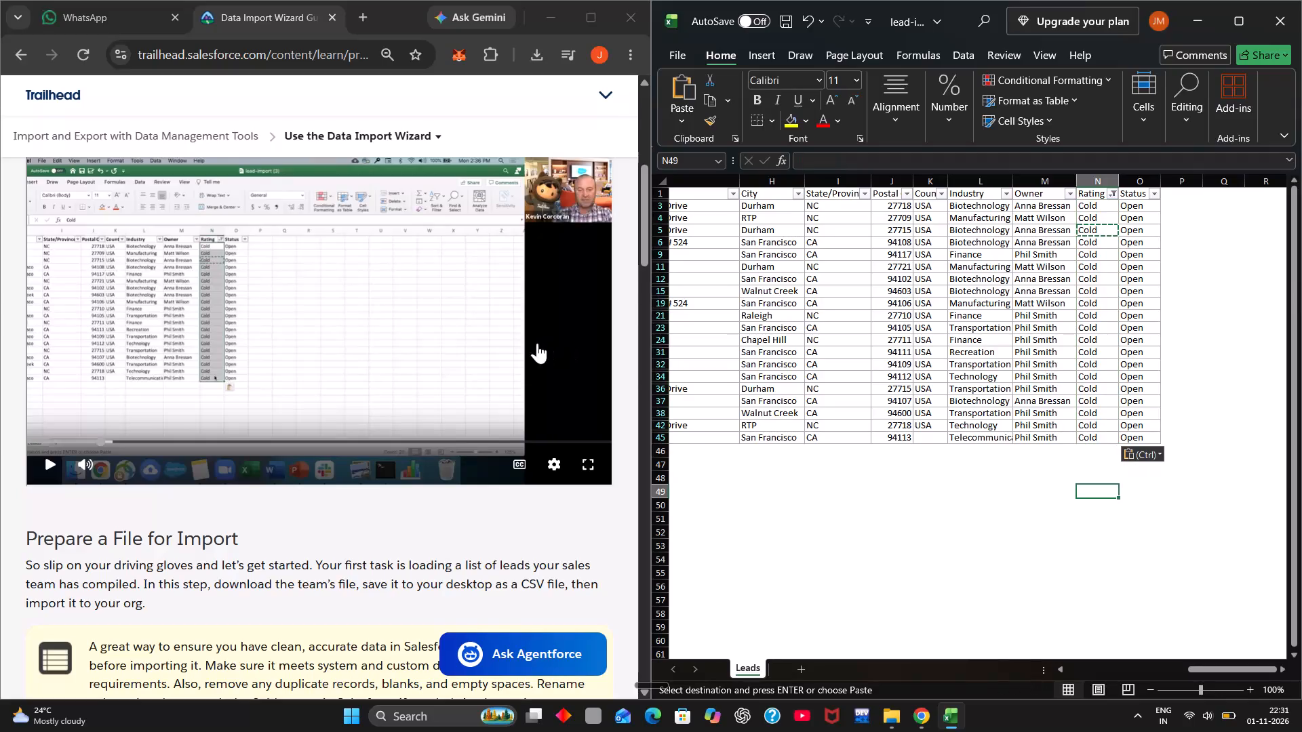
Resume the video to watch how the Hot ratings are standardized, and pause it.
click(415, 325)
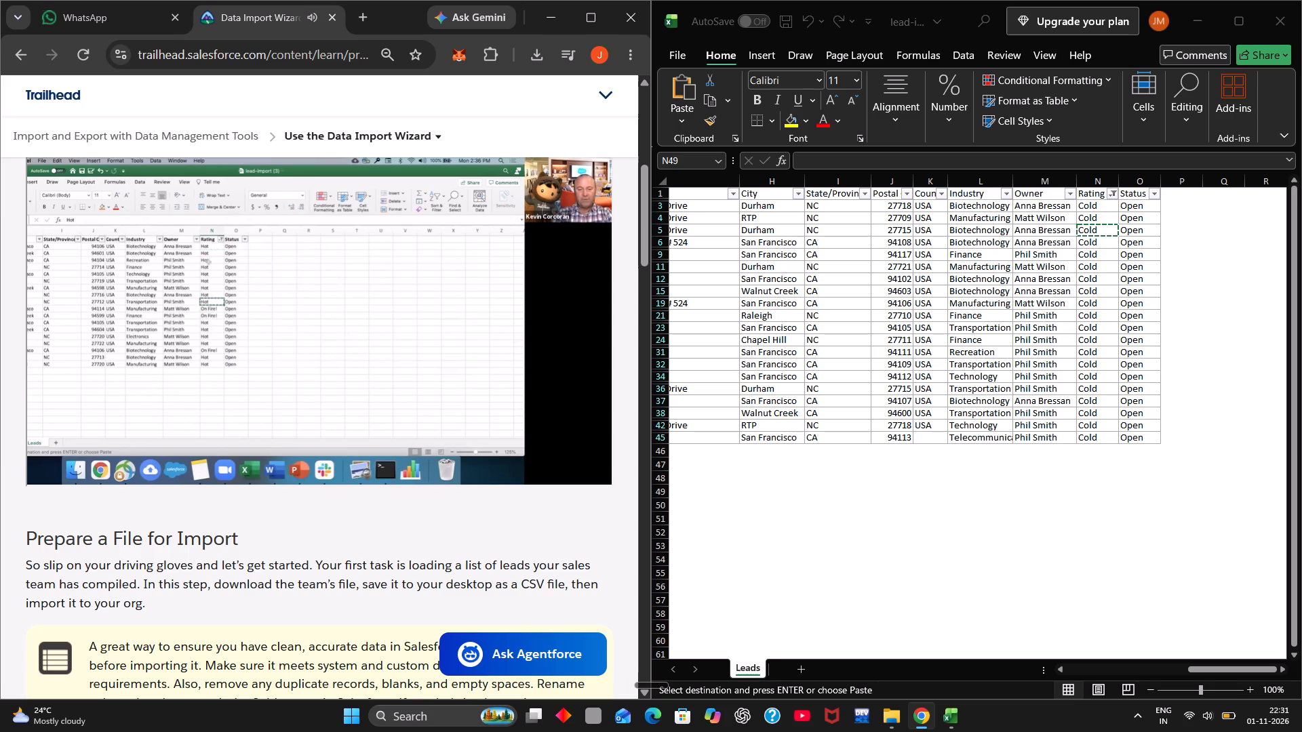
click(340, 317)
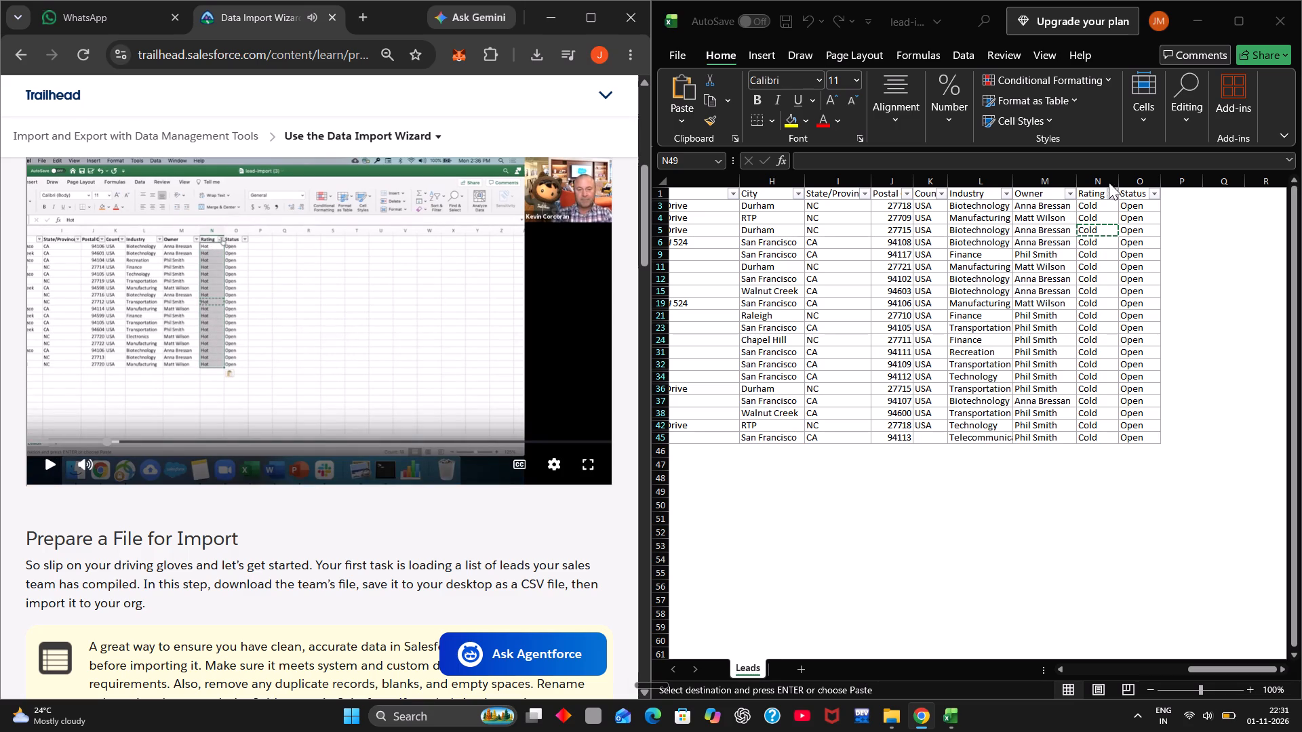
Change the Rating filter to show Hot instead of Cold.
click(1114, 190)
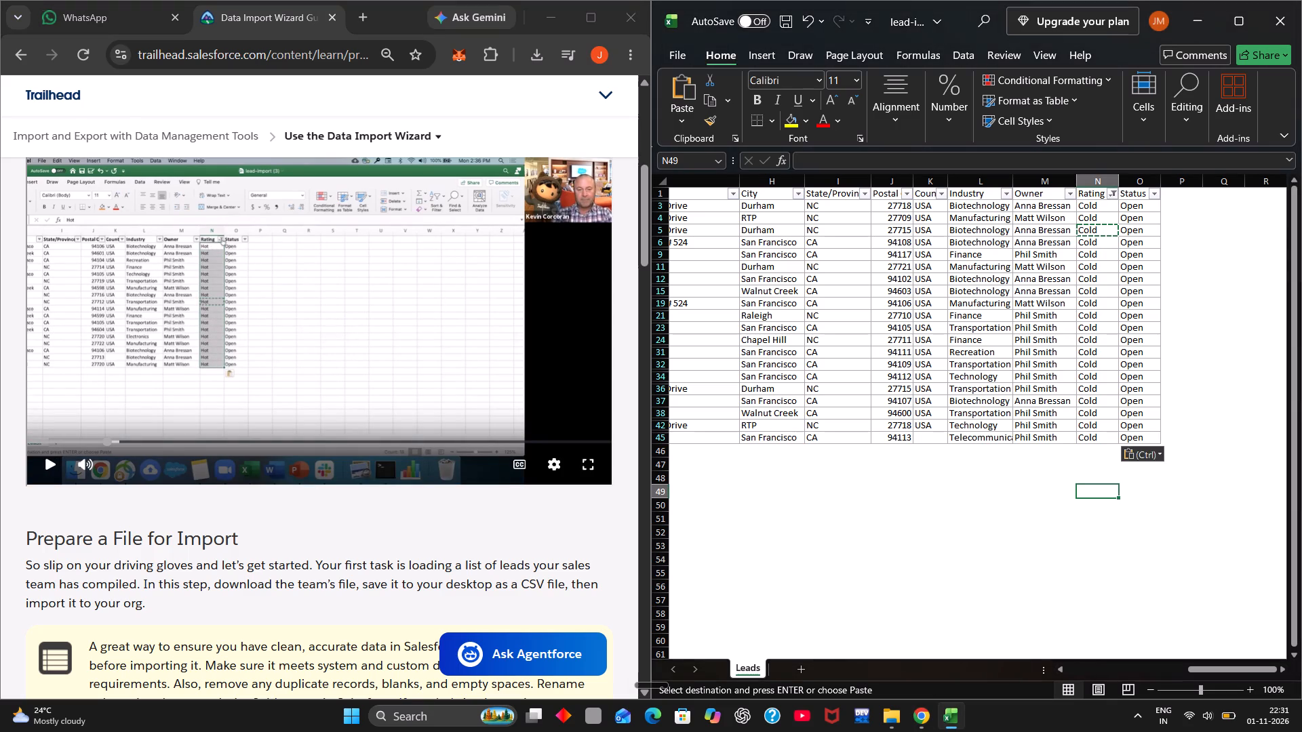
click(1114, 190)
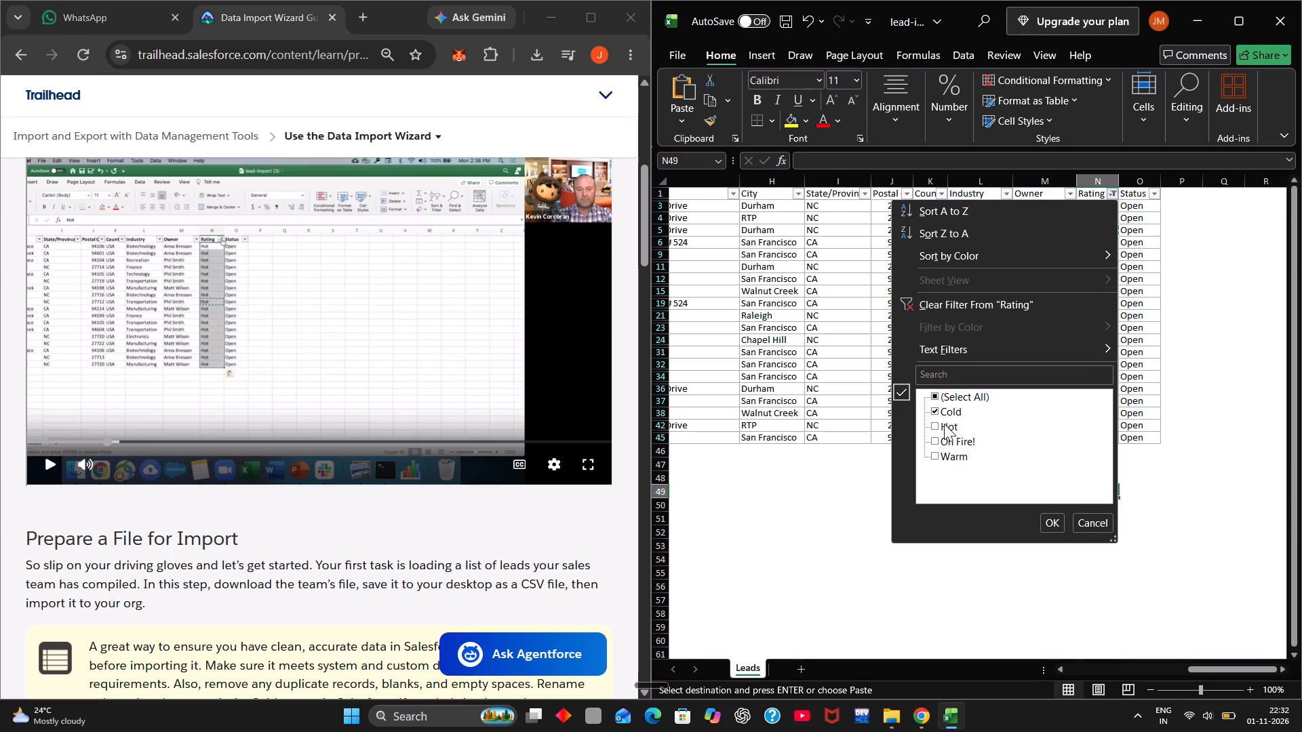
click(944, 424)
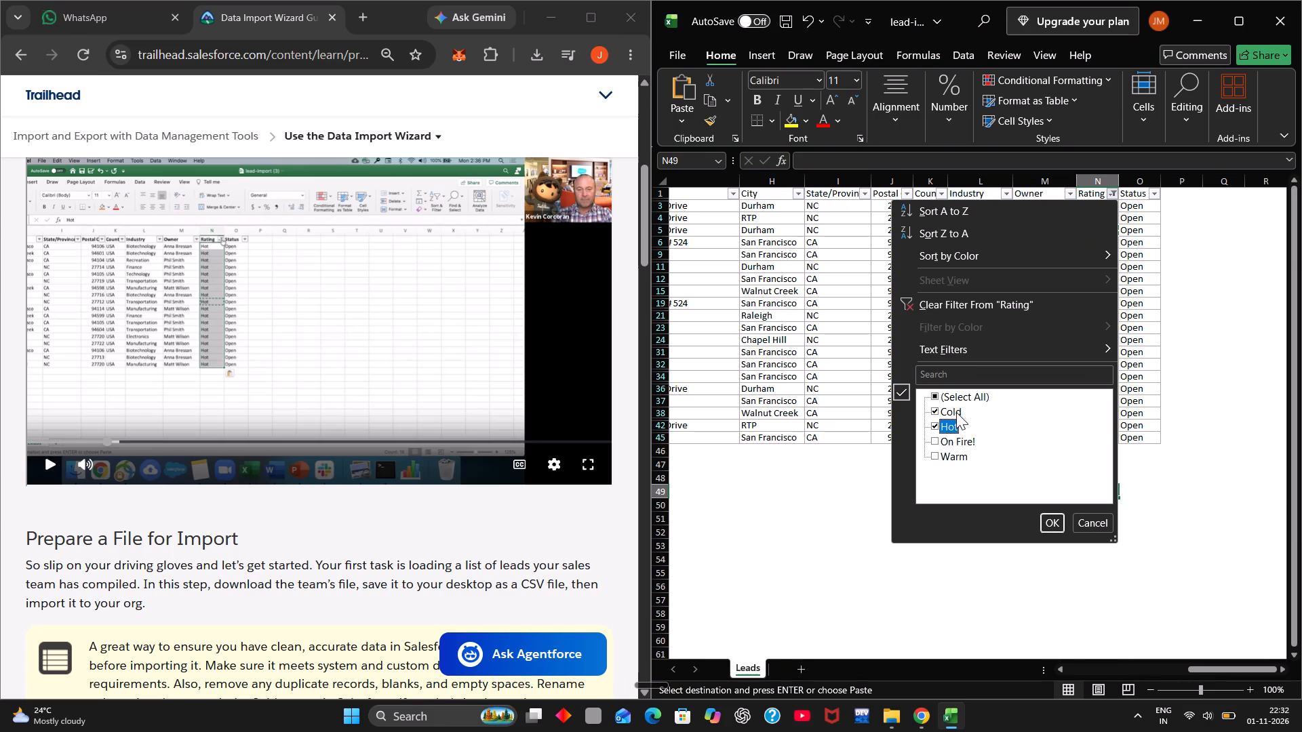
click(956, 412)
click(1052, 521)
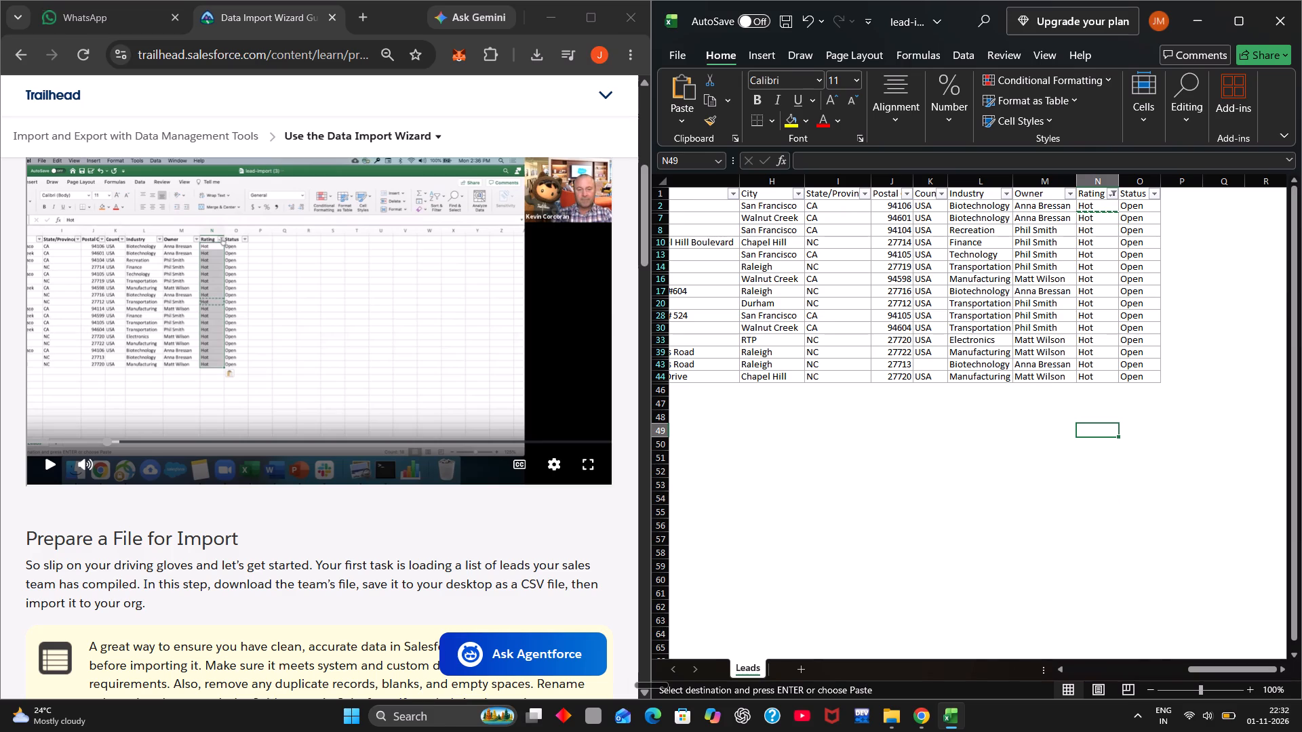
Rewind the video slightly to check which ratings are filtered together with Hot, and pause it there.
click(1116, 197)
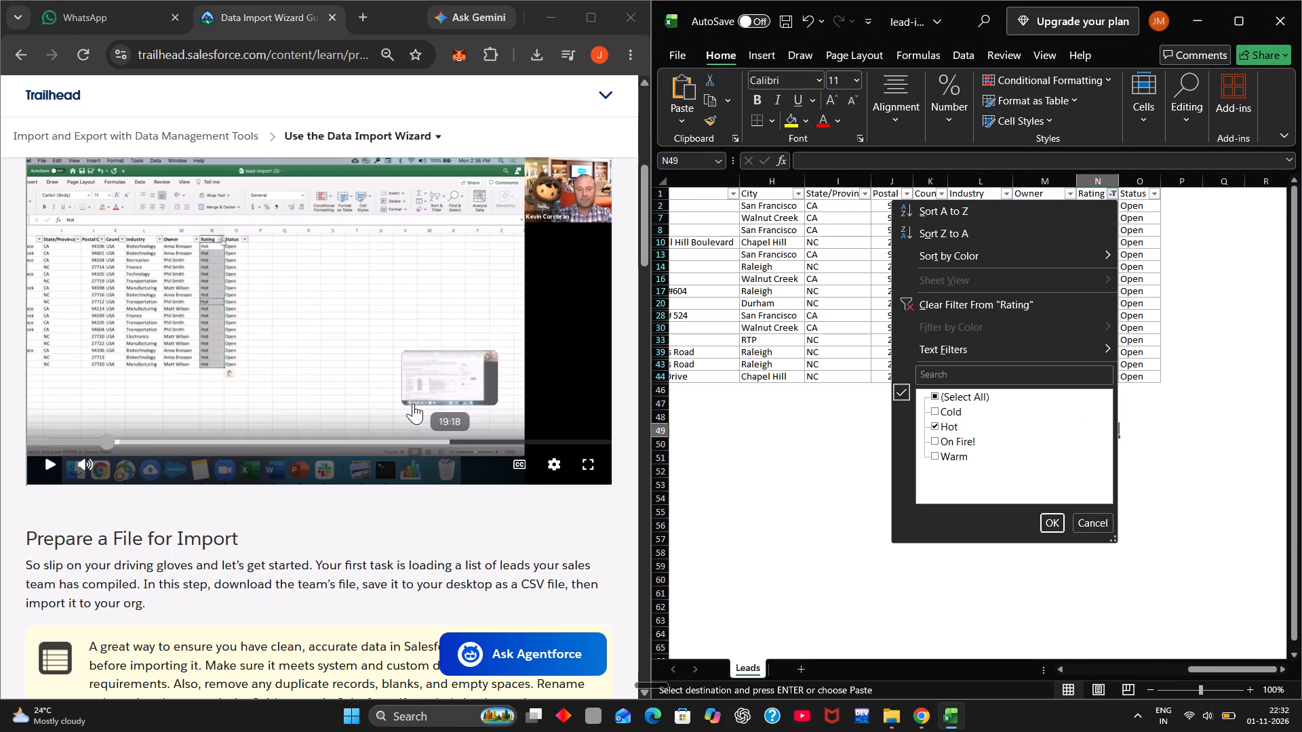
click(378, 383)
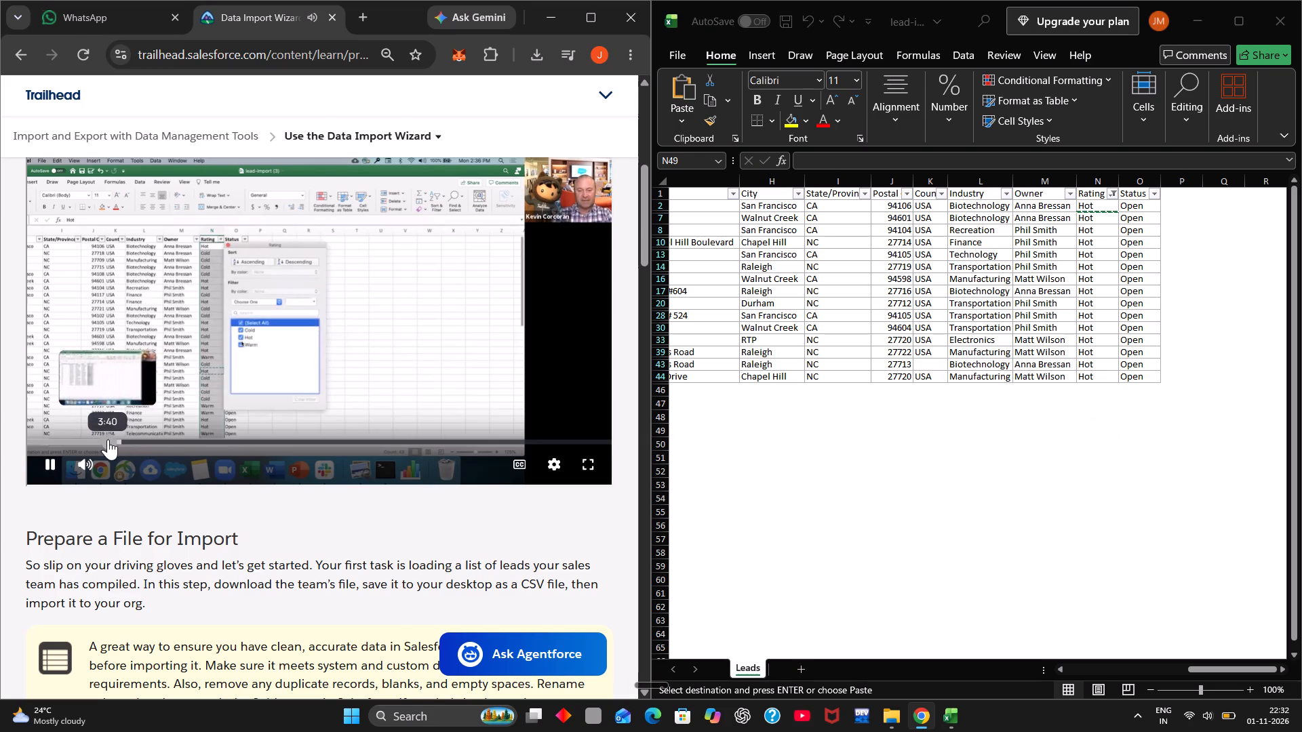
drag(108, 439, 100, 436)
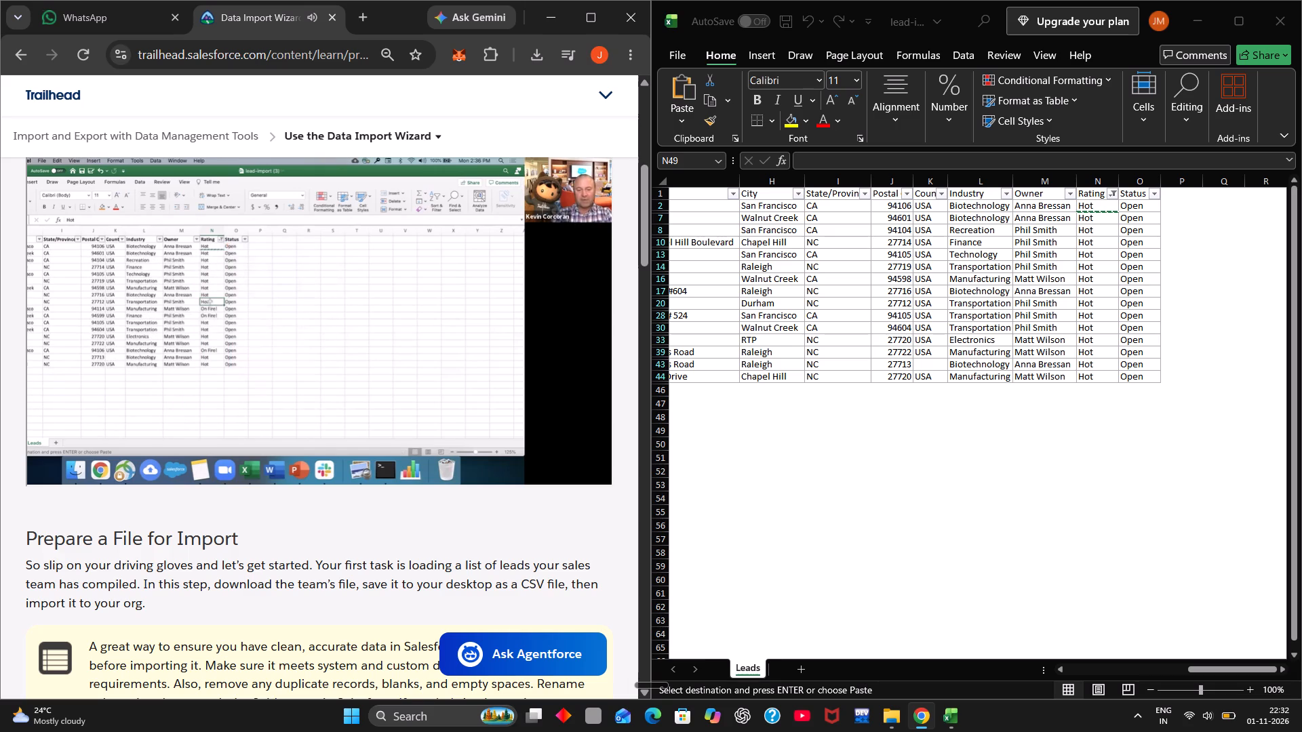
click(257, 297)
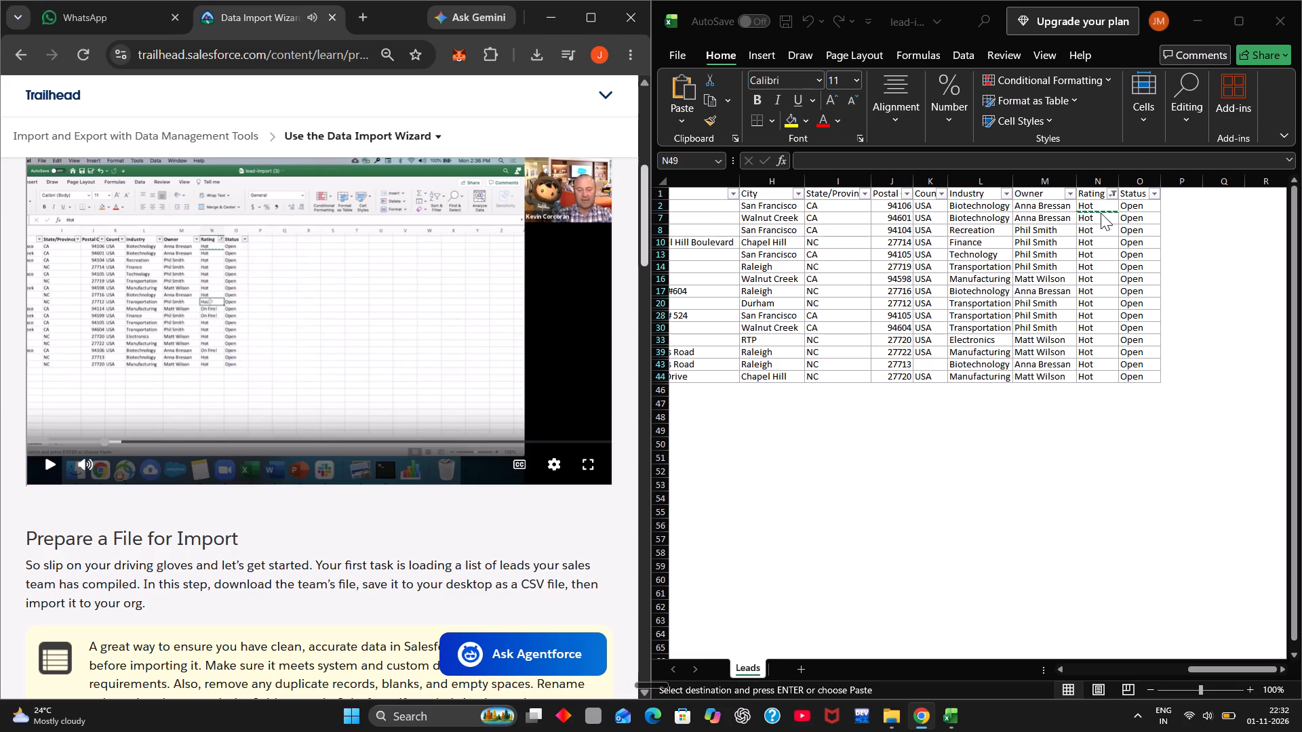
Add On Fire! to the Rating filter alongside Hot.
click(1118, 192)
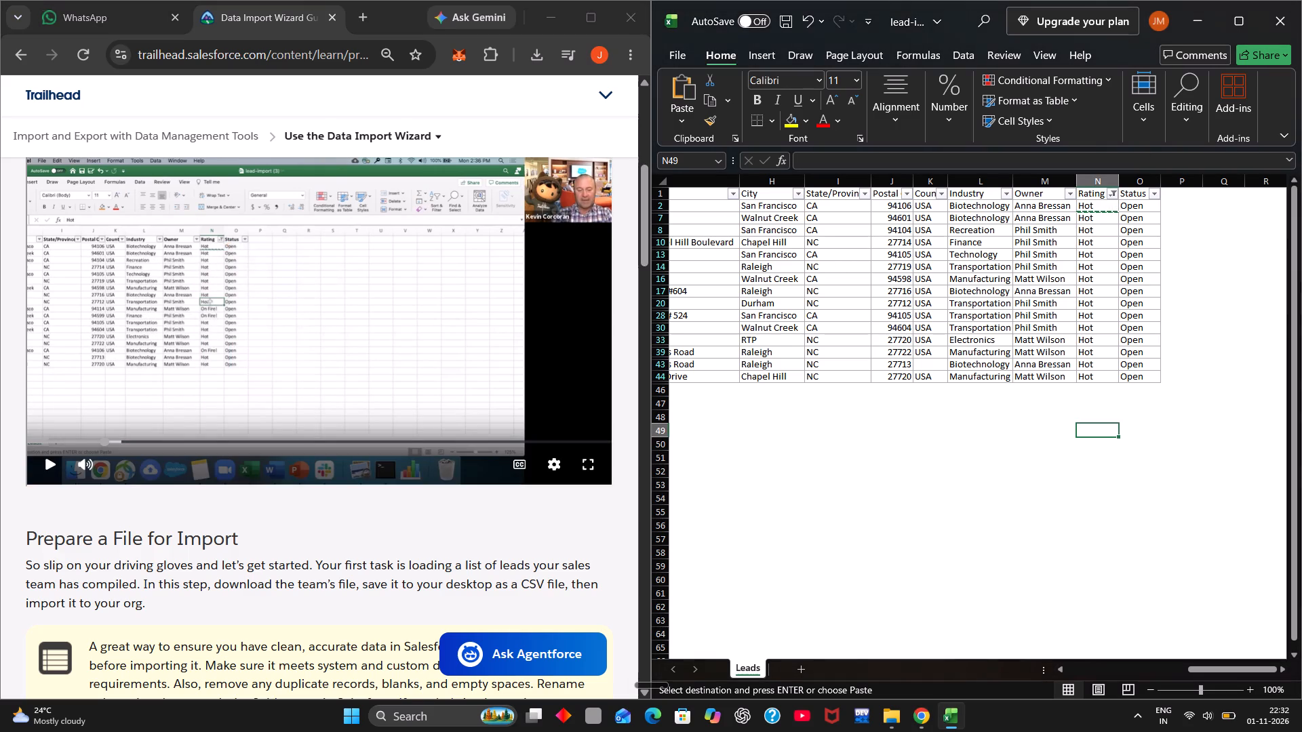
click(1118, 193)
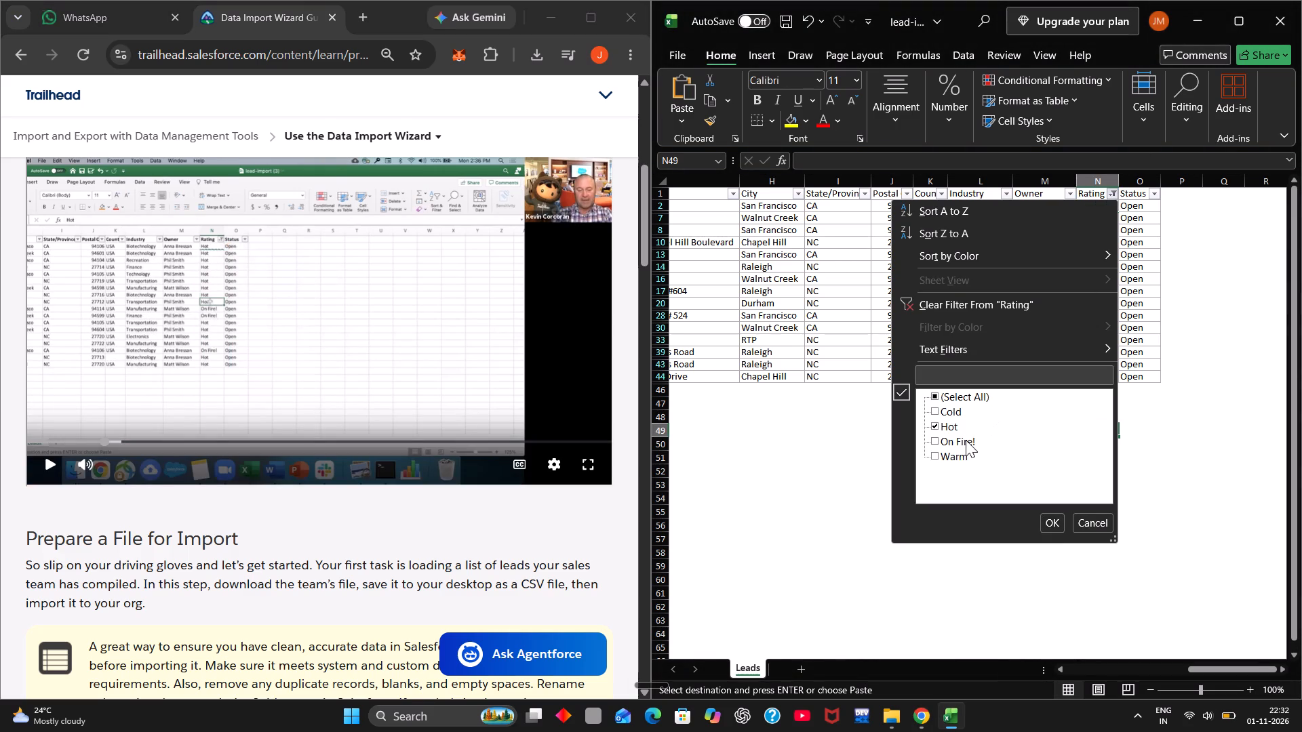
click(964, 443)
click(1049, 527)
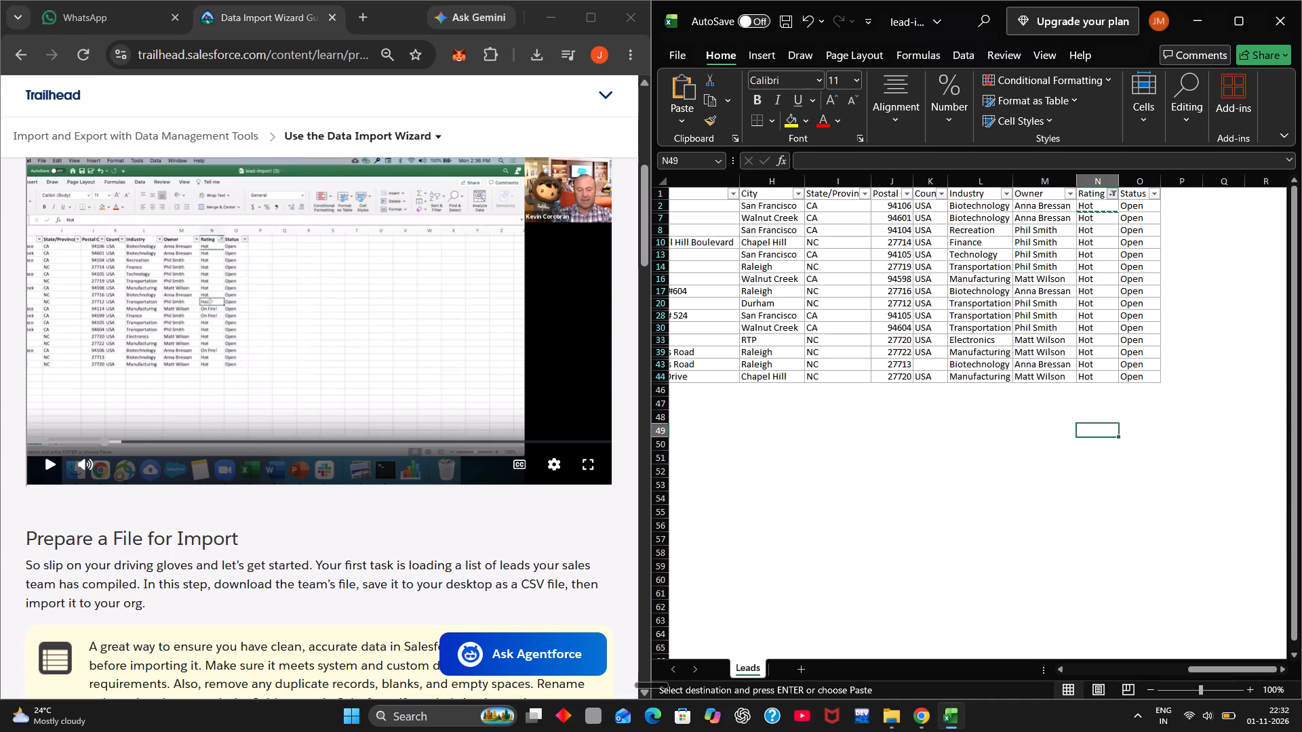
Copy Hot from the Rating cell in row 2 over all the filtered Rating cells down to row 44.
click(1088, 211)
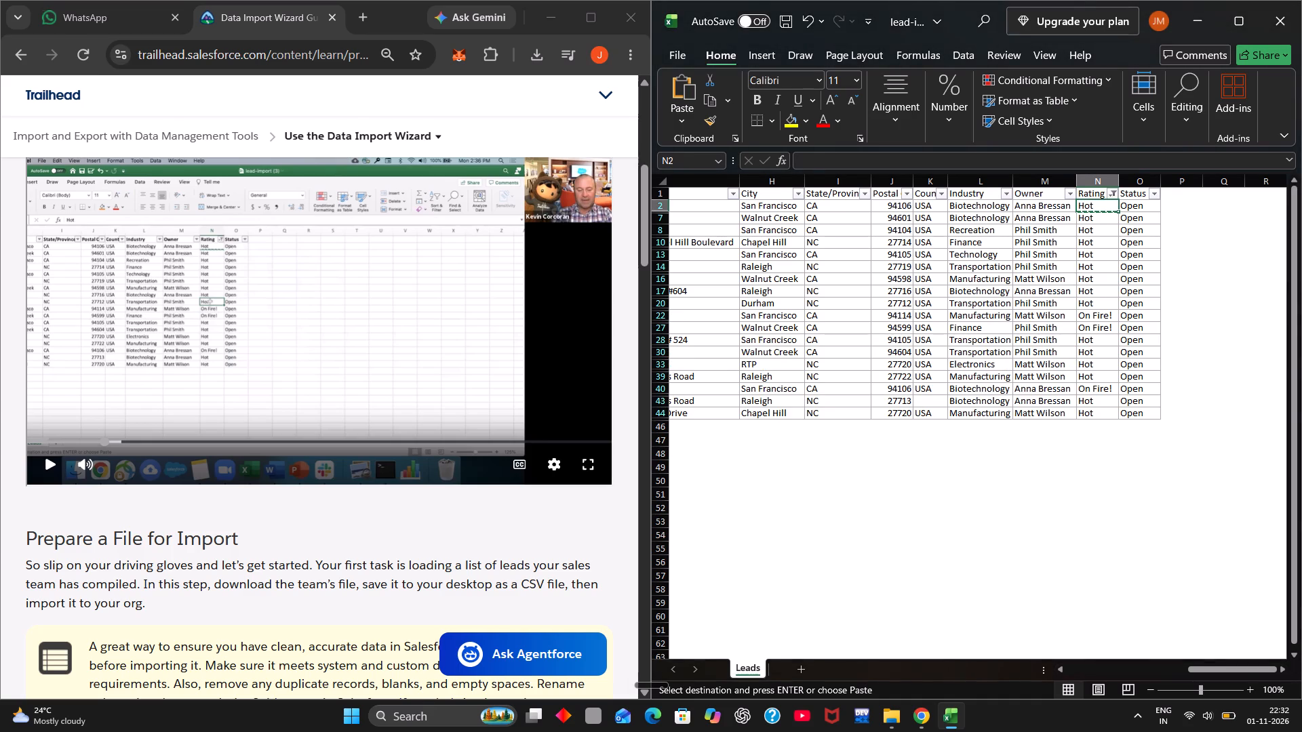
key(ctrl+c)
drag(1115, 209, 1105, 407)
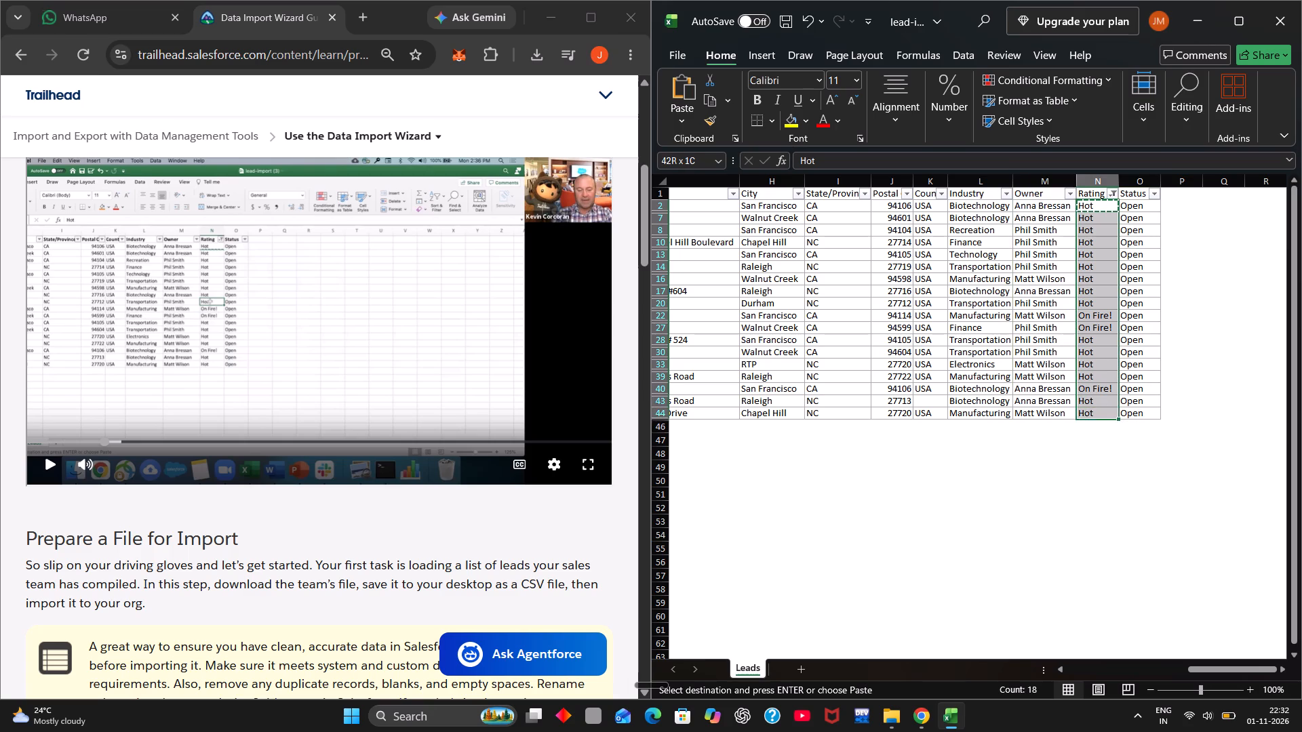
drag(1105, 407, 1101, 420)
click(1101, 420)
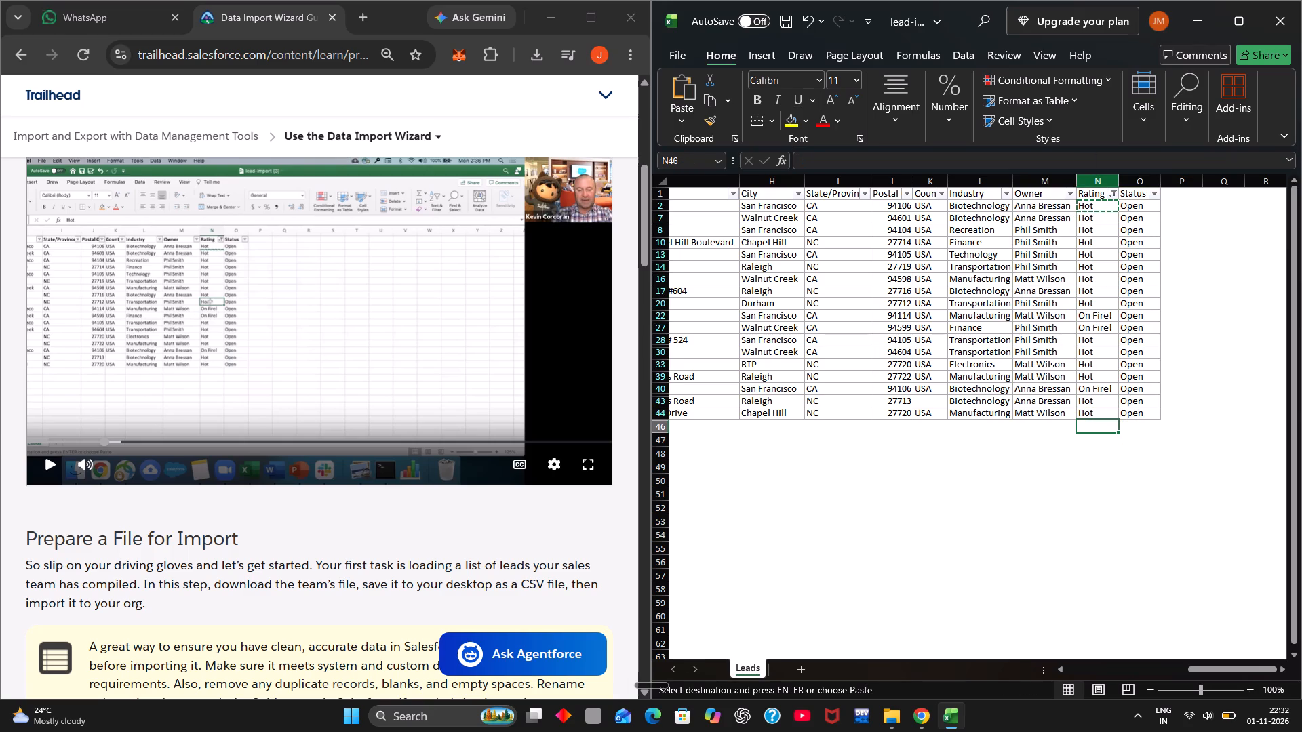
click(1098, 208)
key(ctrl+c)
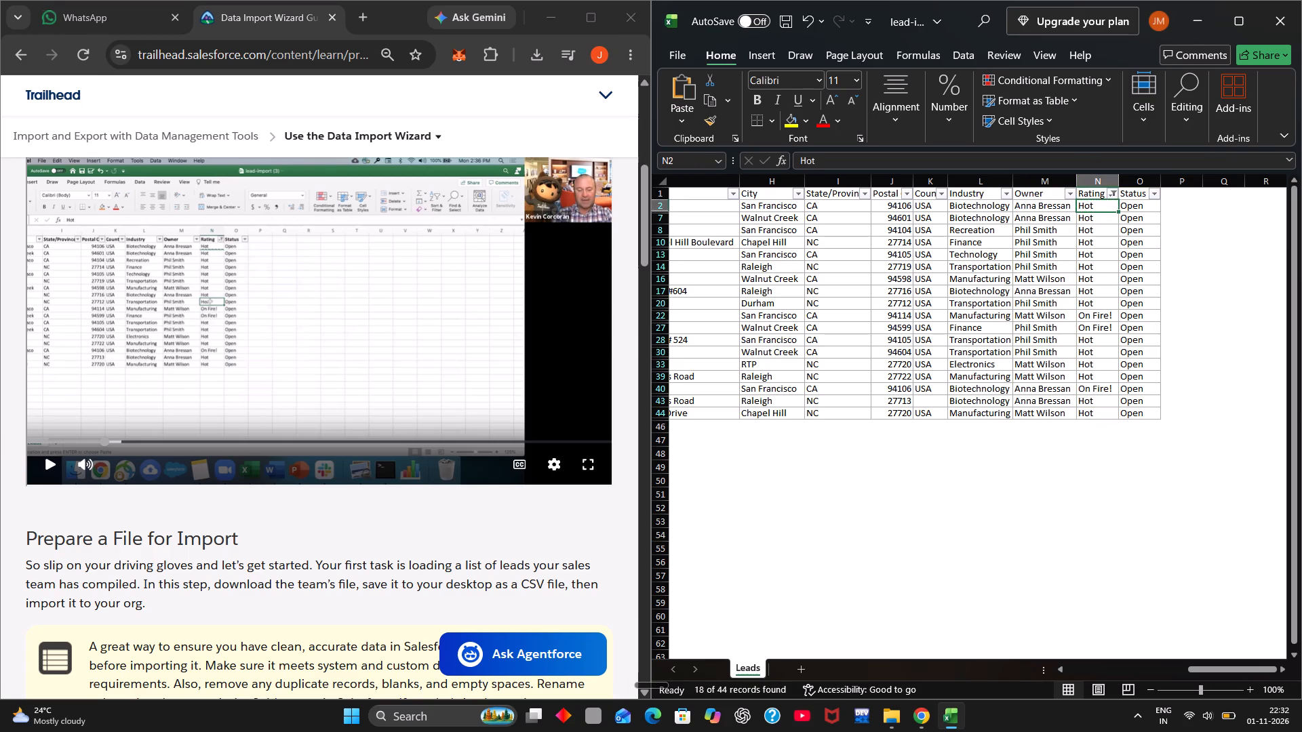
drag(1098, 208, 1114, 415)
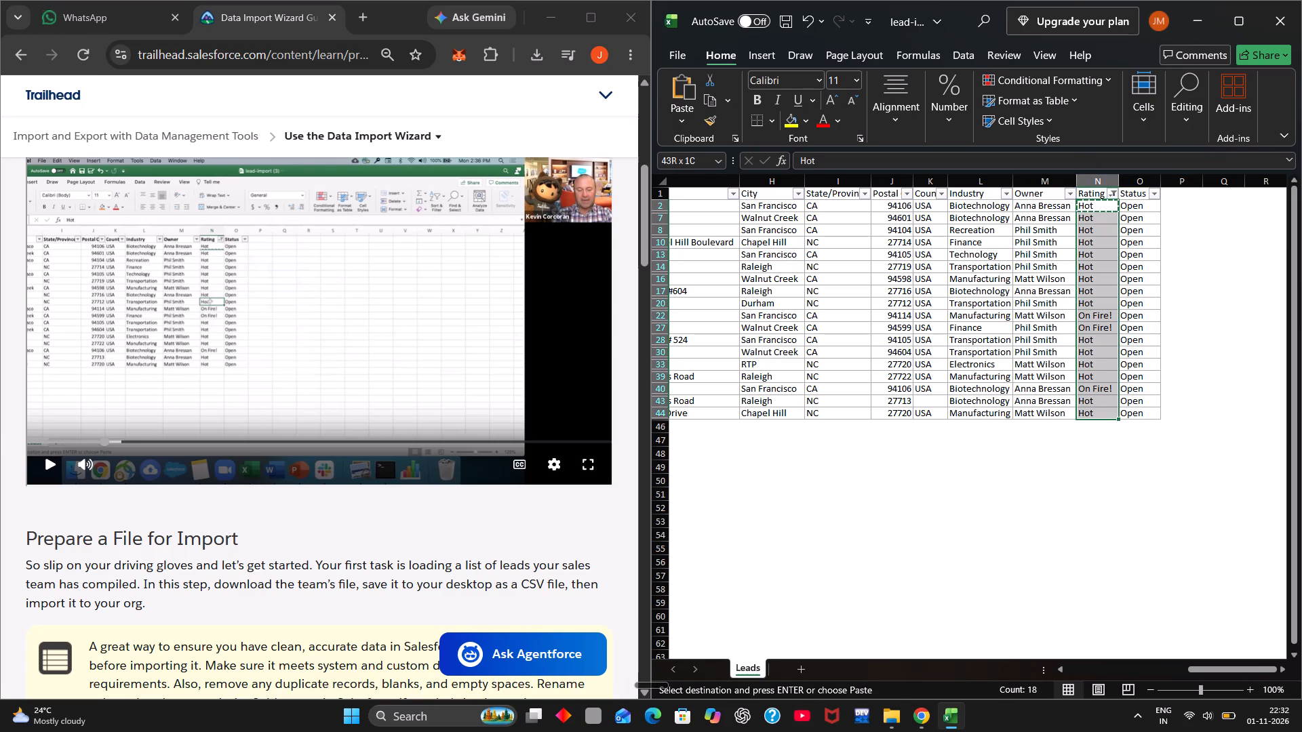
drag(1114, 415, 1113, 413)
key(ctrl+v)
click(1060, 455)
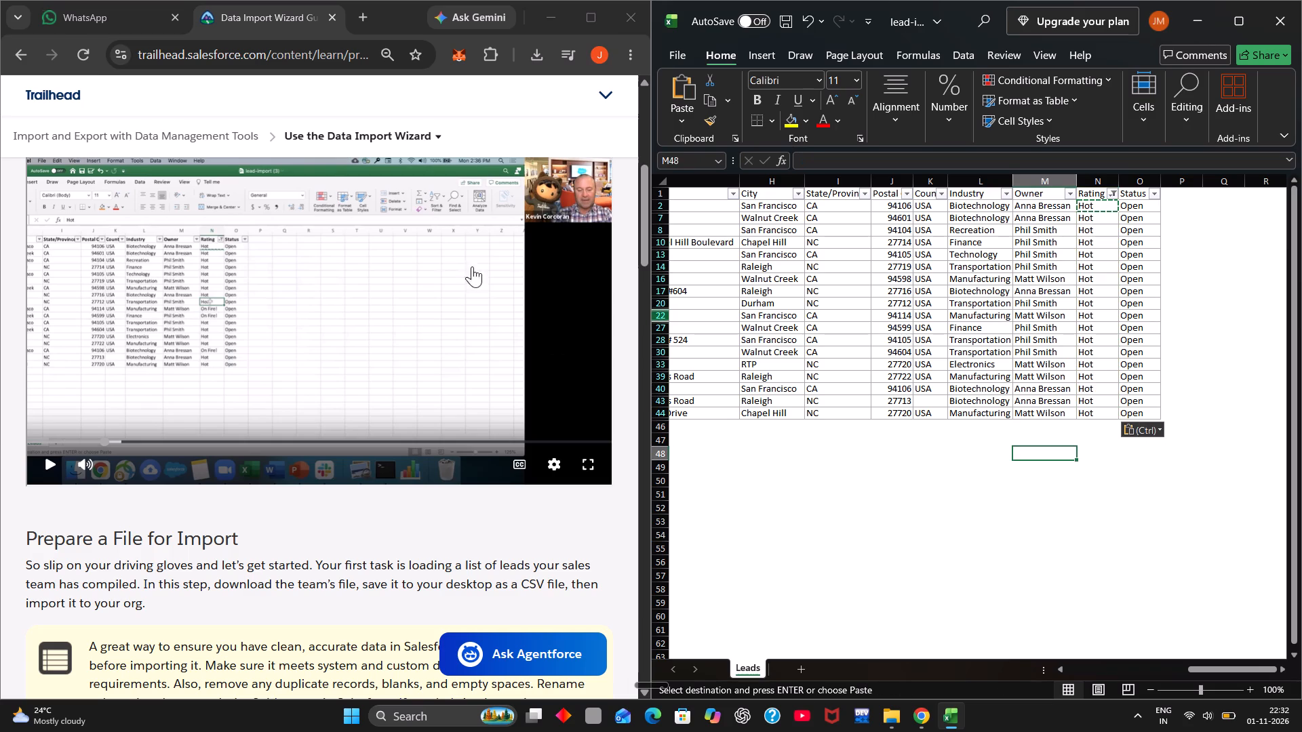
Resume the video to watch the Rating filter being reset to all values, and pause it.
click(434, 277)
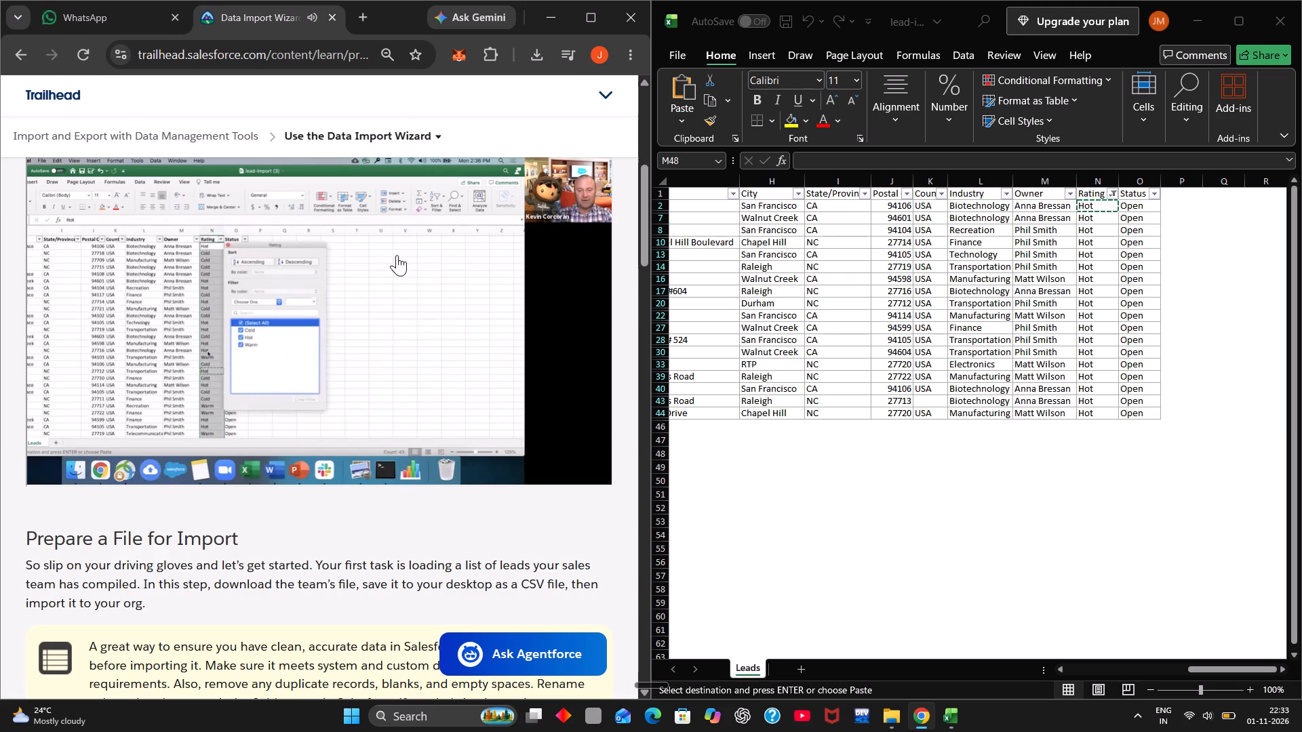
click(356, 249)
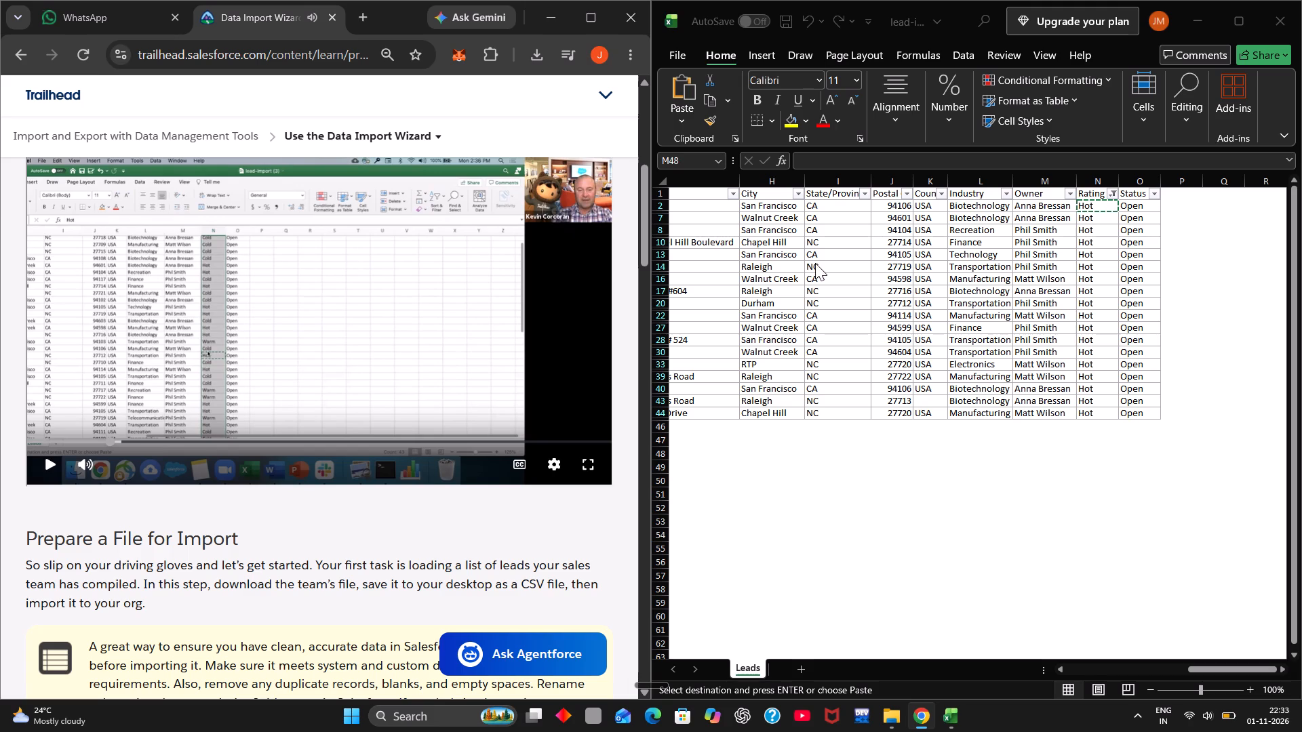
Reset the Rating filter to show all ratings.
click(1115, 193)
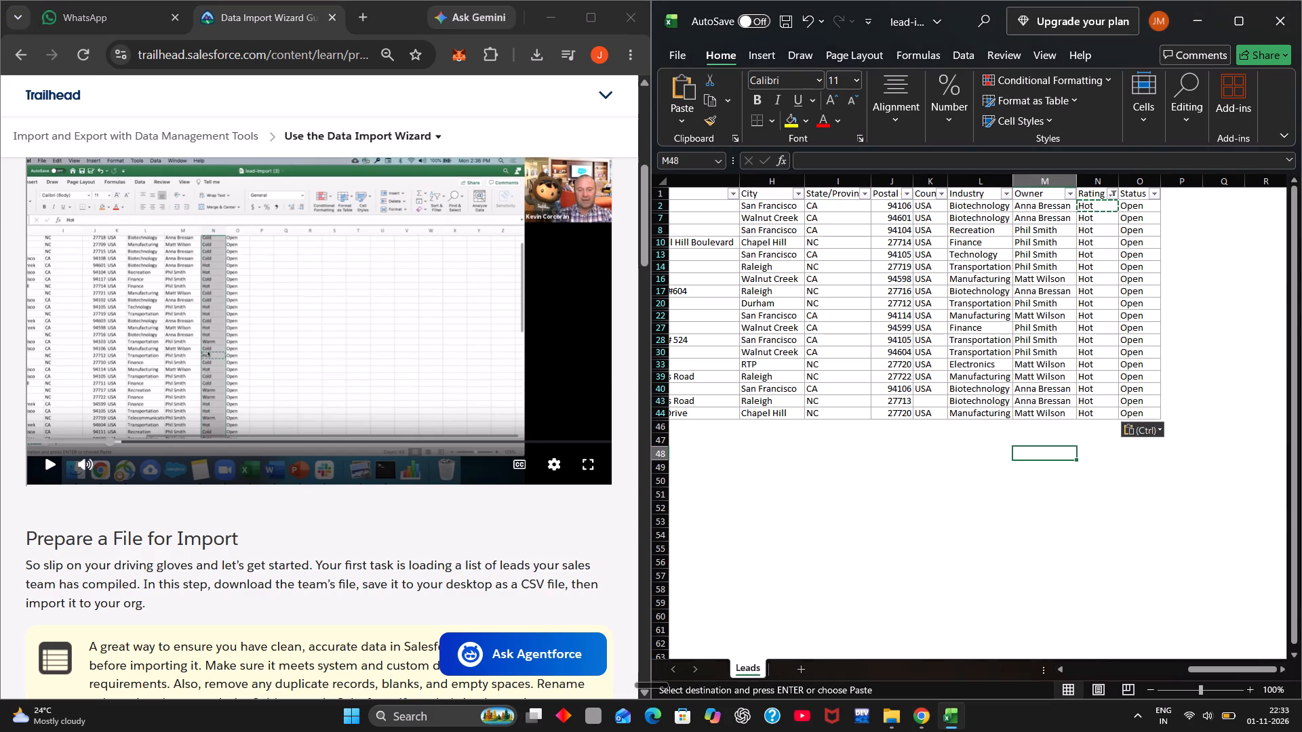
click(1115, 193)
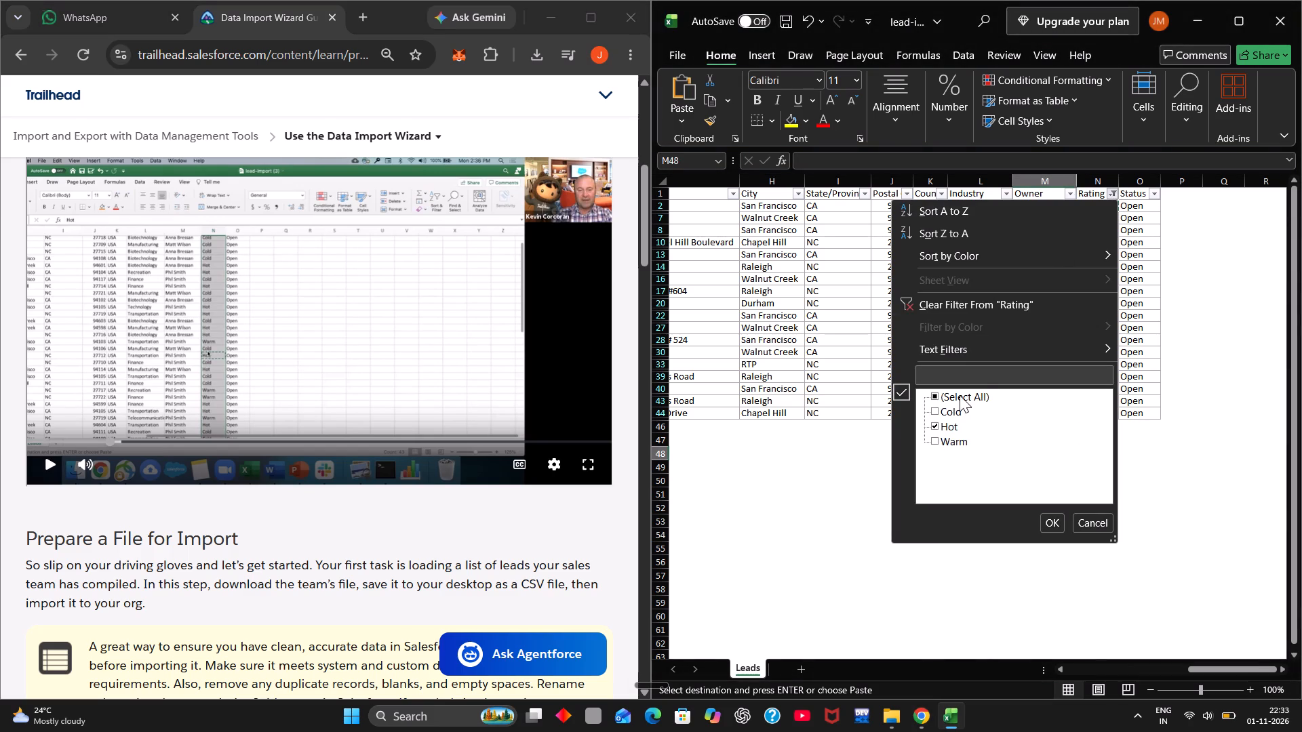
click(960, 395)
click(1053, 524)
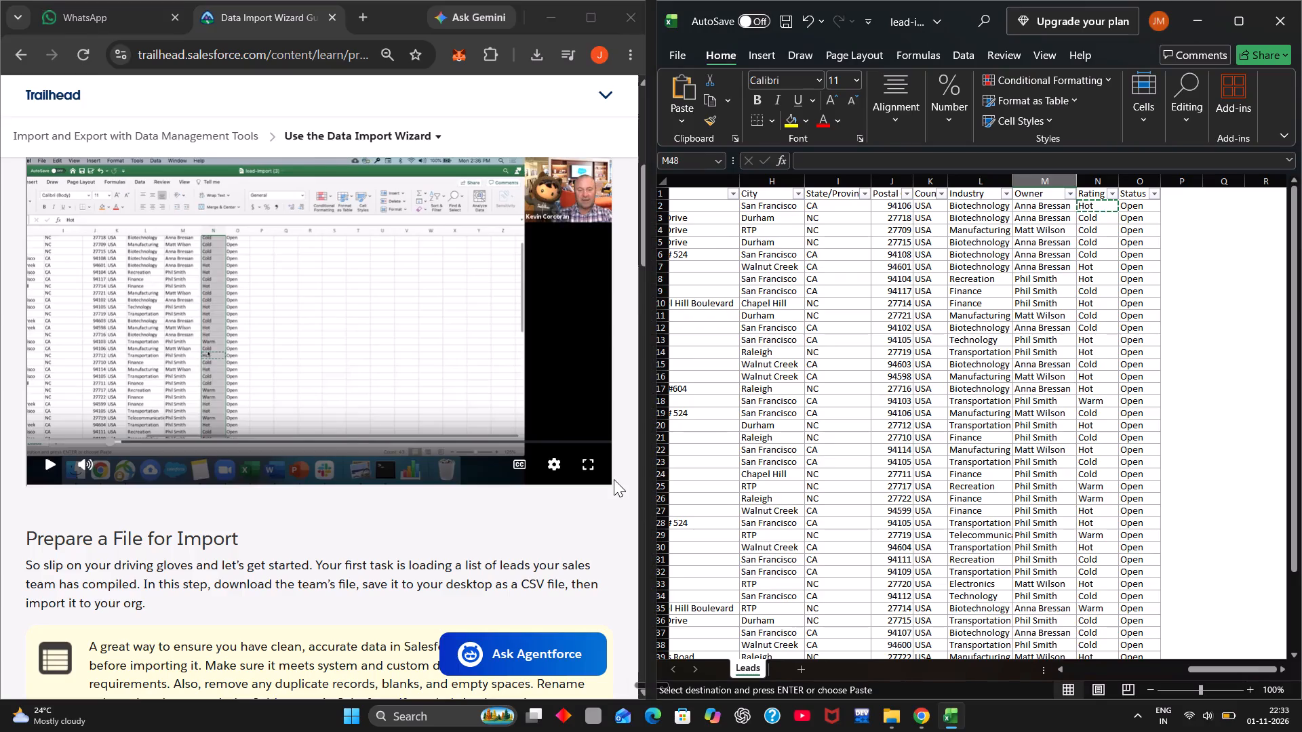
Watch the video for what to do with the file after the Rating cleanup, and pause it.
click(405, 380)
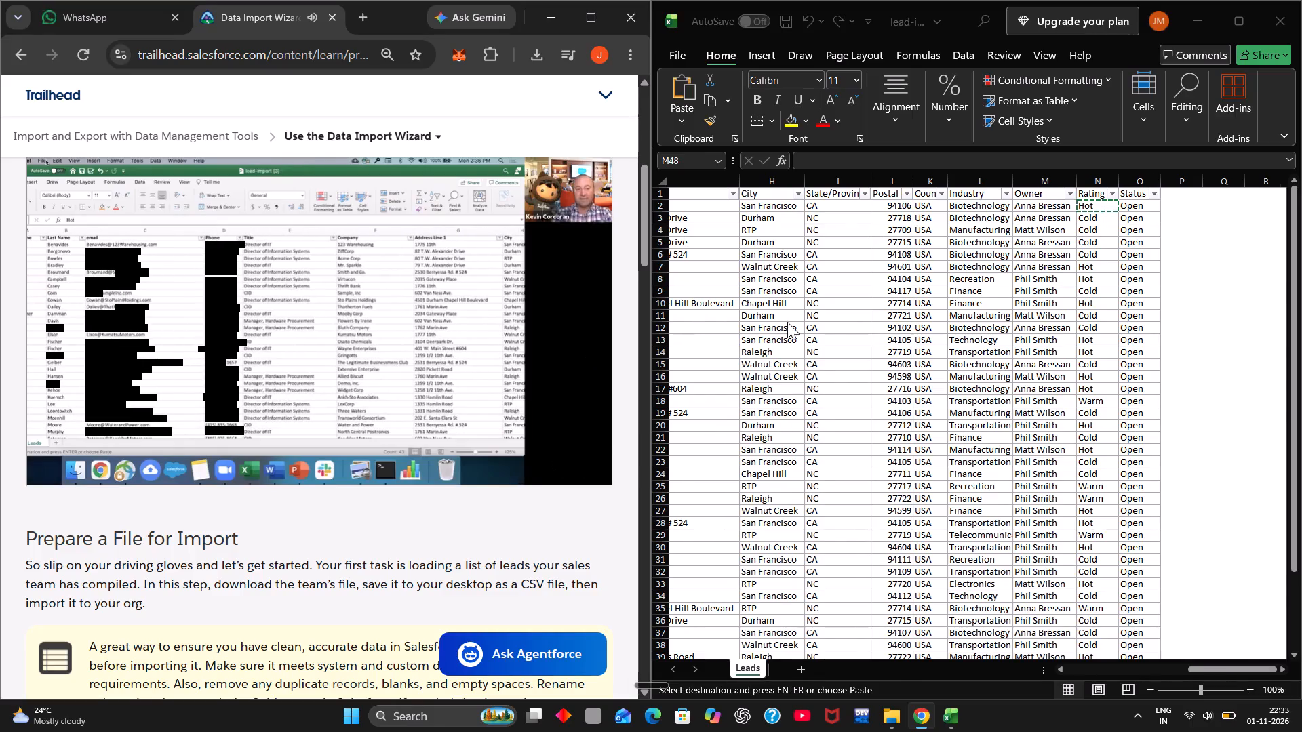
scroll(787, 322, right, 13)
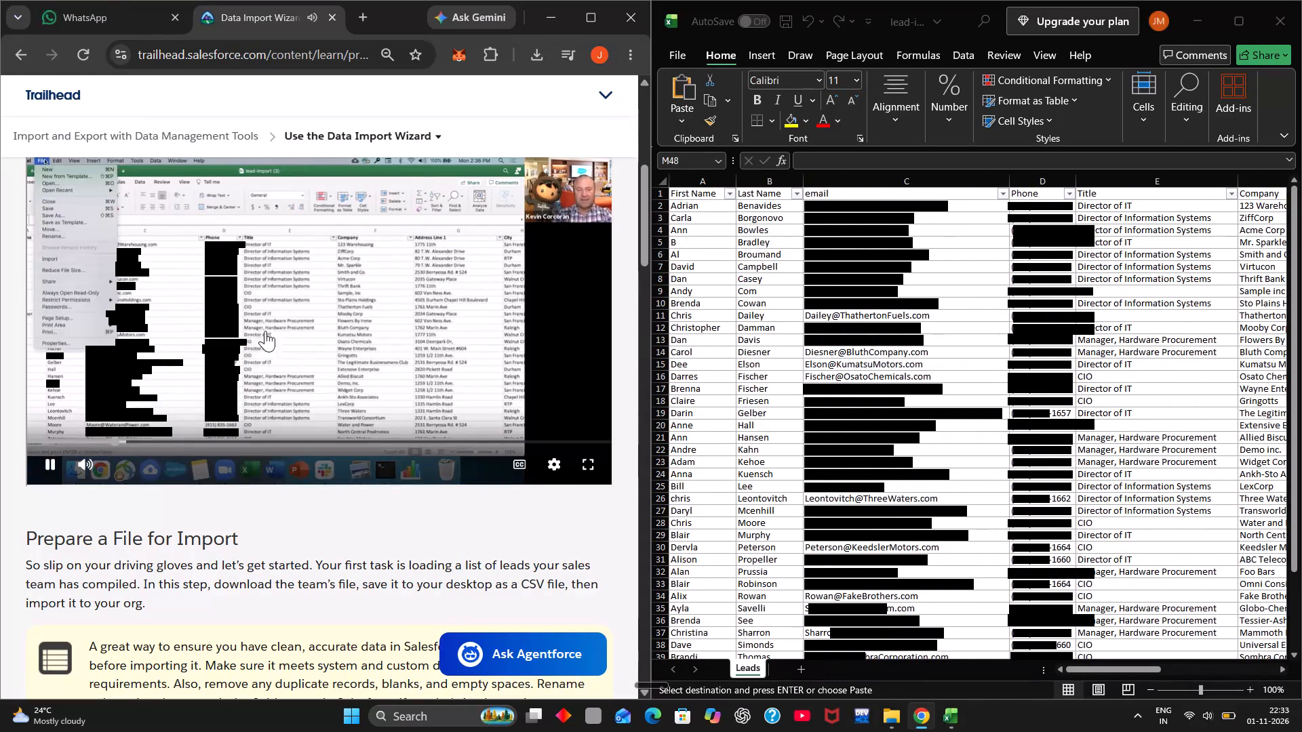
click(359, 342)
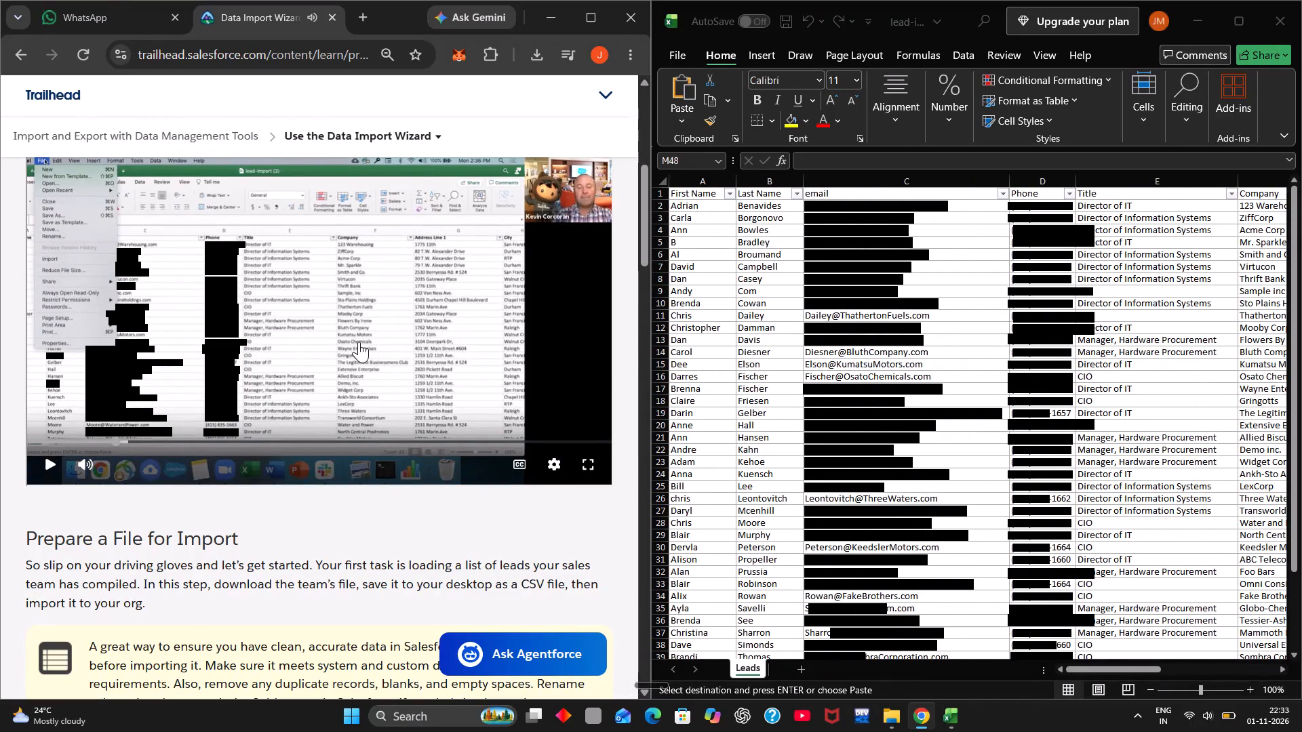
Switch to Excel and bring up the Save As options for the lead-import workbook.
click(675, 49)
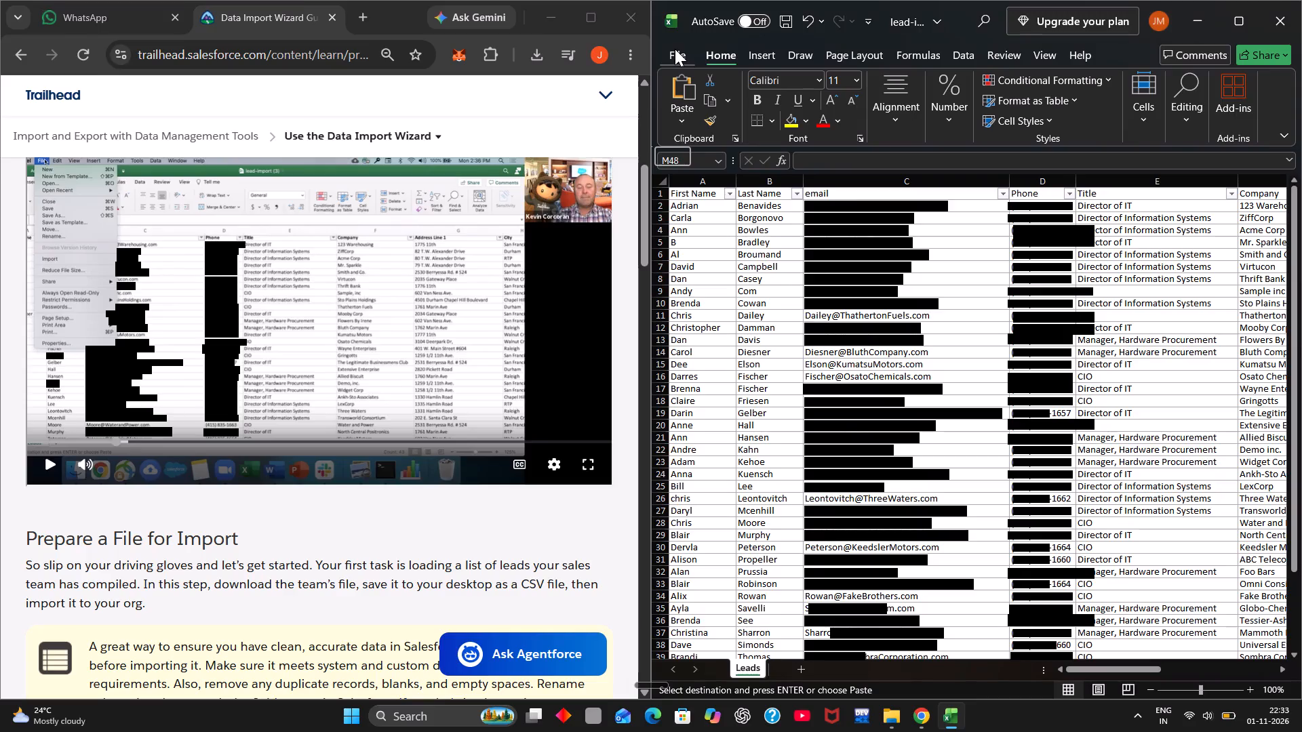
click(675, 49)
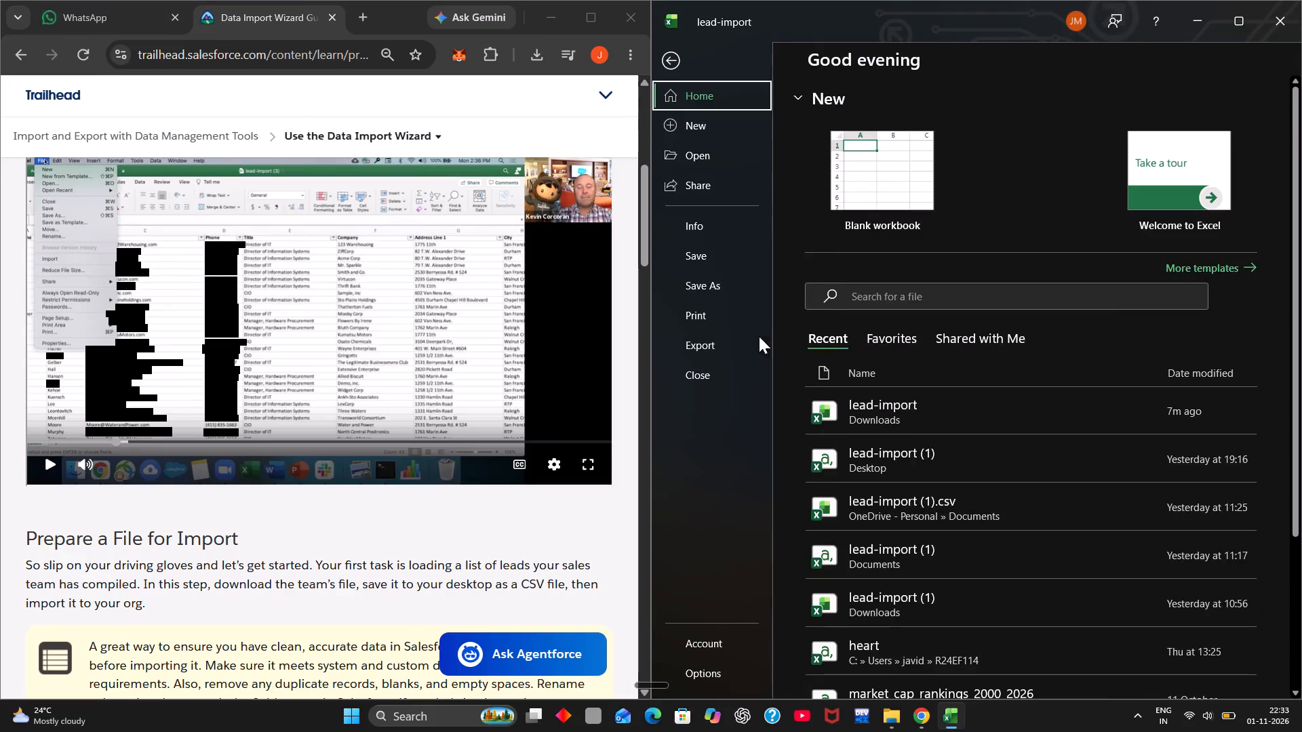
click(729, 284)
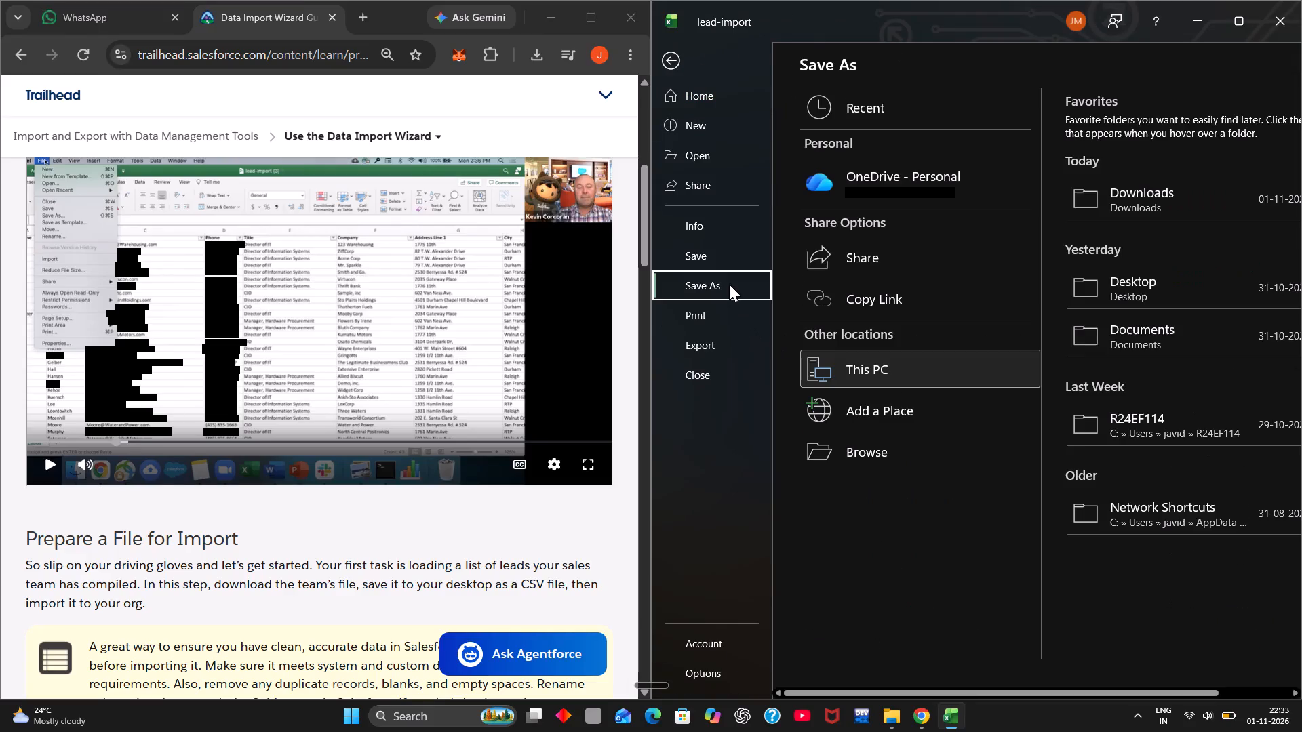
Resume the Trailhead video to watch how the file is saved under another format, and pause it.
click(431, 304)
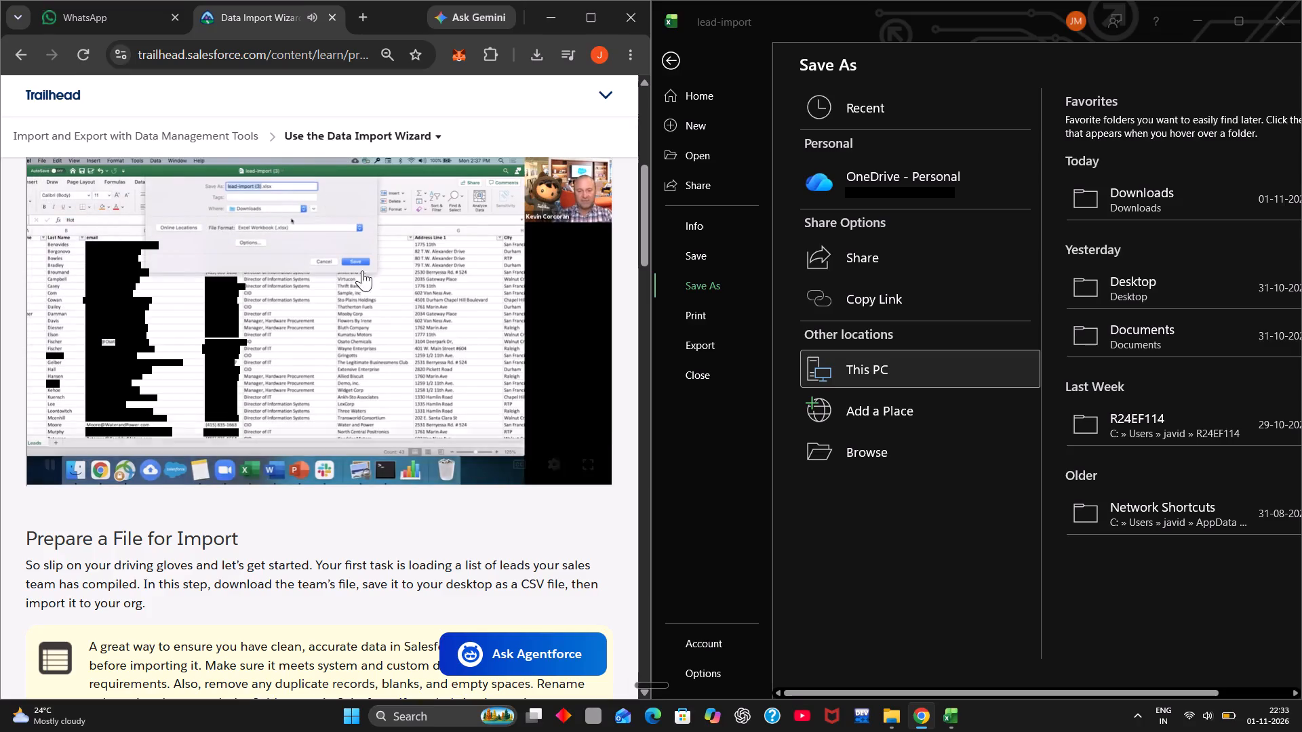
click(333, 226)
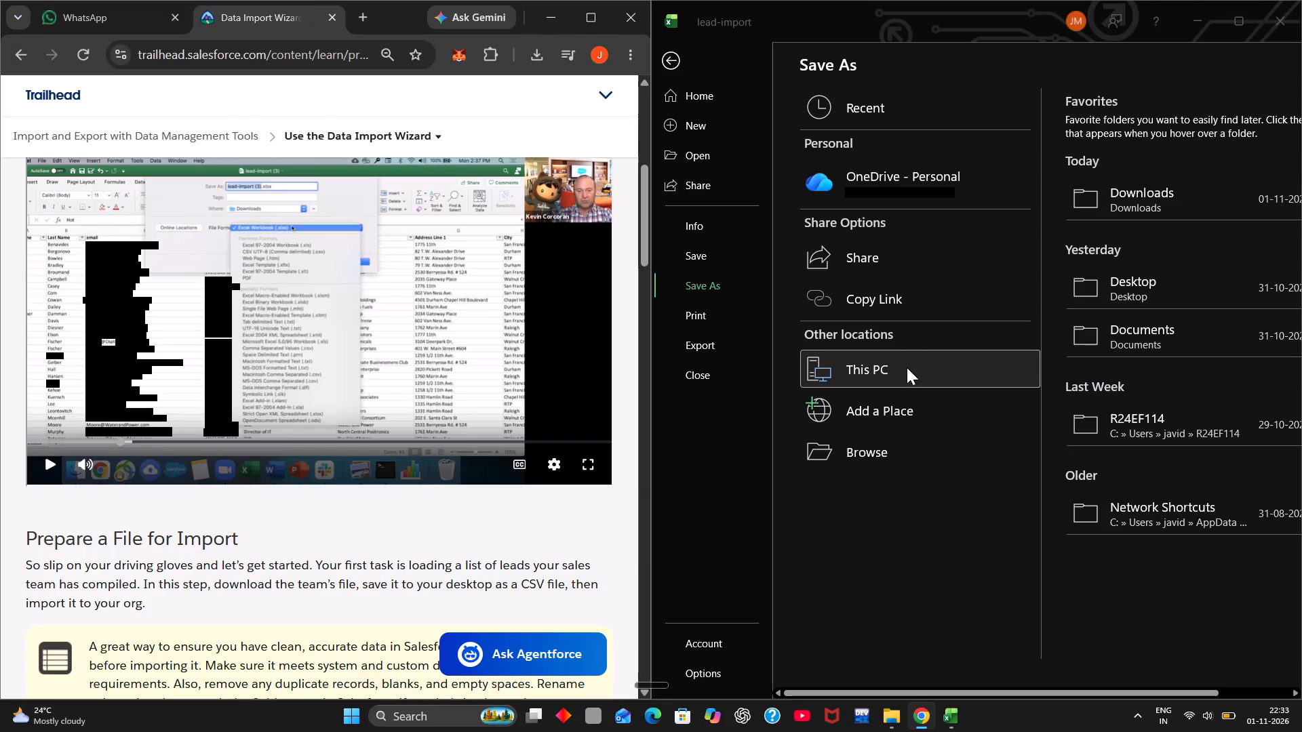
In Excel, choose the Desktop folder as the save location for lead-import and display the available file types.
click(1158, 303)
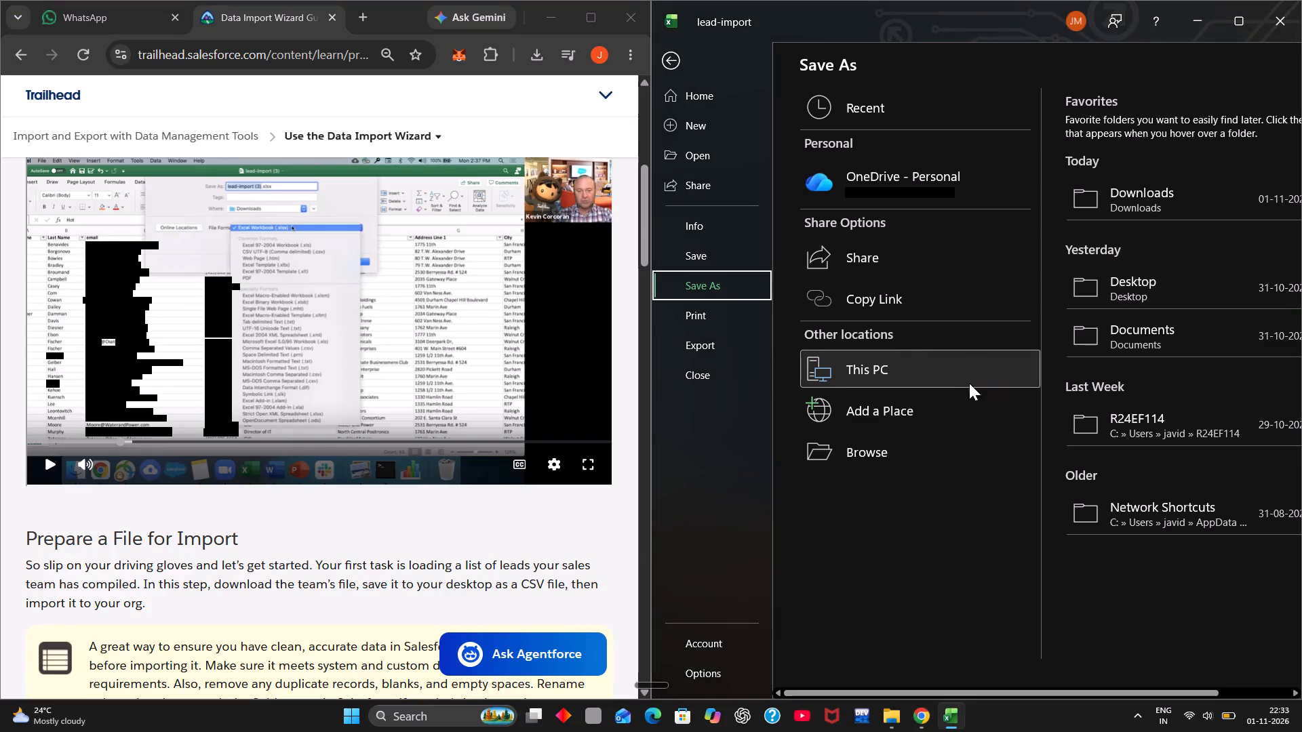
click(896, 373)
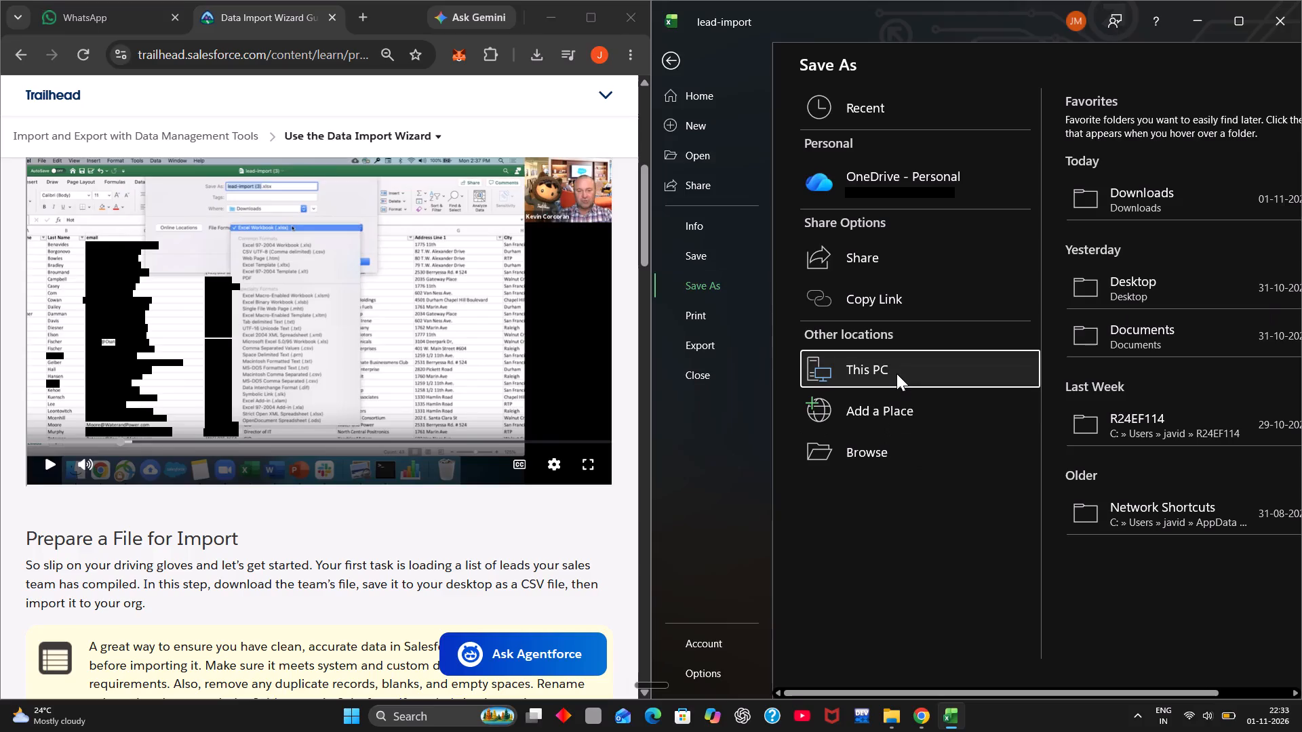
click(1095, 289)
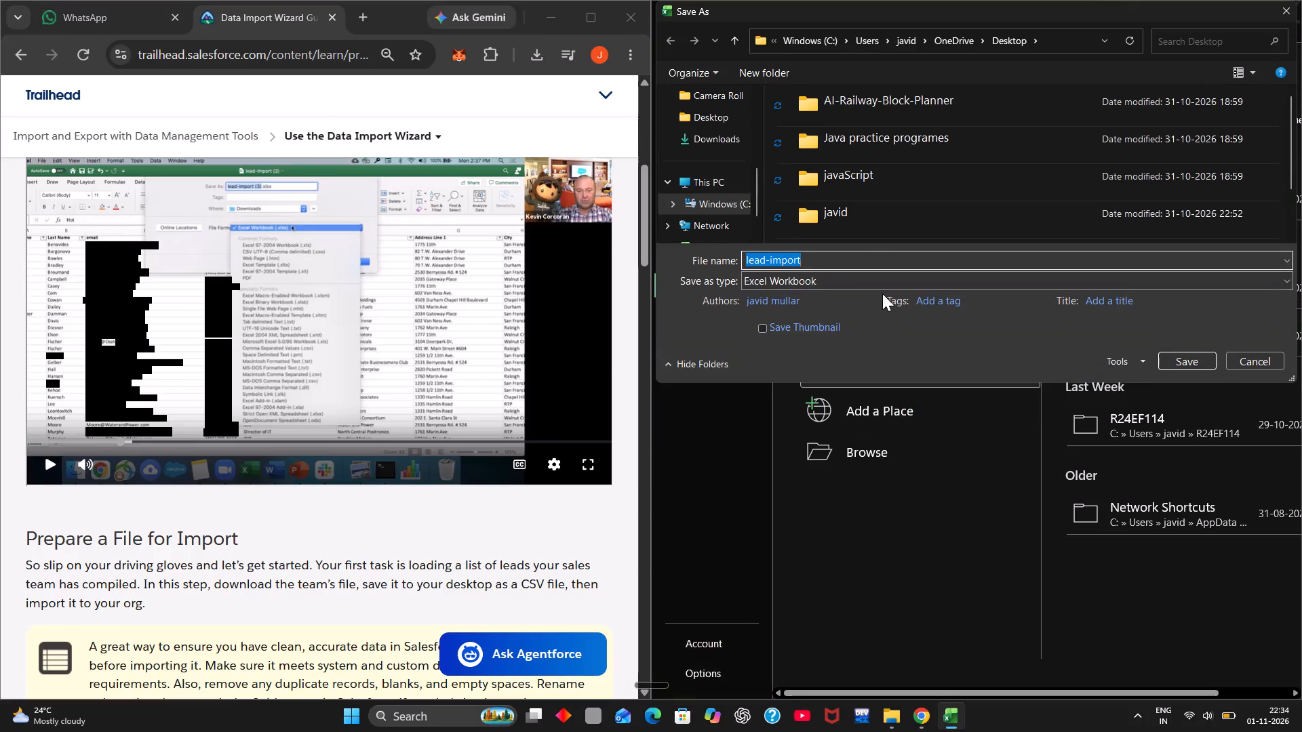
click(905, 281)
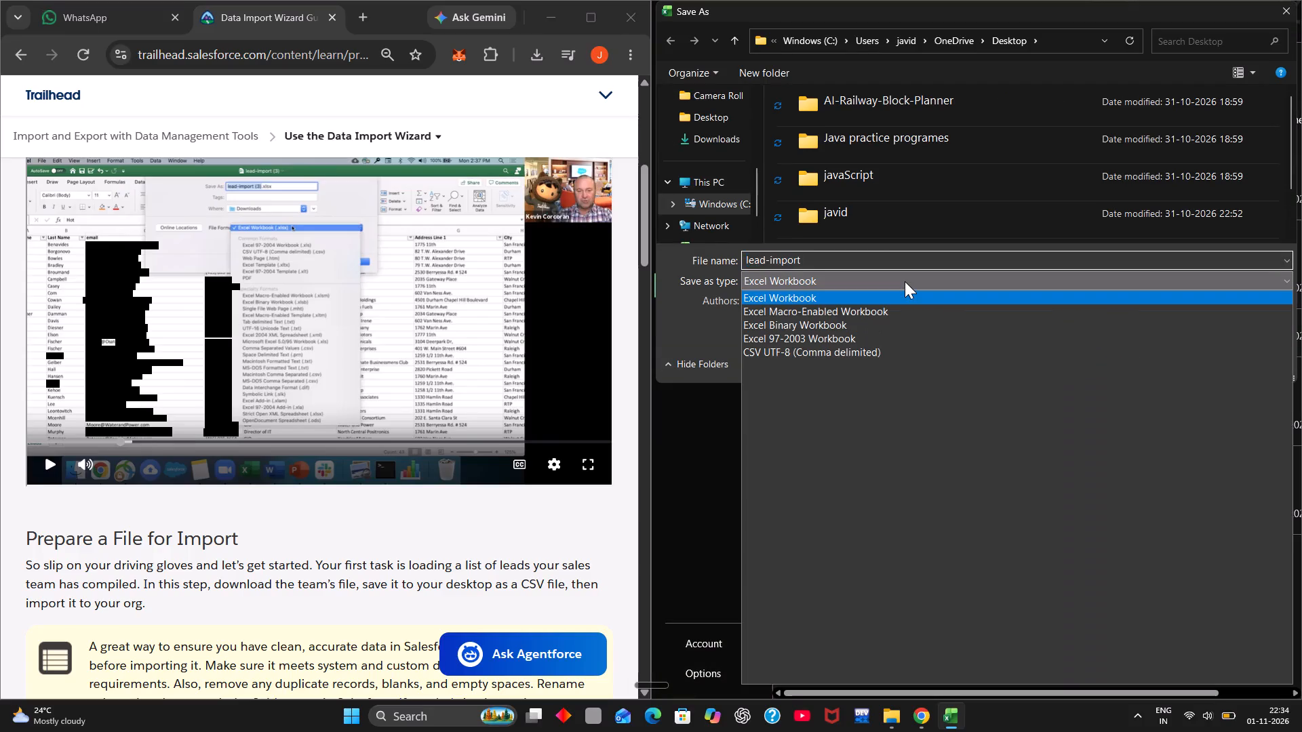
Resume the video to see which file format is picked for the saved file, and pause it.
click(429, 308)
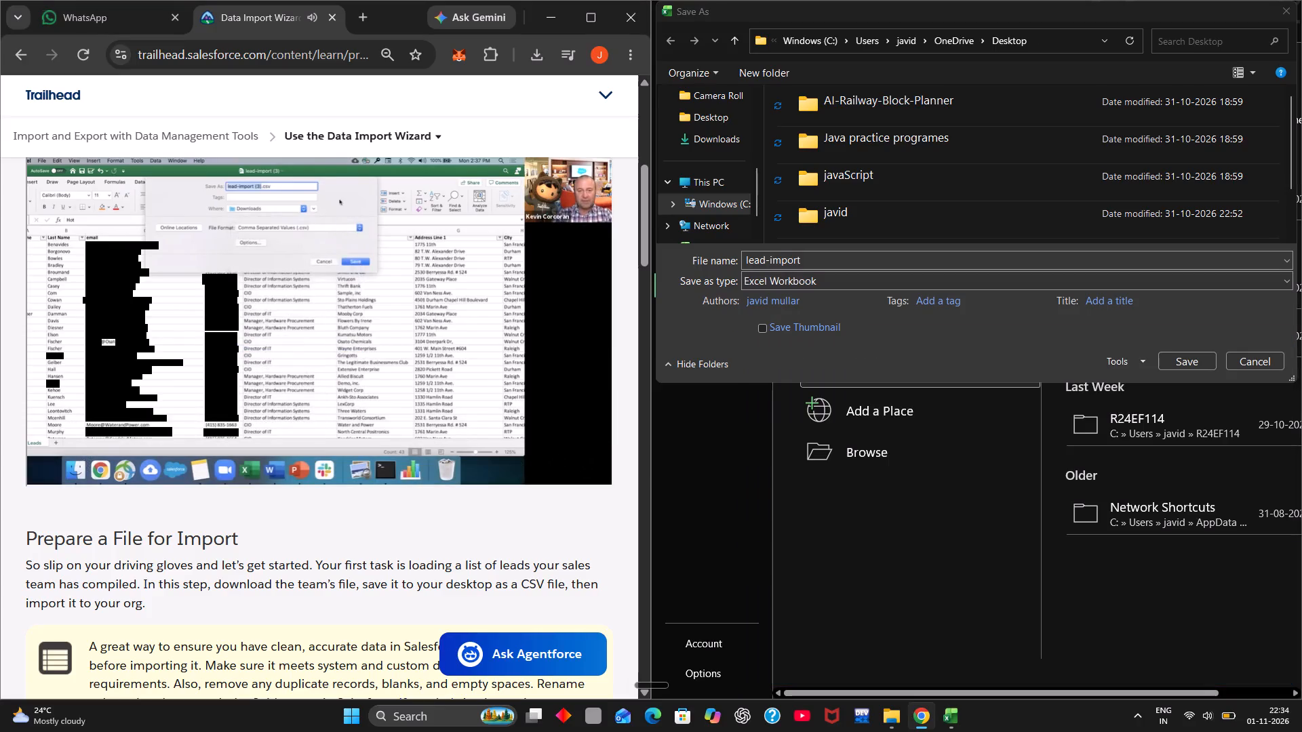
click(248, 240)
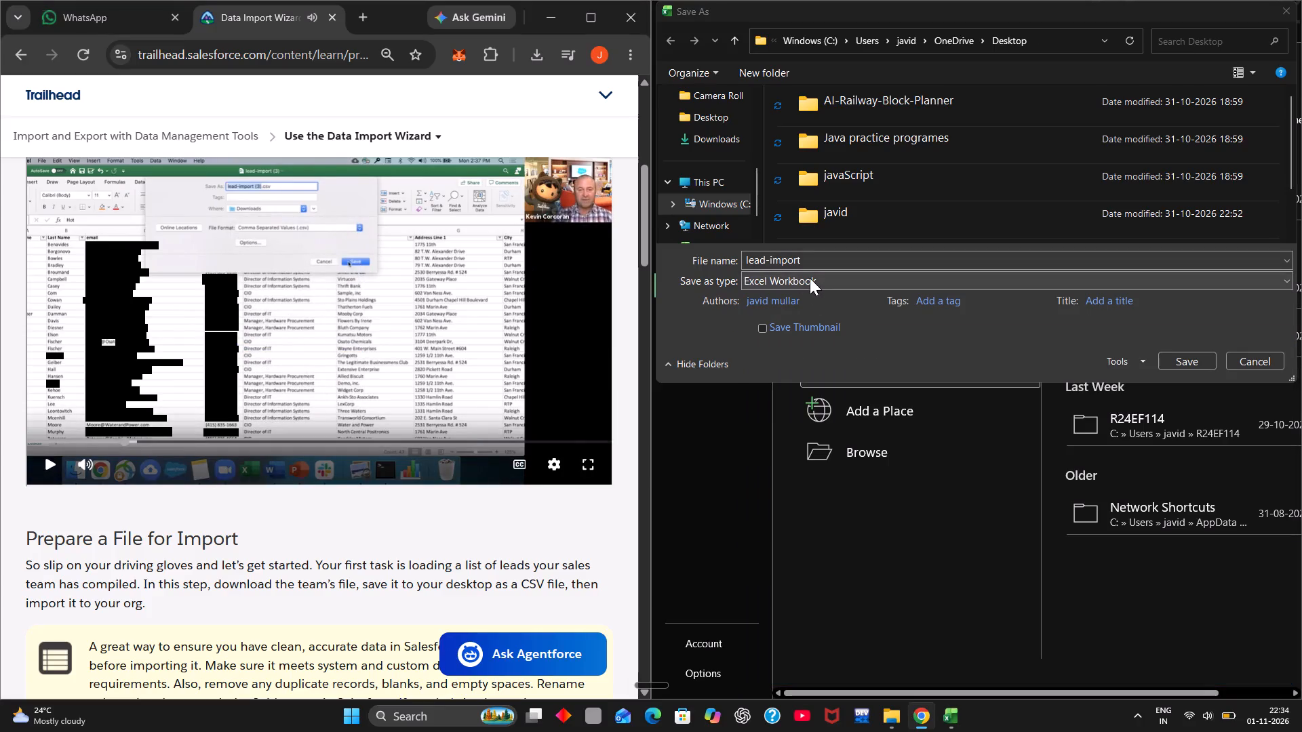
Reopen the file type choices for saving lead-import and look through the available formats.
click(810, 278)
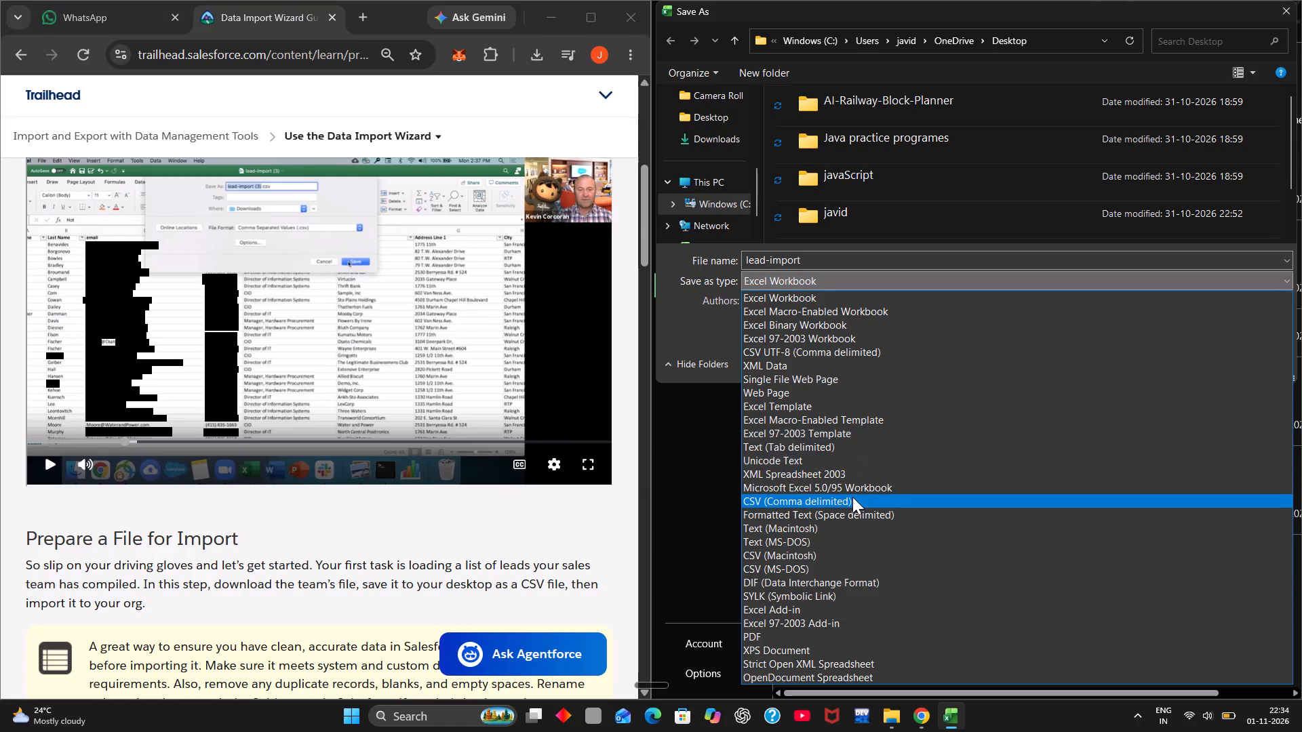
scroll(852, 497, down, 2)
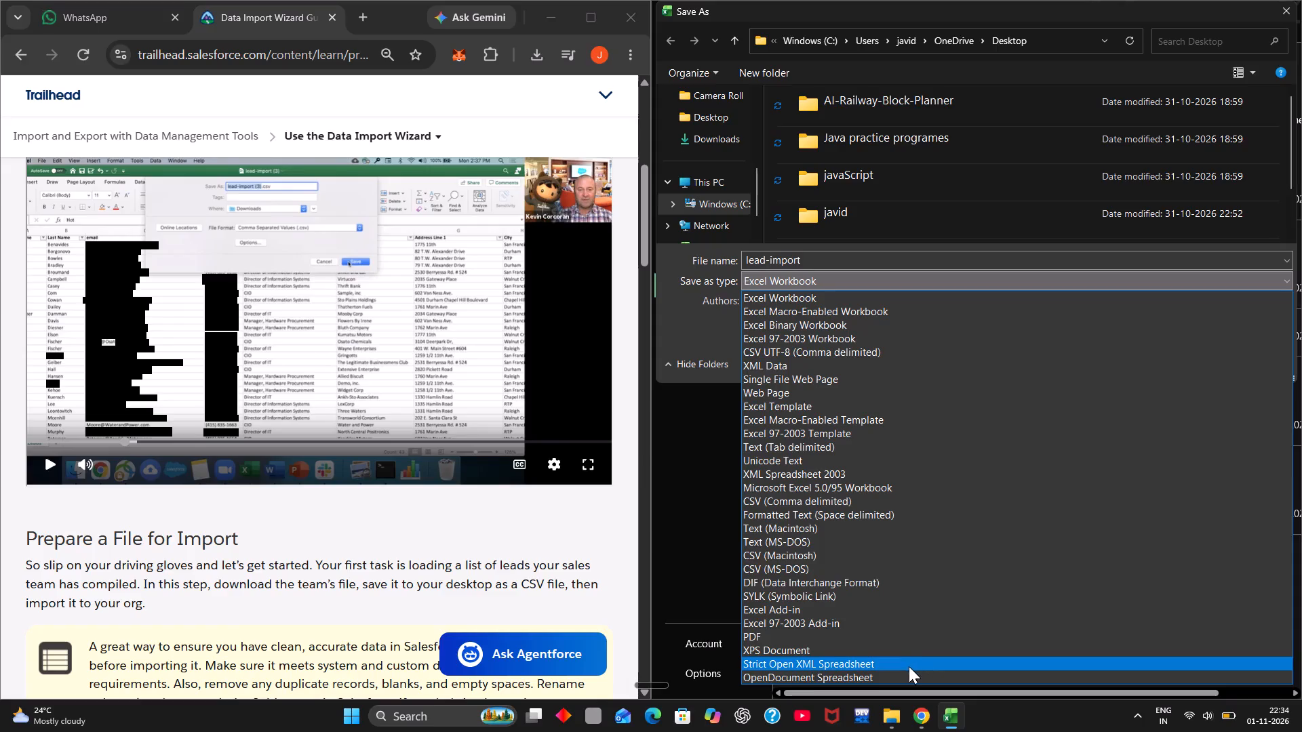
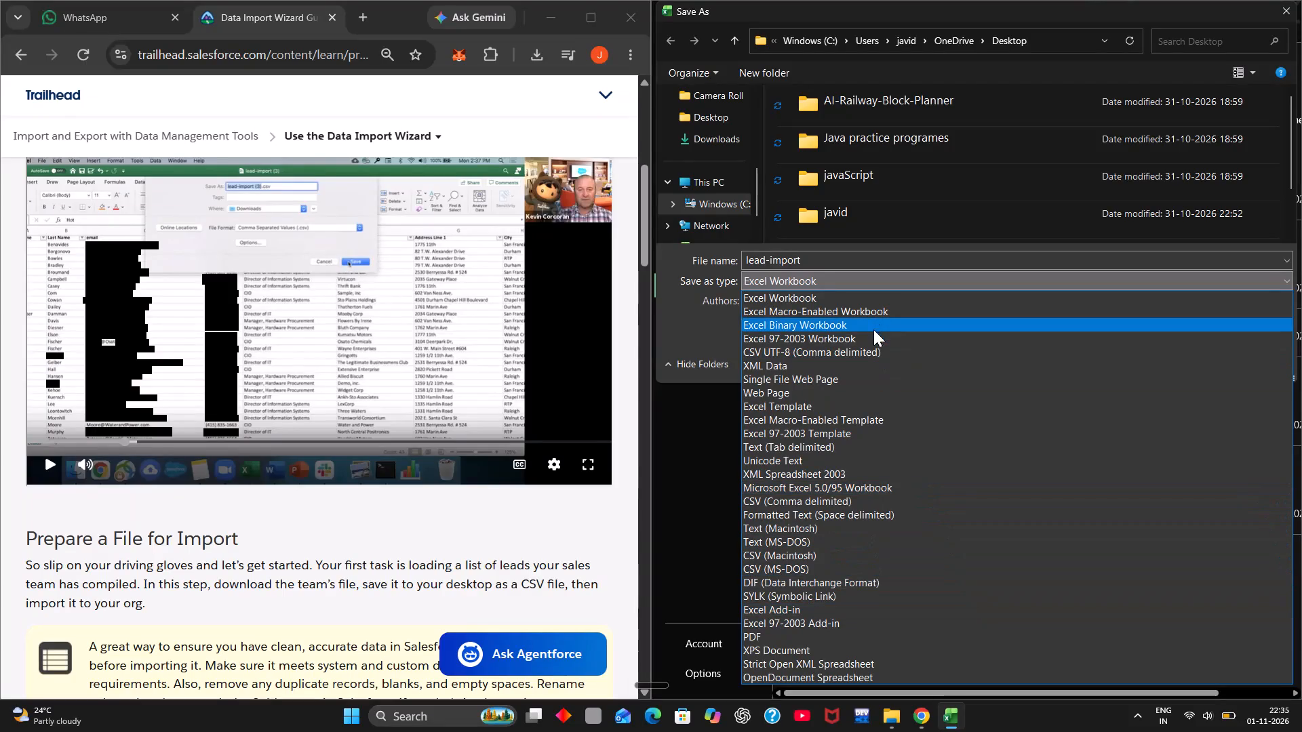
Save lead-import to the Desktop in the CSV (Comma delimited) format, and let the Trailhead video continue.
click(854, 497)
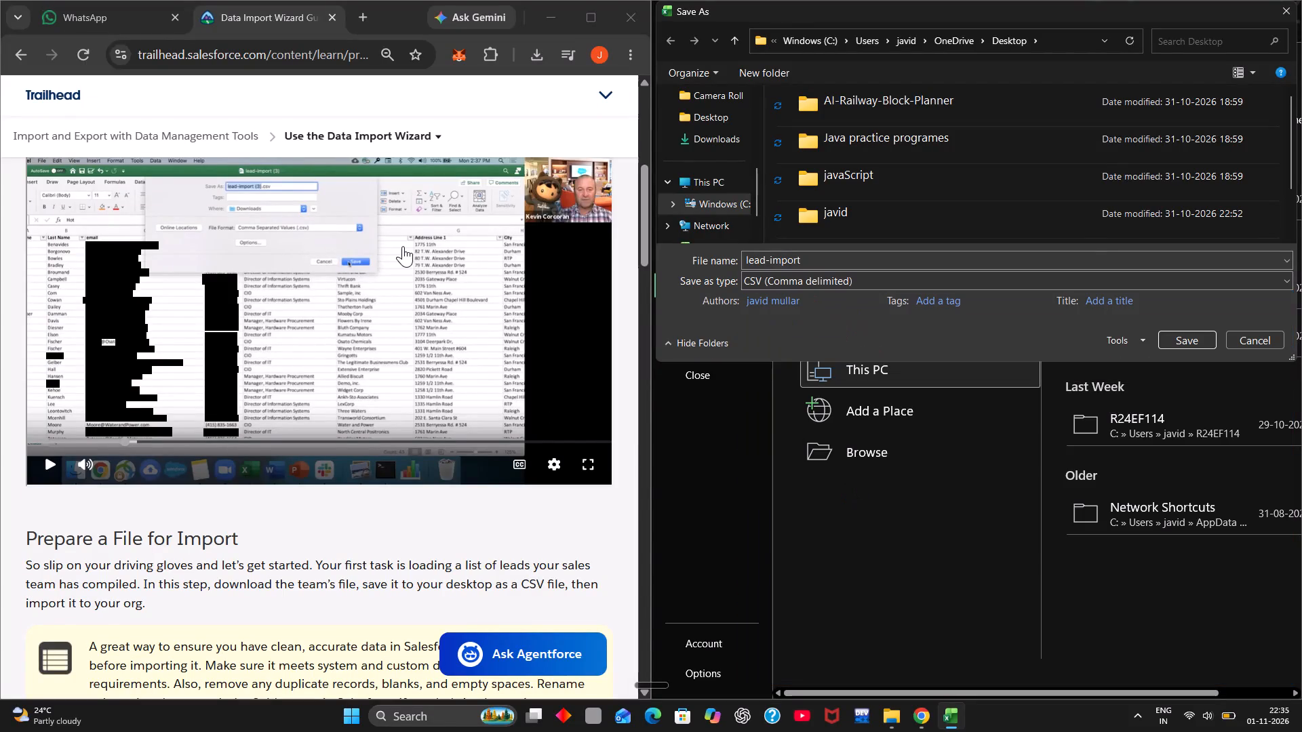
click(401, 241)
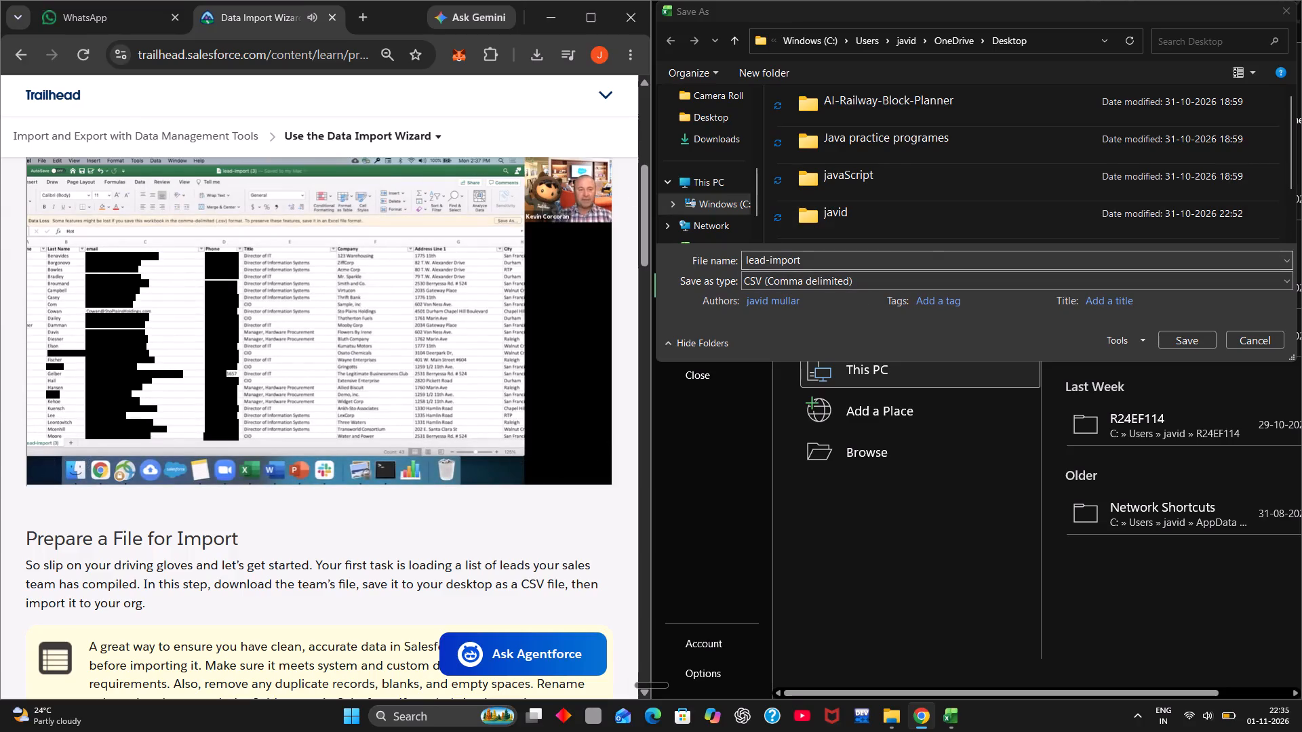
click(1181, 331)
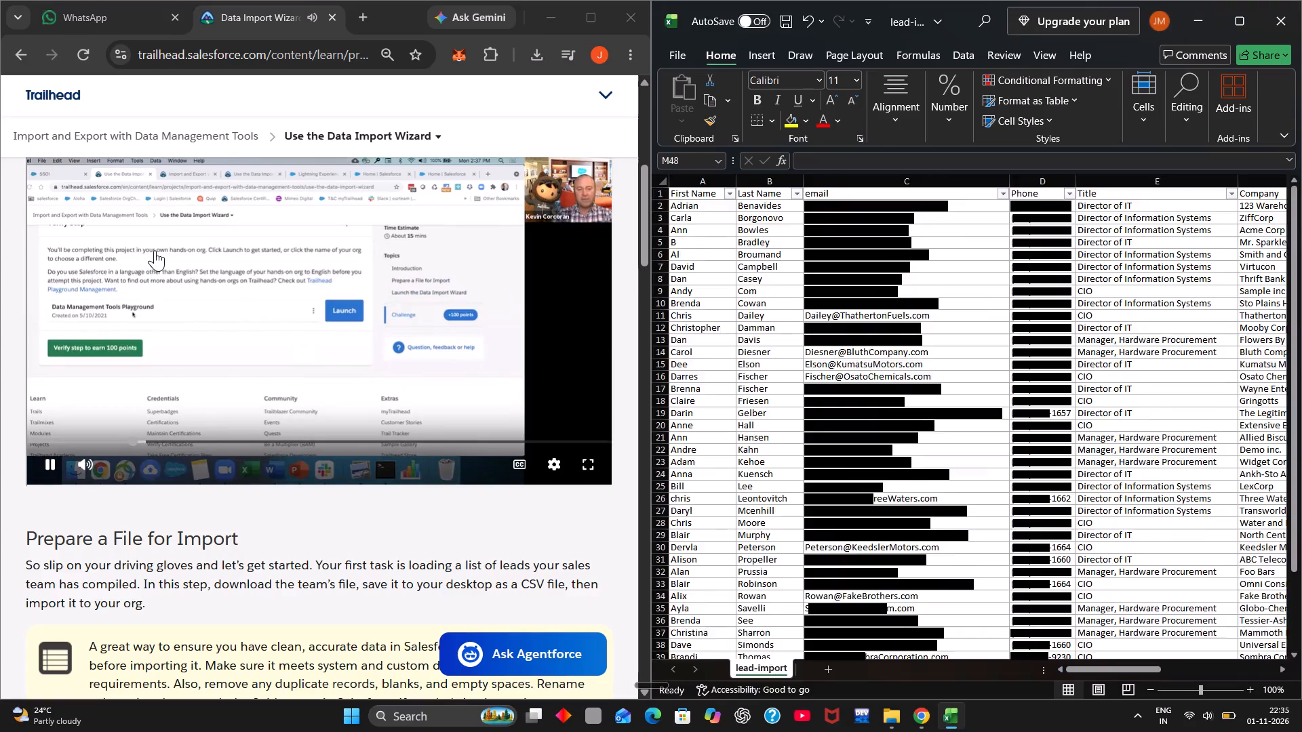
Watch the Trailhead video up to the instructor's choice of hands-on org, and pause it there.
click(155, 250)
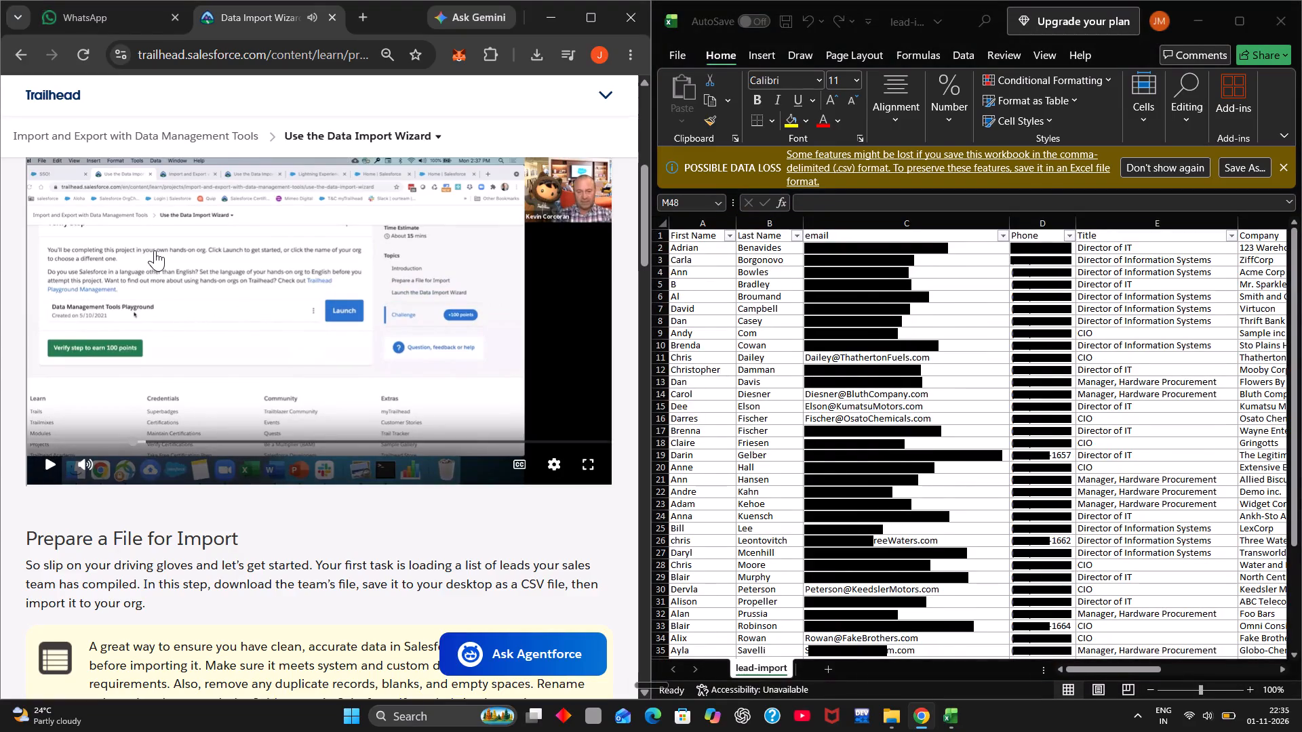
click(155, 250)
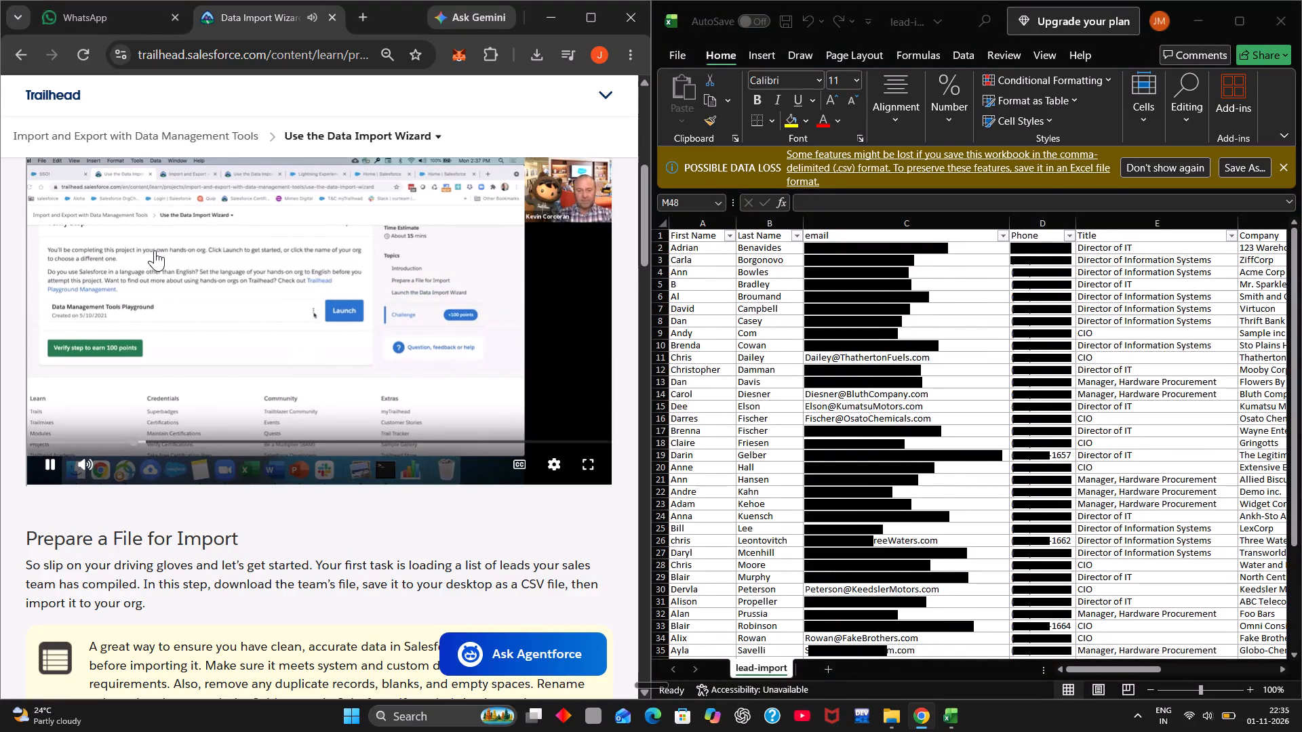
click(155, 250)
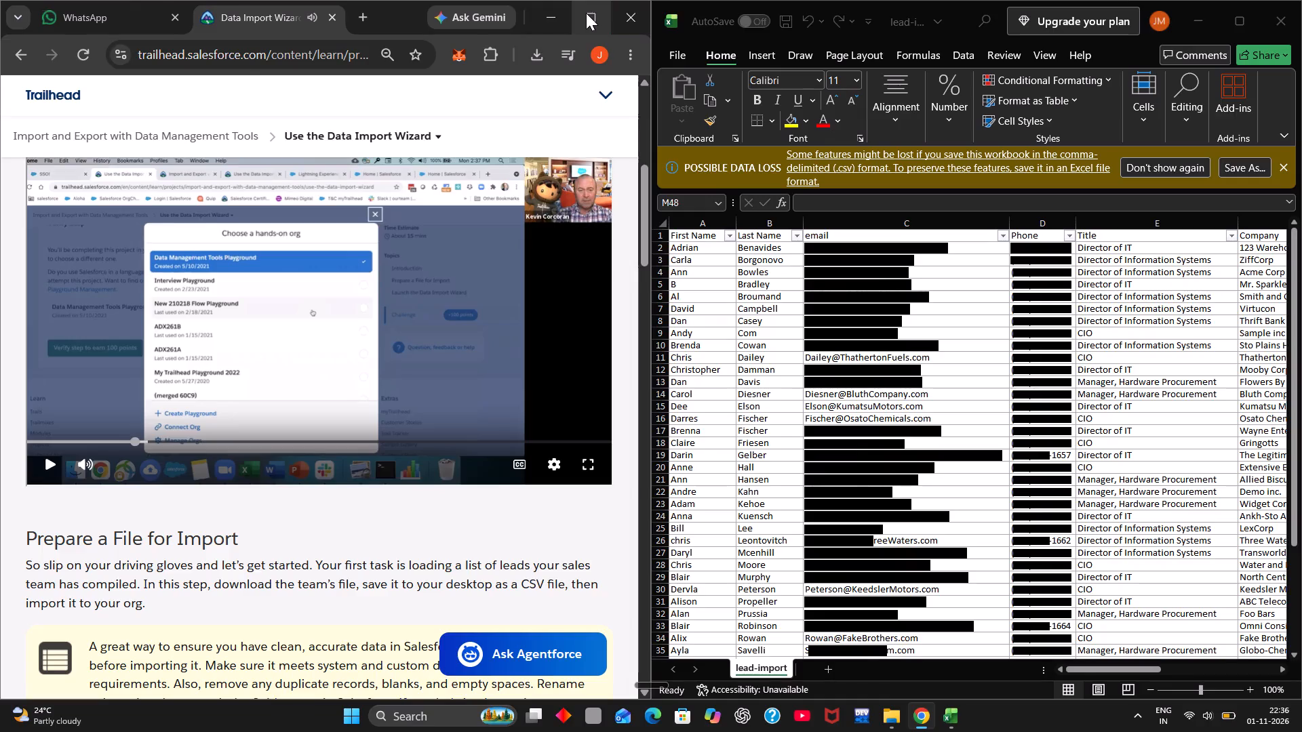
Minimize the Excel and File Explorer windows and maximize the Trailhead browser window.
click(1206, 18)
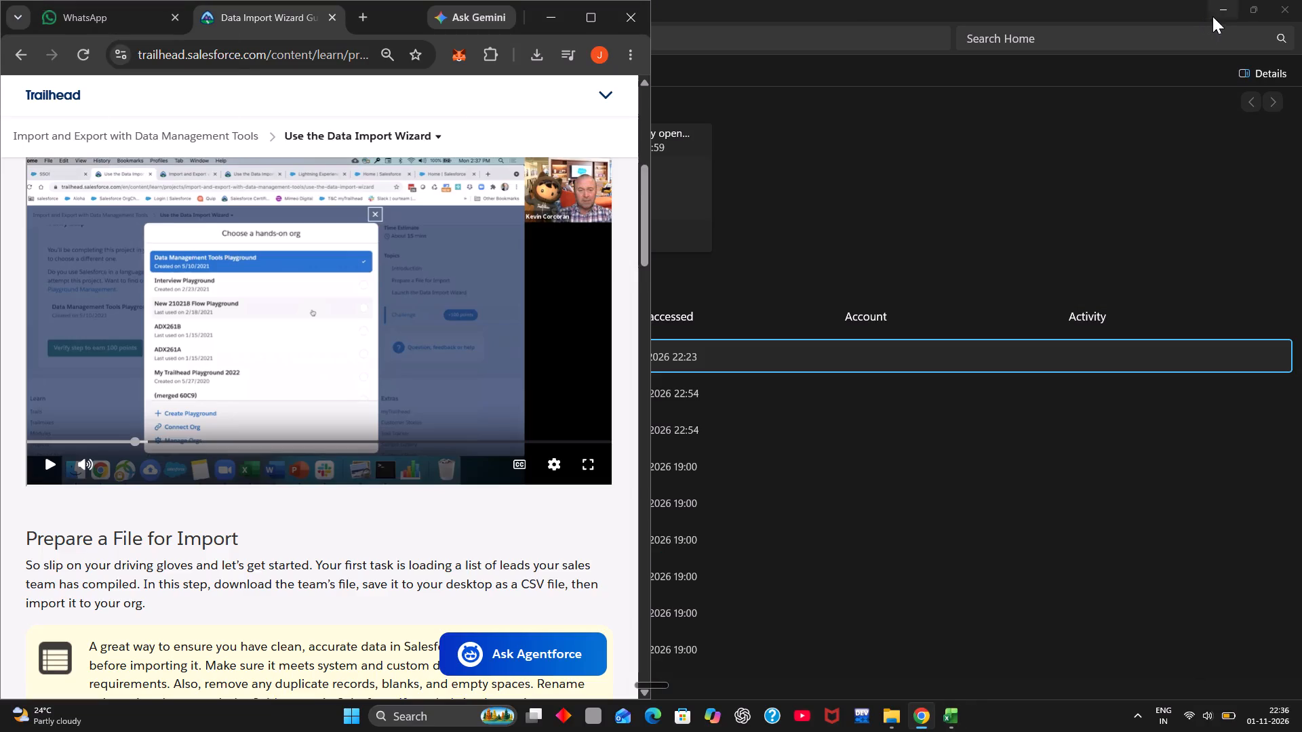
scroll(903, 396, right, 5)
click(1229, 0)
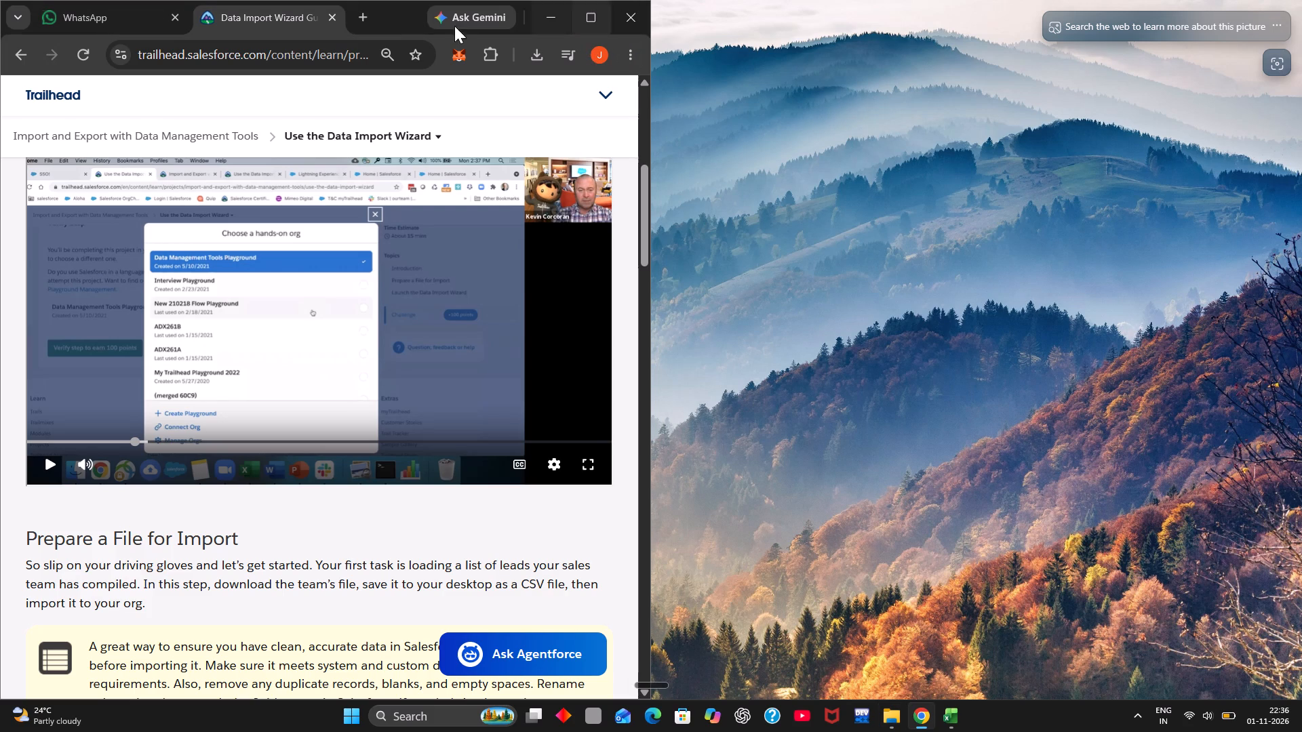
click(600, 12)
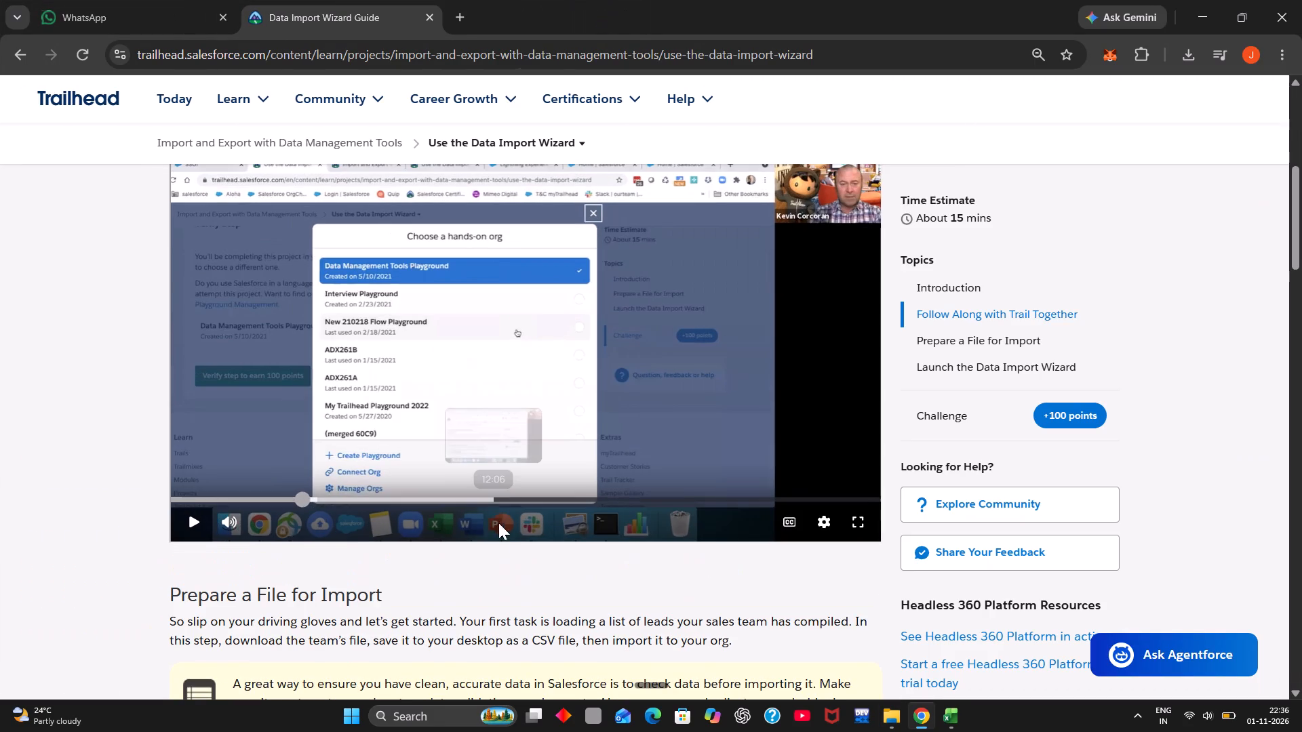
Launch My Trailhead Playground 1 from the unit's Verify Step section.
scroll(618, 451, down, 14)
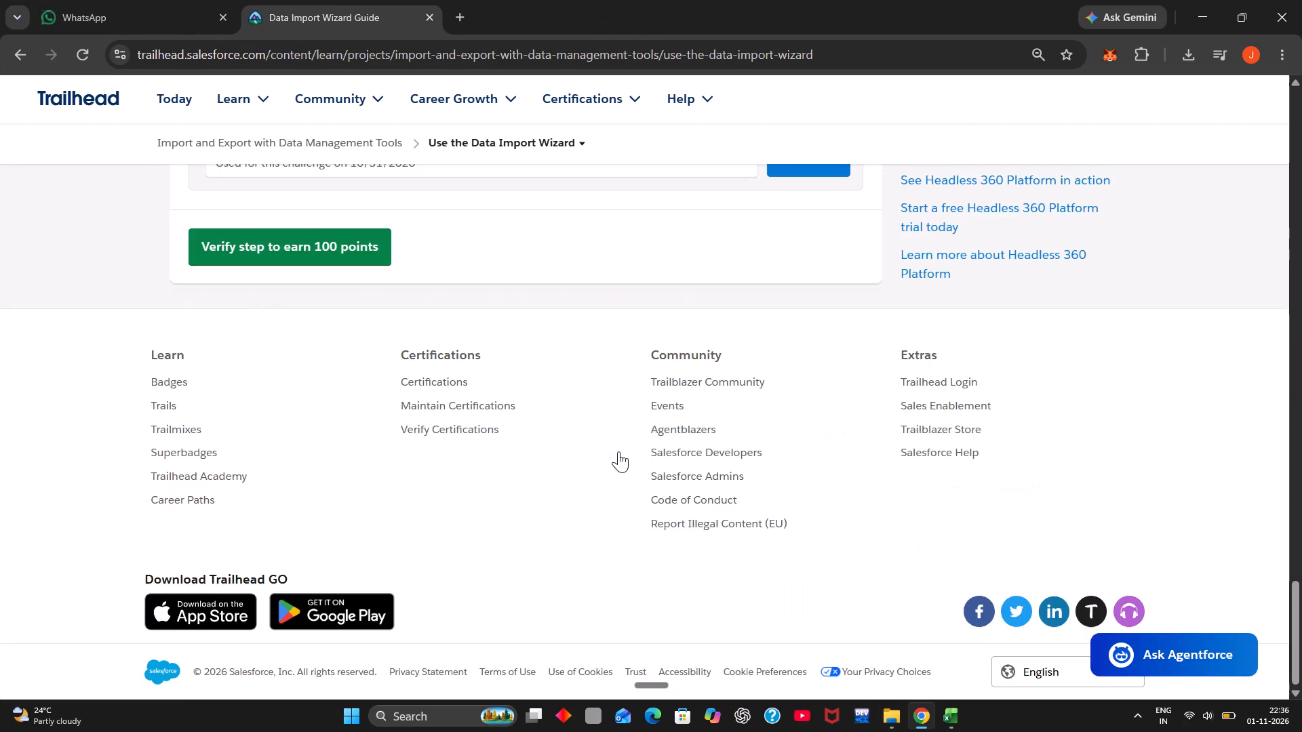
scroll(618, 451, up, 4)
click(798, 517)
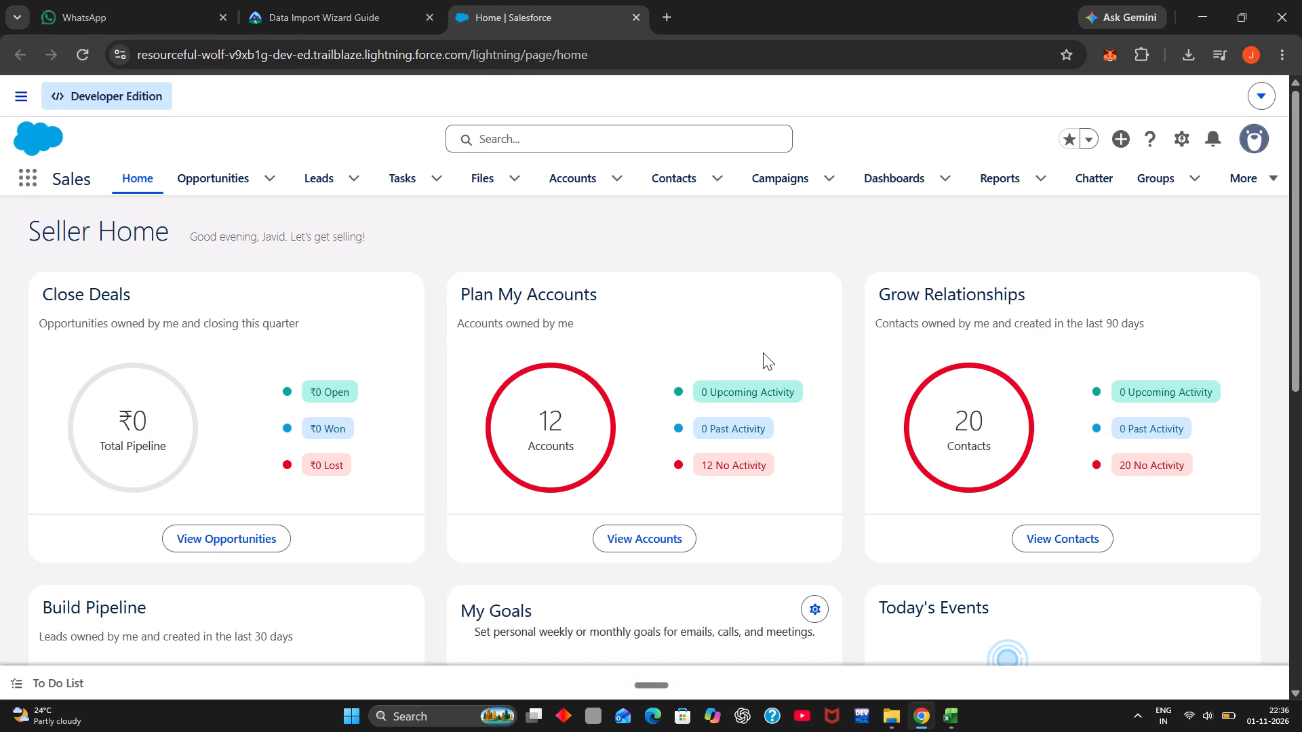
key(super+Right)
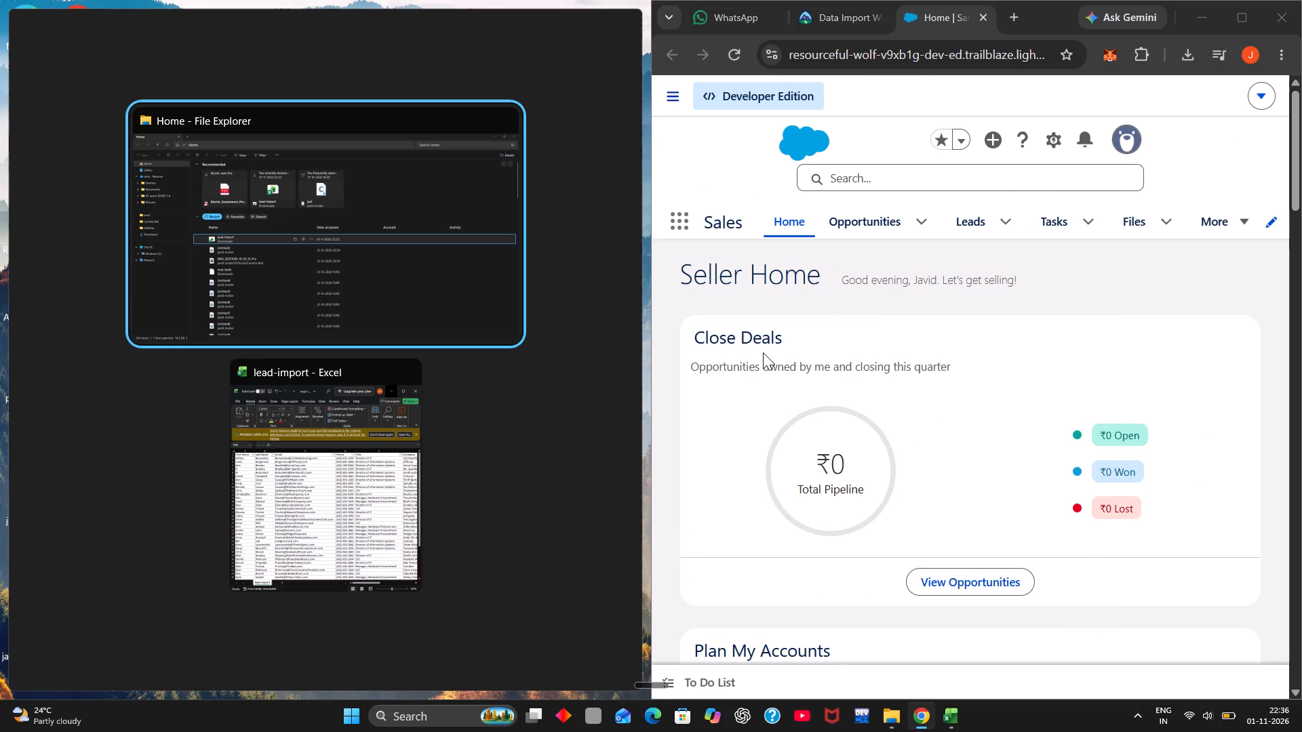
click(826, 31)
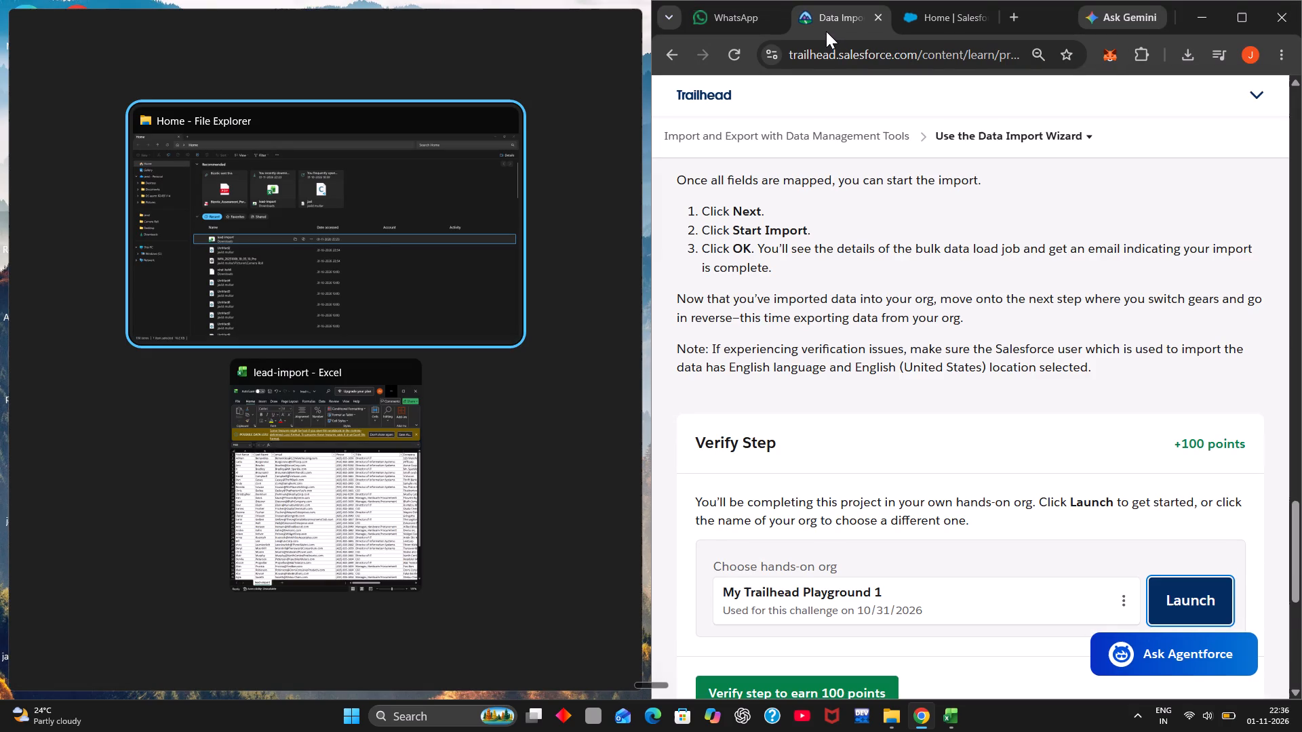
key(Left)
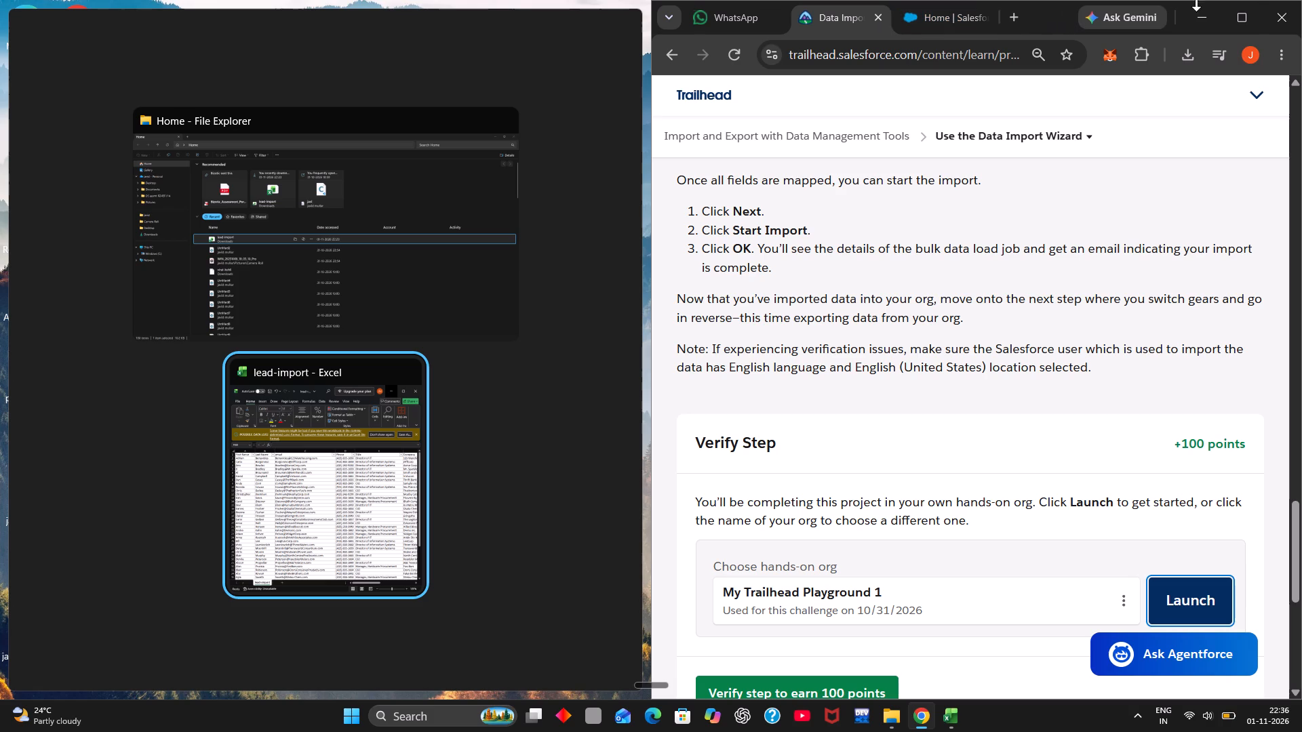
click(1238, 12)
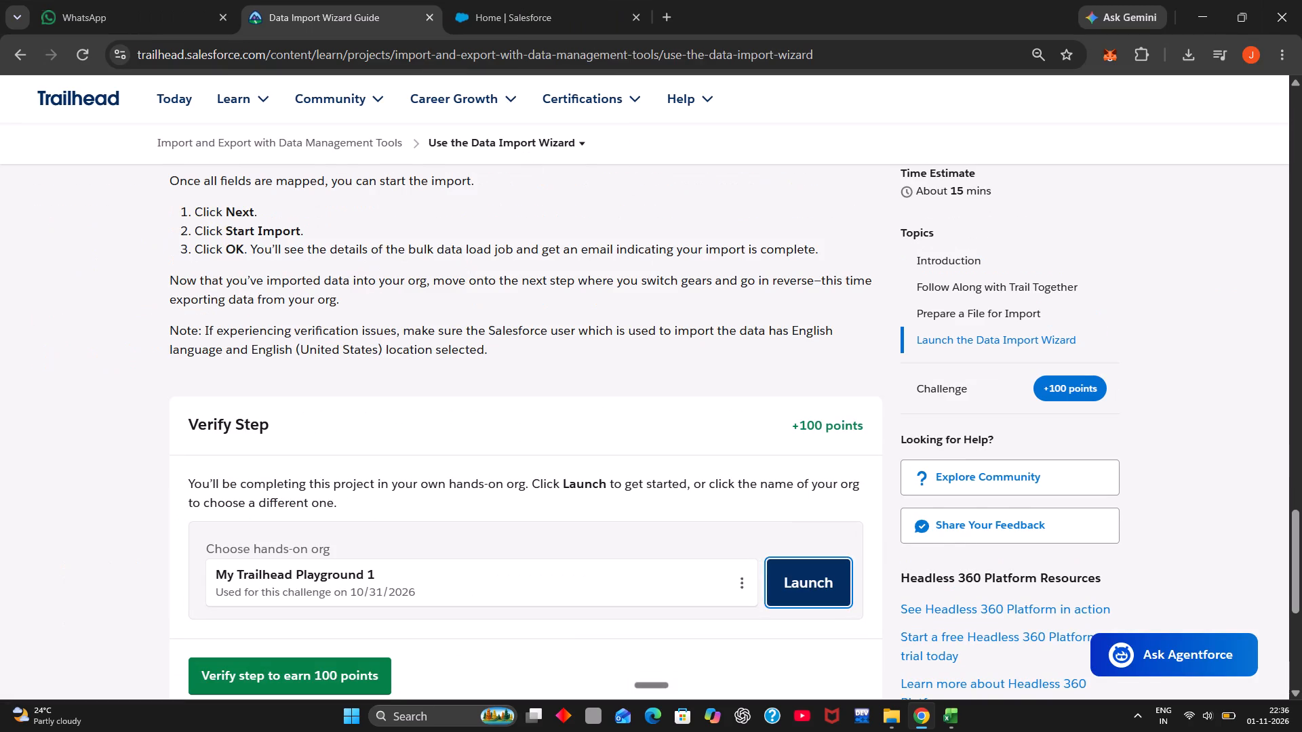
Separate the Salesforce playground tab into its own window and arrange it side by side with the Trailhead window.
scroll(460, 253, up, 7)
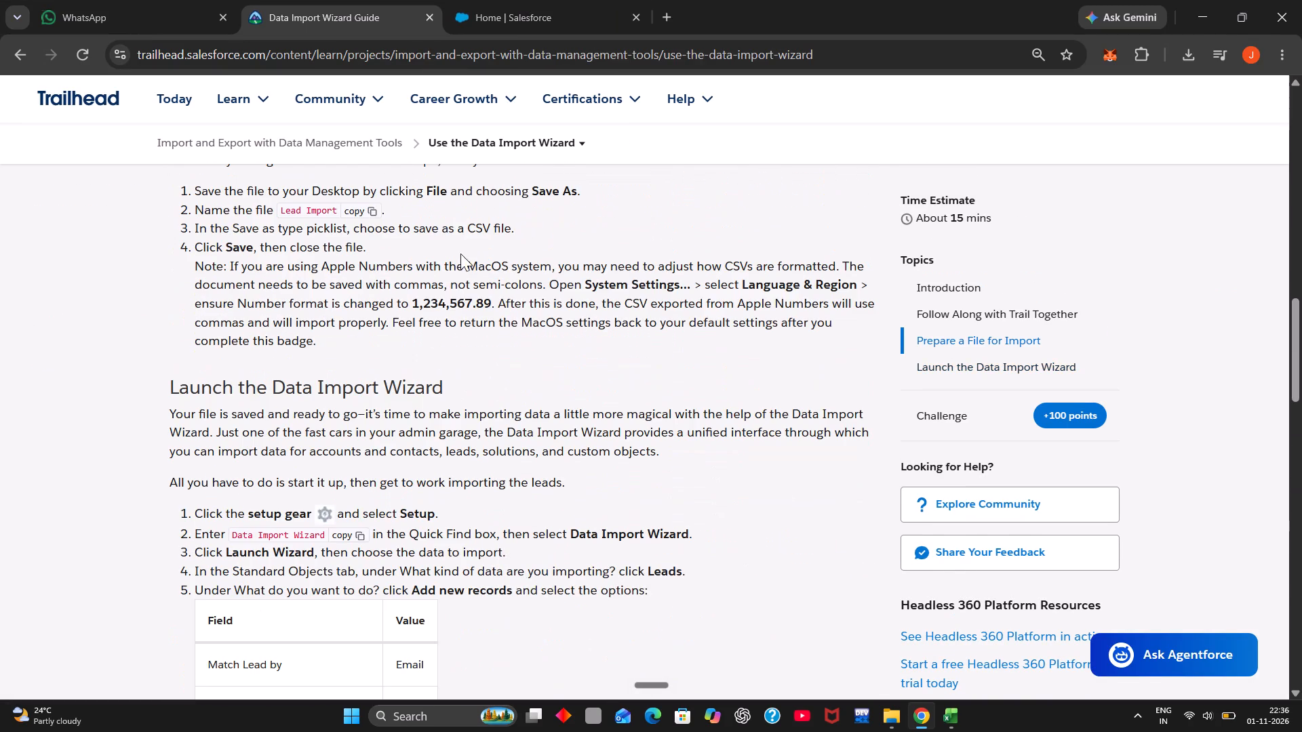
drag(542, 24, 764, 43)
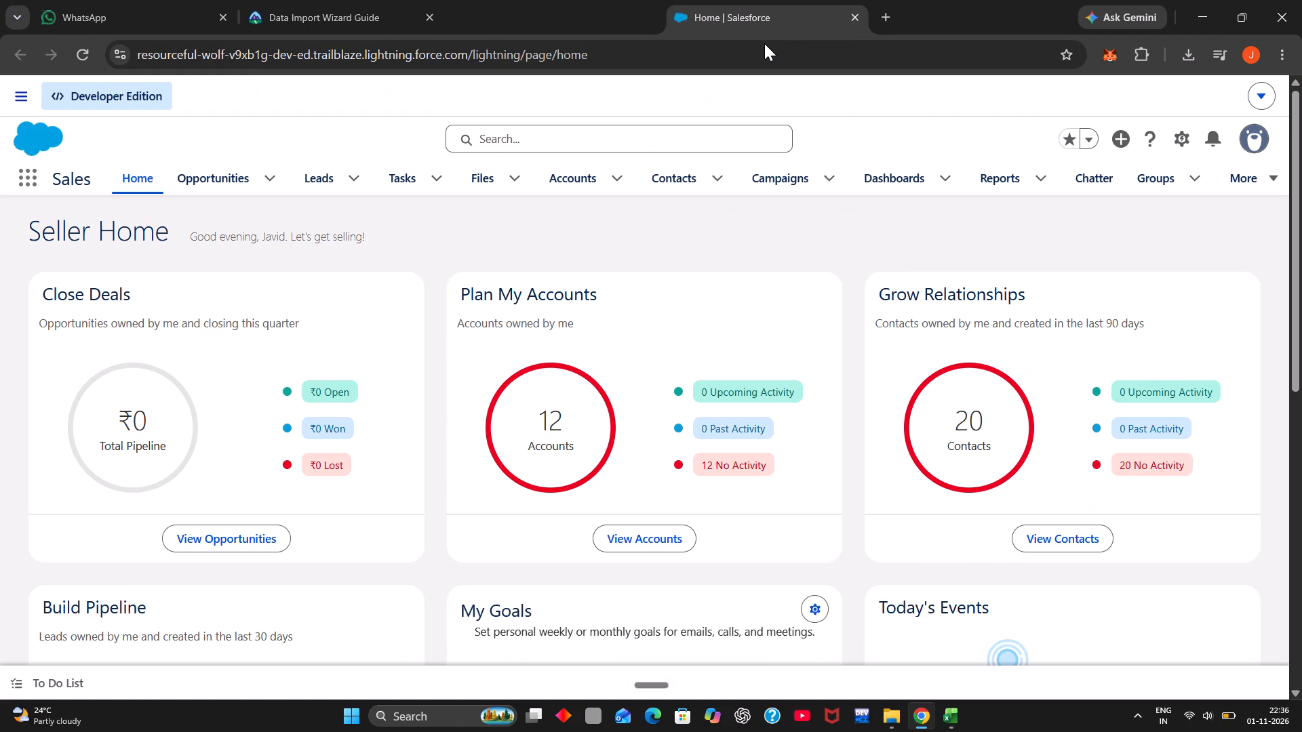
drag(764, 43, 894, 590)
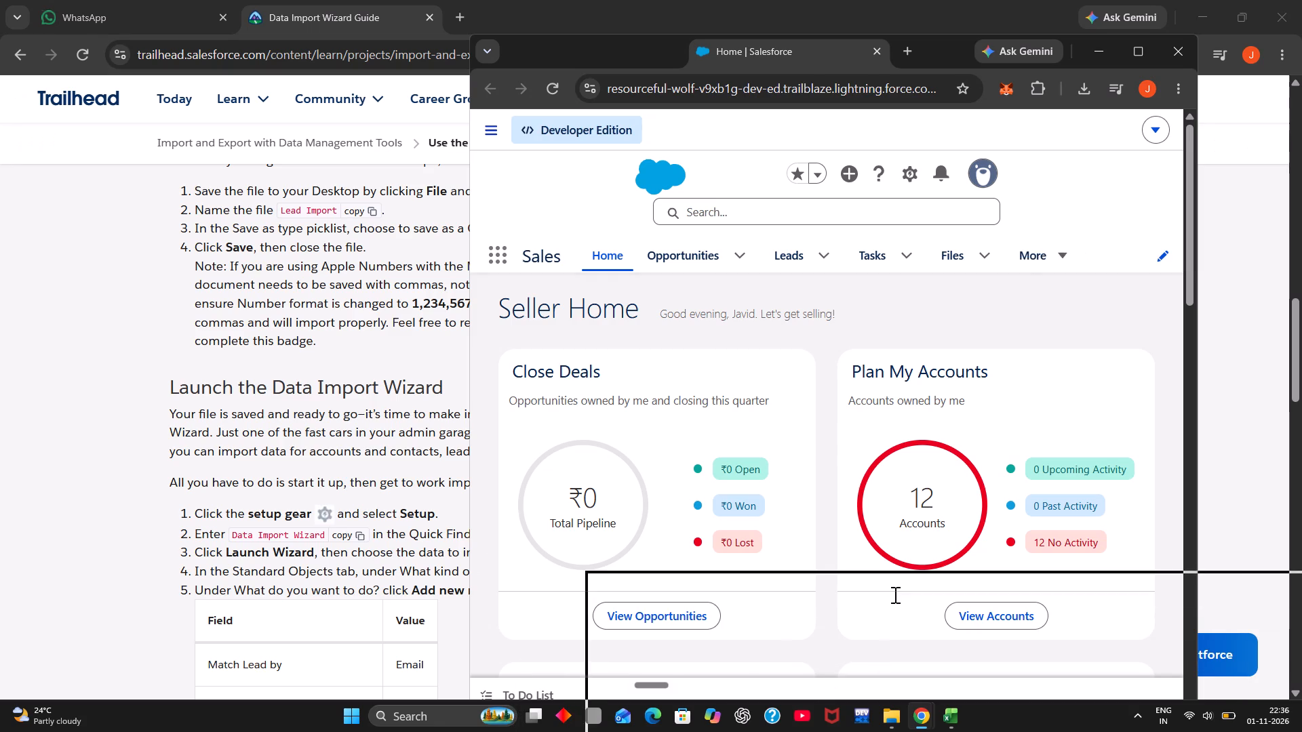
drag(894, 590, 803, 77)
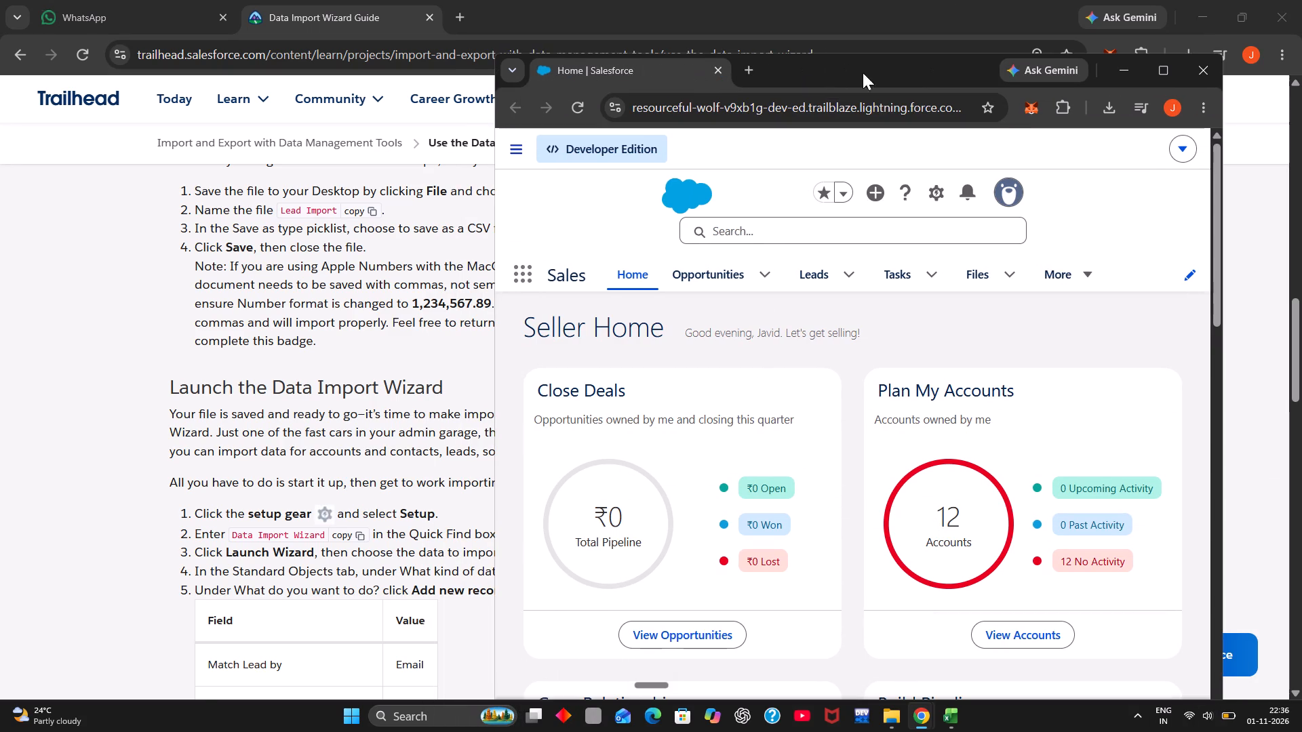
click(1156, 66)
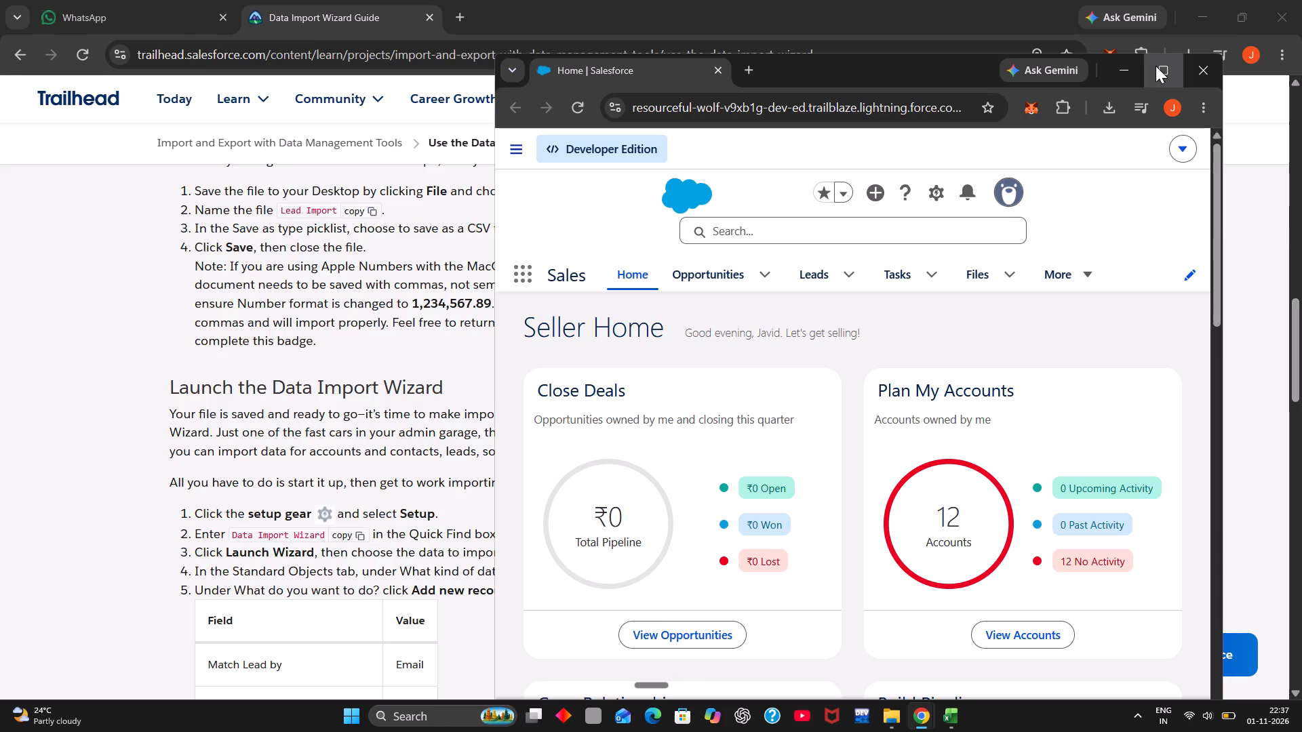
key(super+Right)
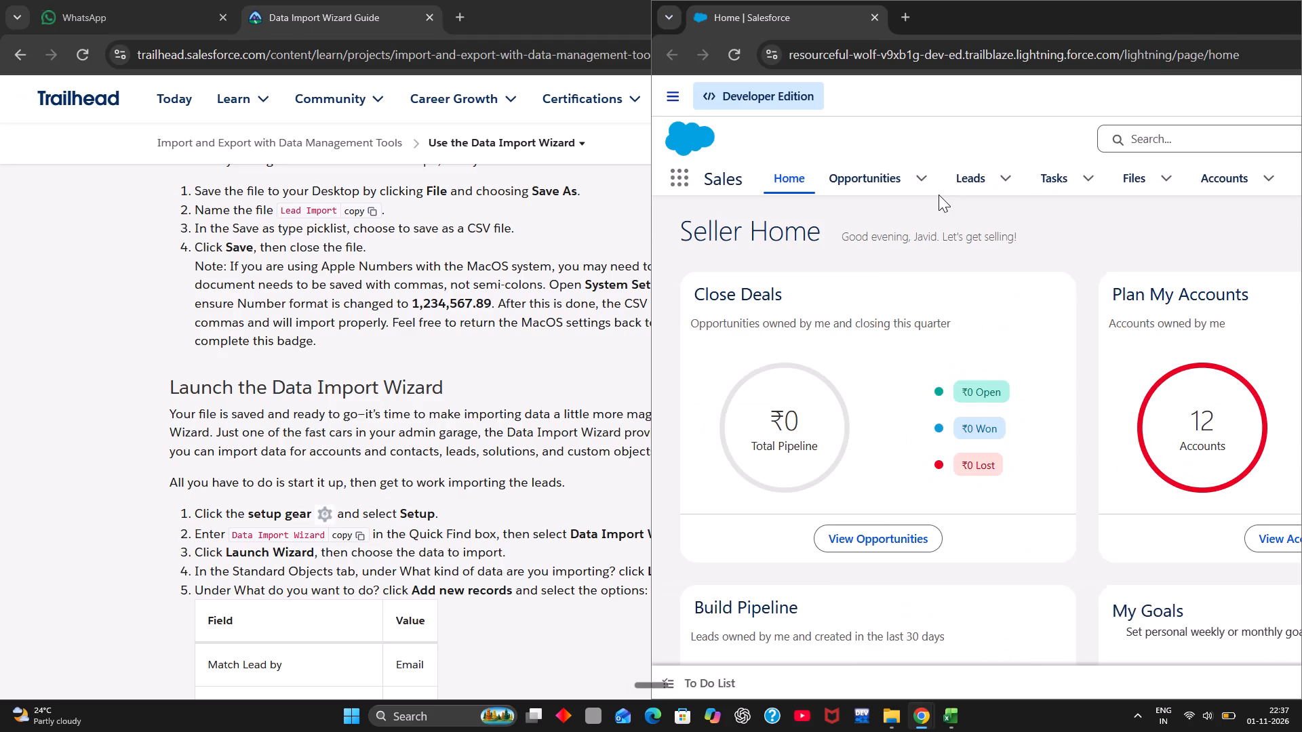
click(316, 281)
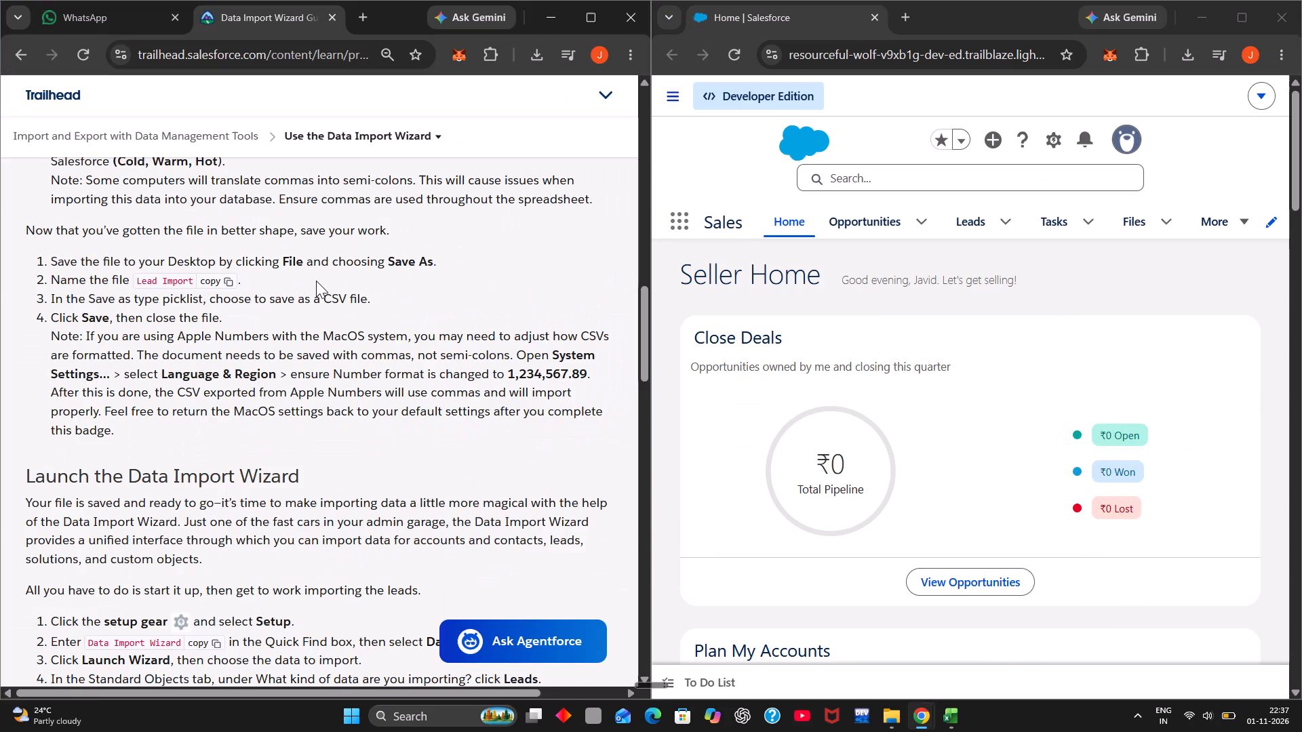
Return to the Trailhead video, watch how the instructor opens Setup in the org, and pause it.
scroll(315, 316, up, 5)
scroll(315, 316, down, 1)
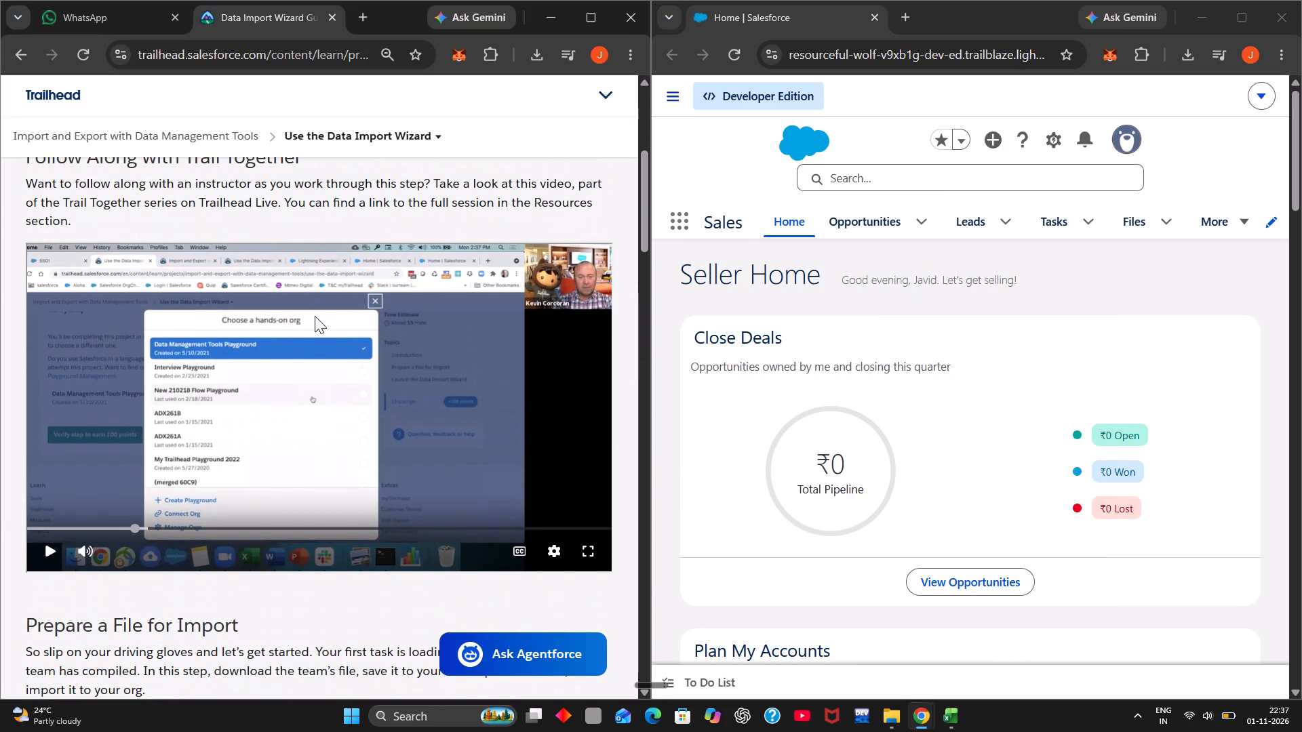
click(285, 393)
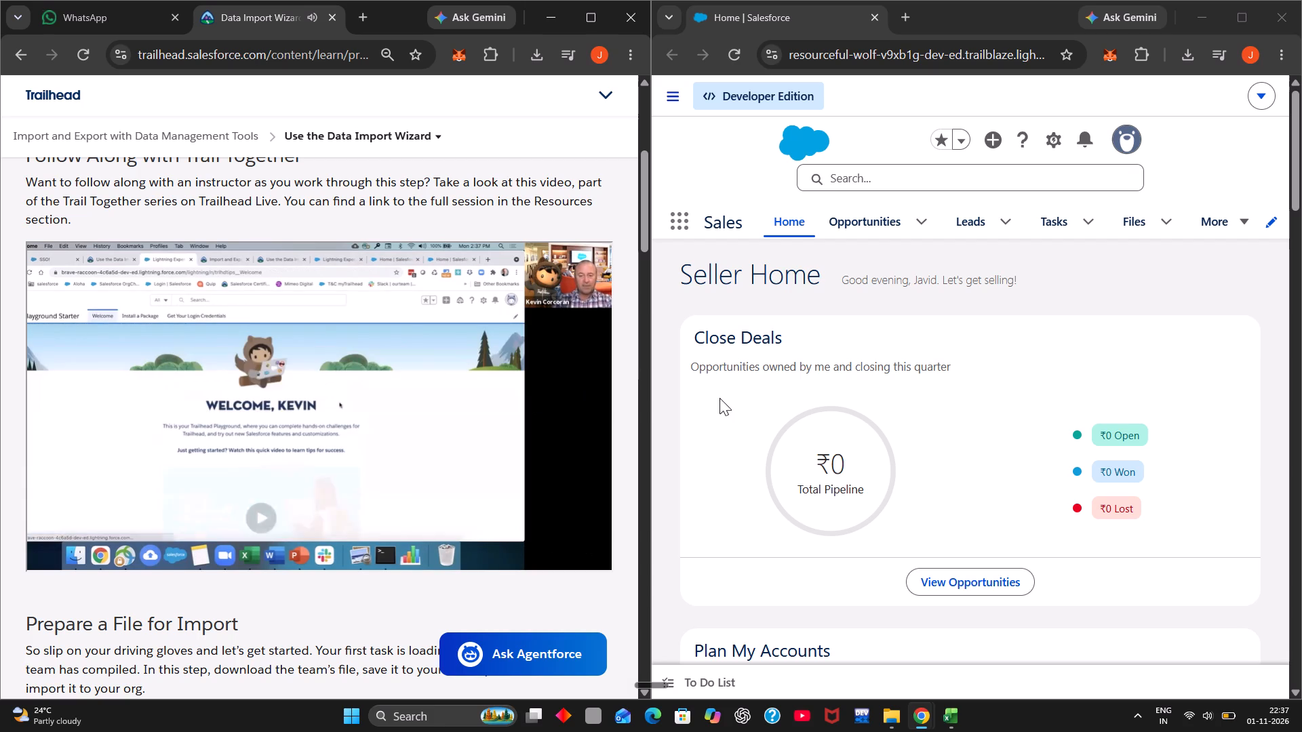
scroll(911, 496, up, 3)
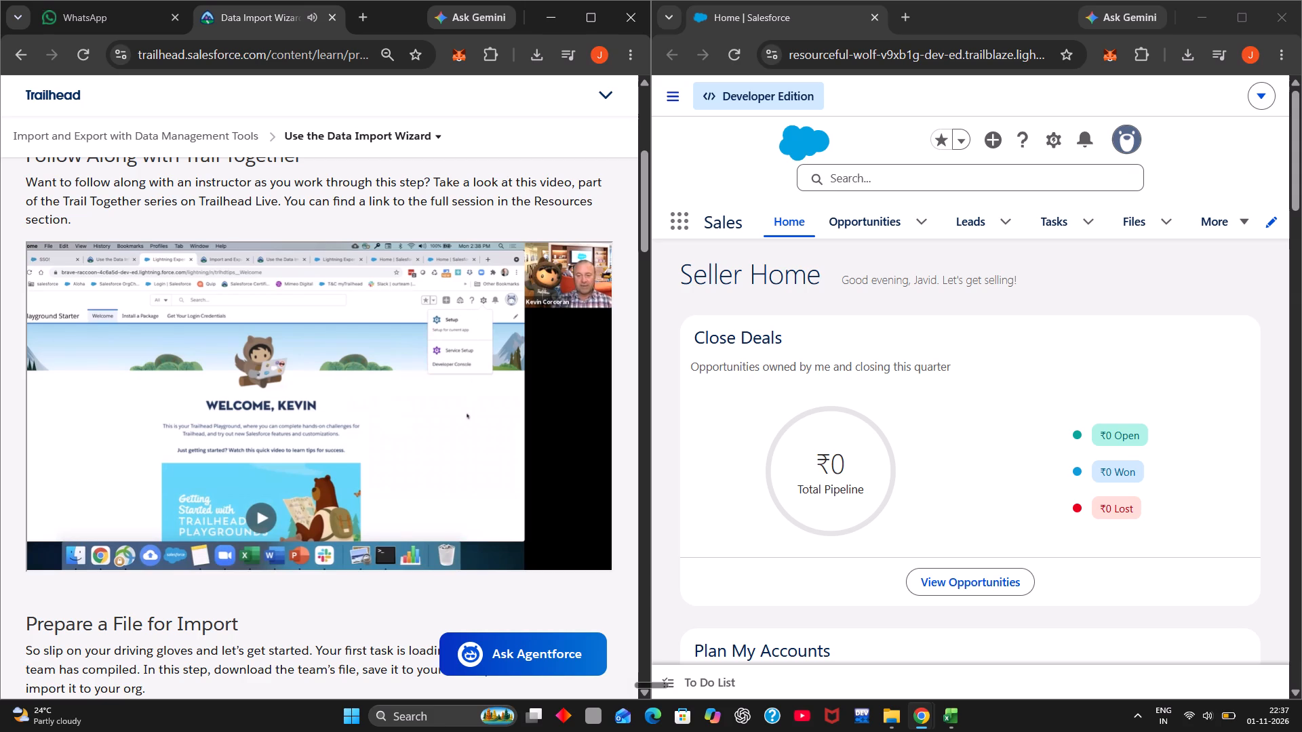
click(454, 441)
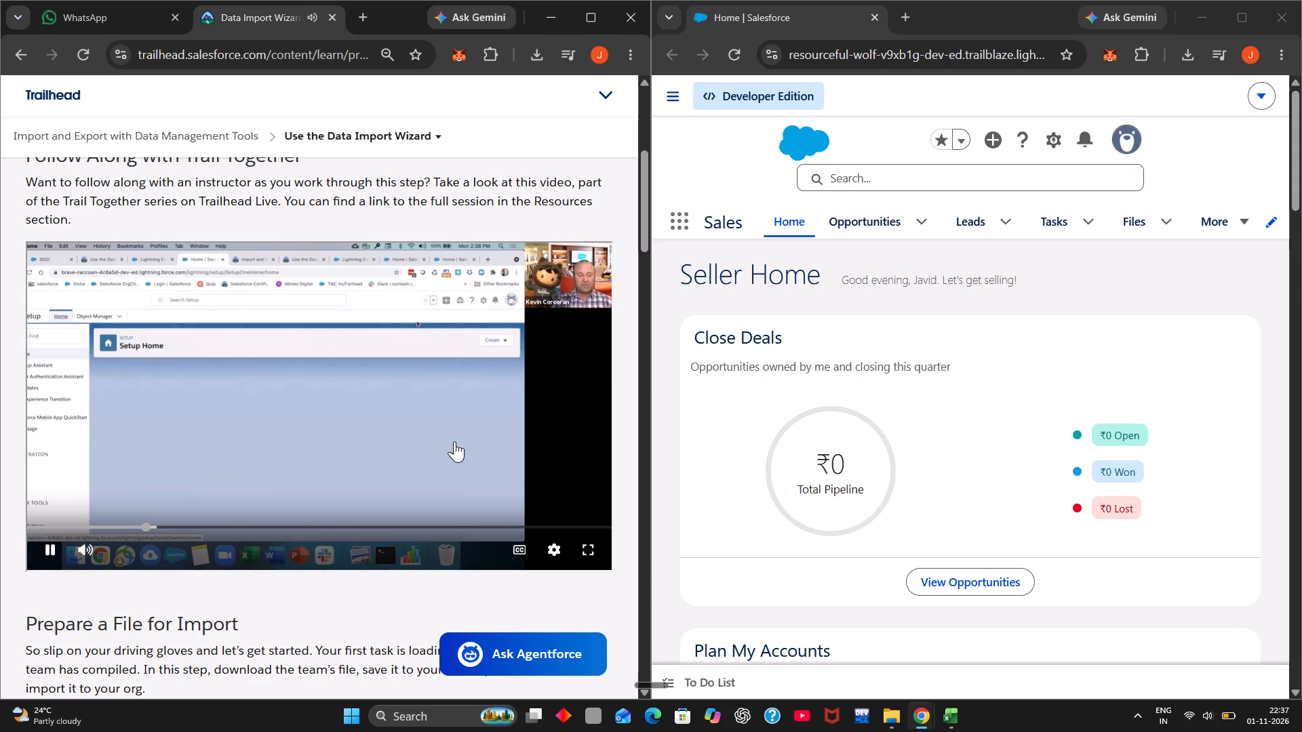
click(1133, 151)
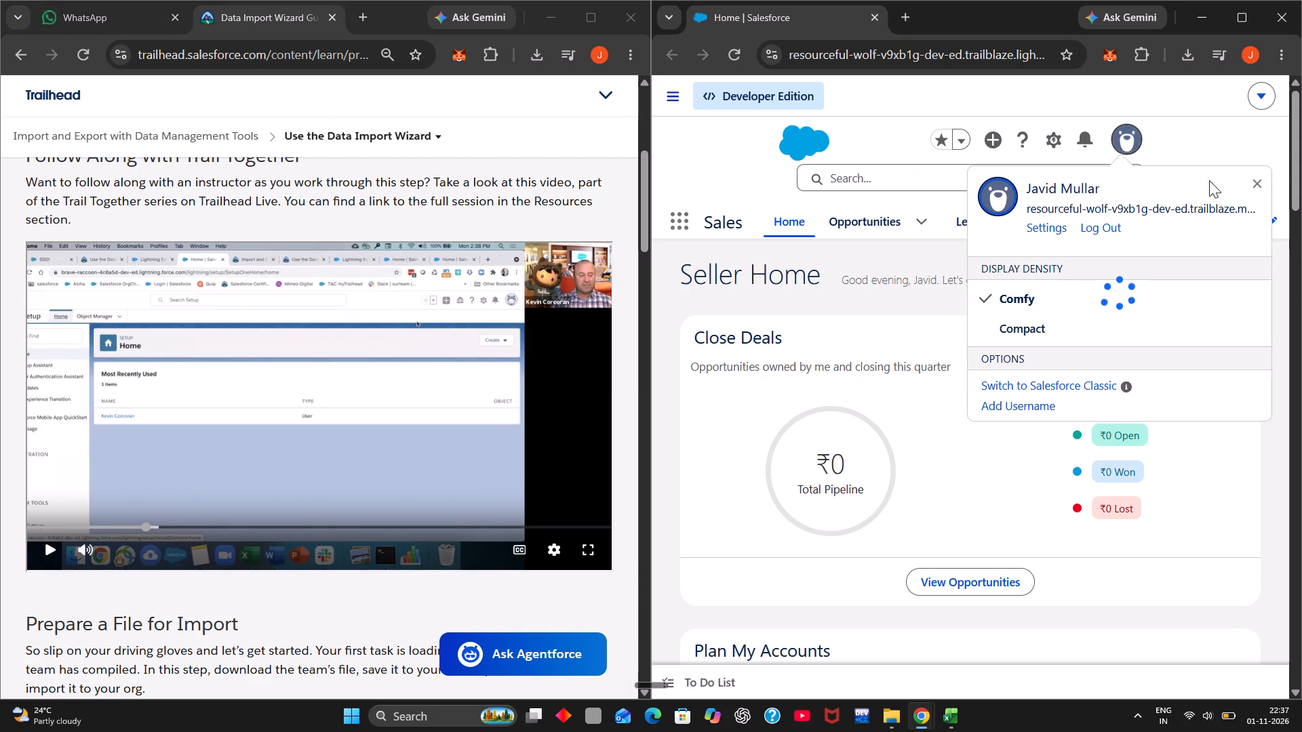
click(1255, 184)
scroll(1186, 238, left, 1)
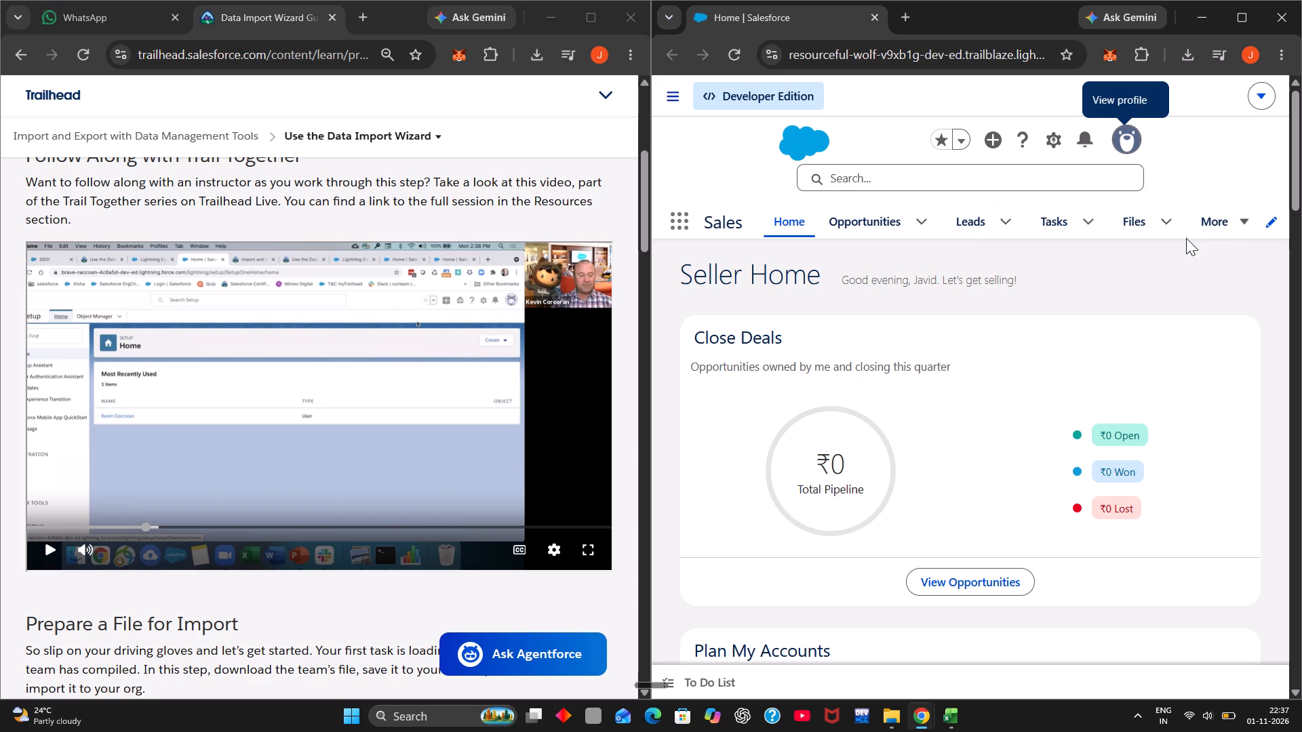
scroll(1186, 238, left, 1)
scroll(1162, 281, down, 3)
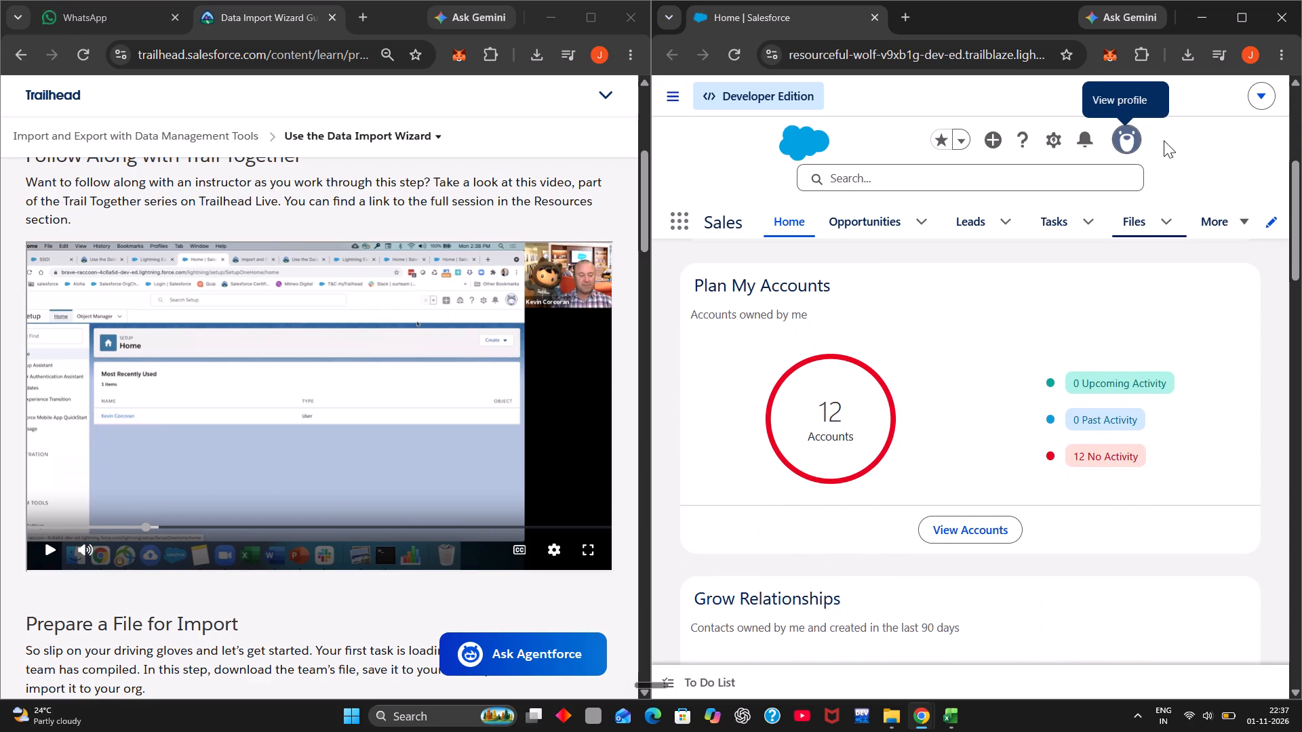
Open Setup in the Salesforce playground org.
click(1058, 141)
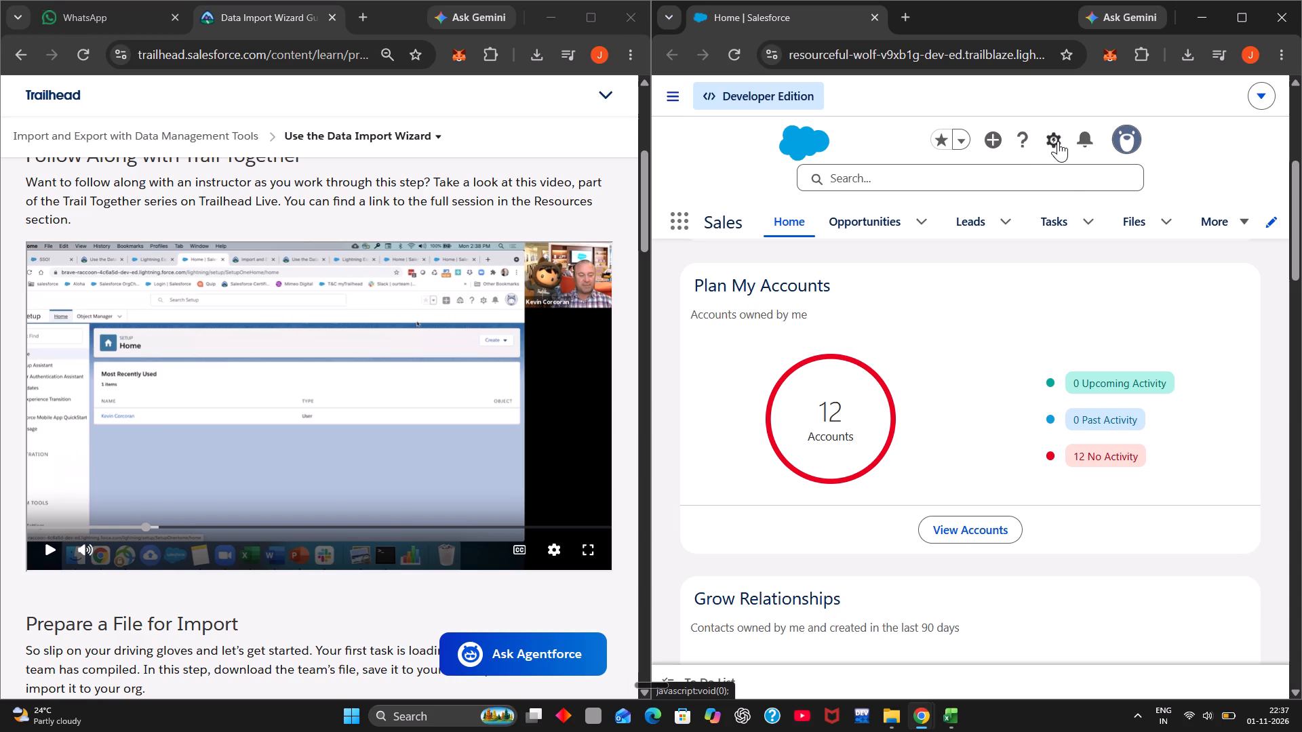
click(998, 212)
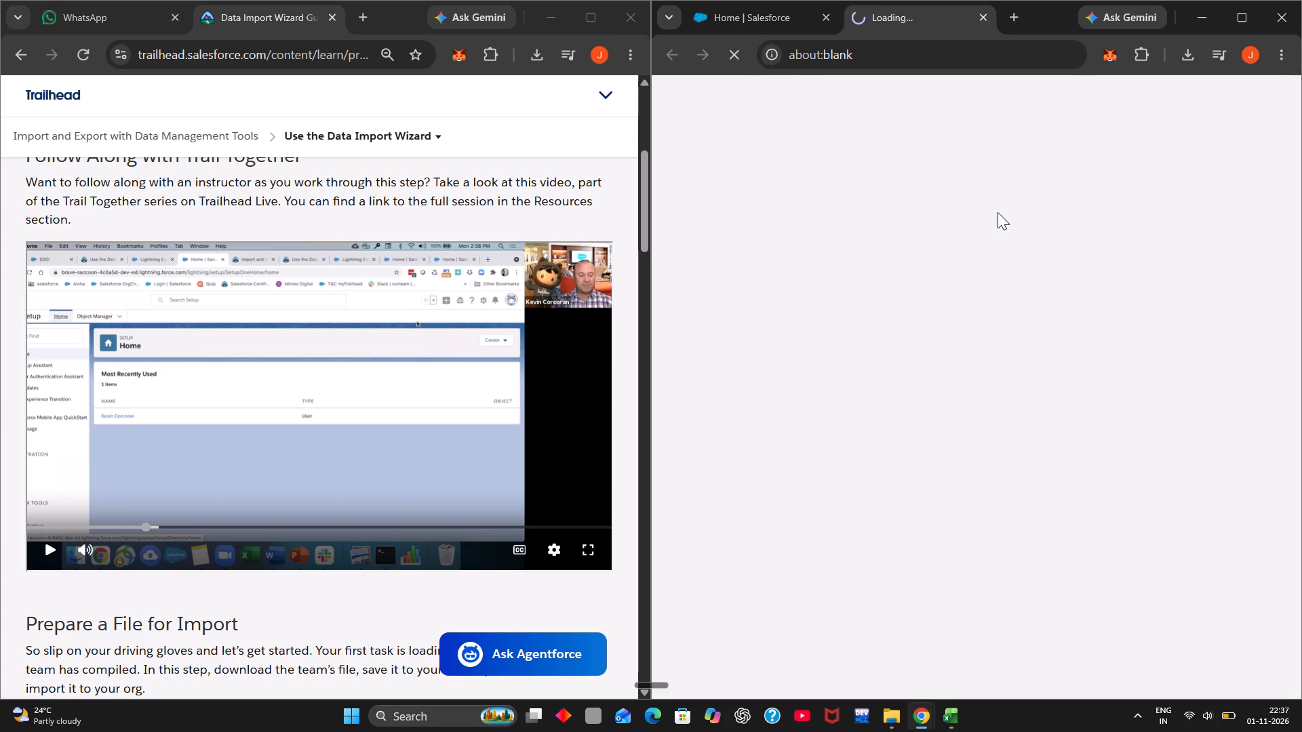
Follow the instructor's video to the Setup search, search Setup for "data import", and open the Data Import Wizard.
click(492, 368)
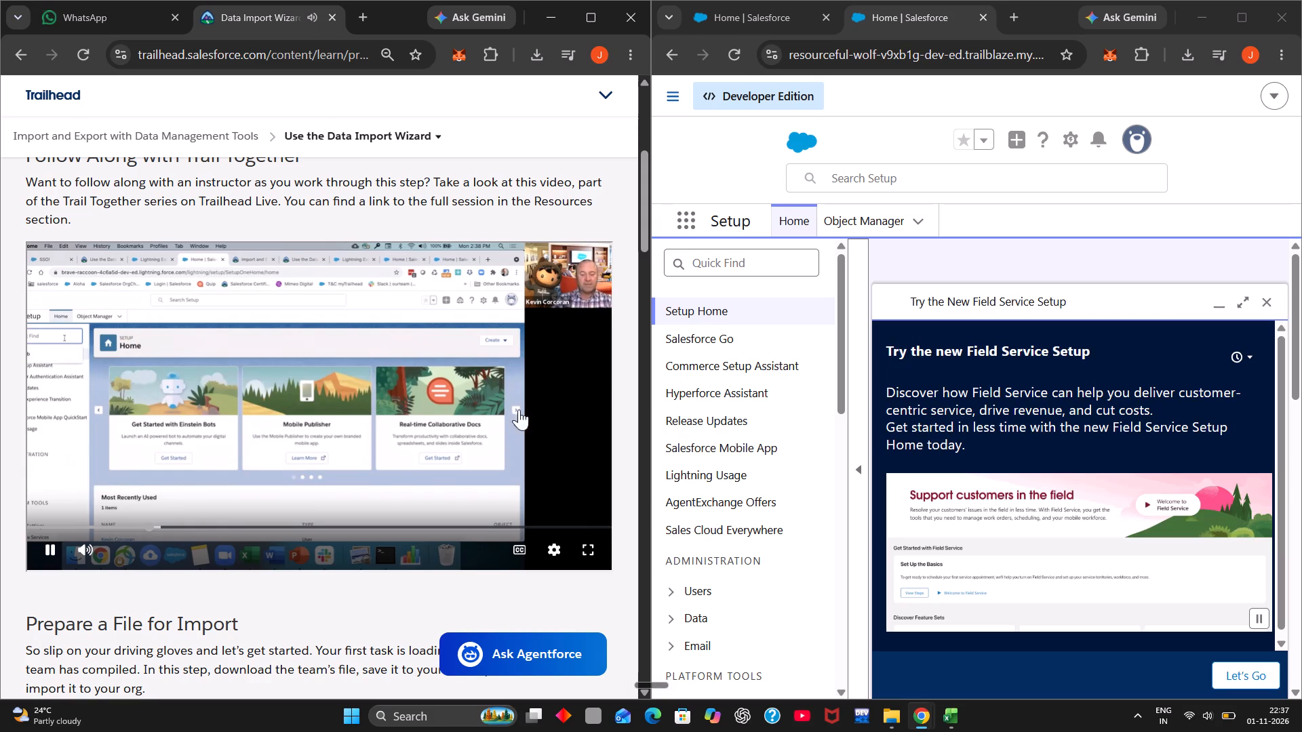
click(739, 266)
click(401, 394)
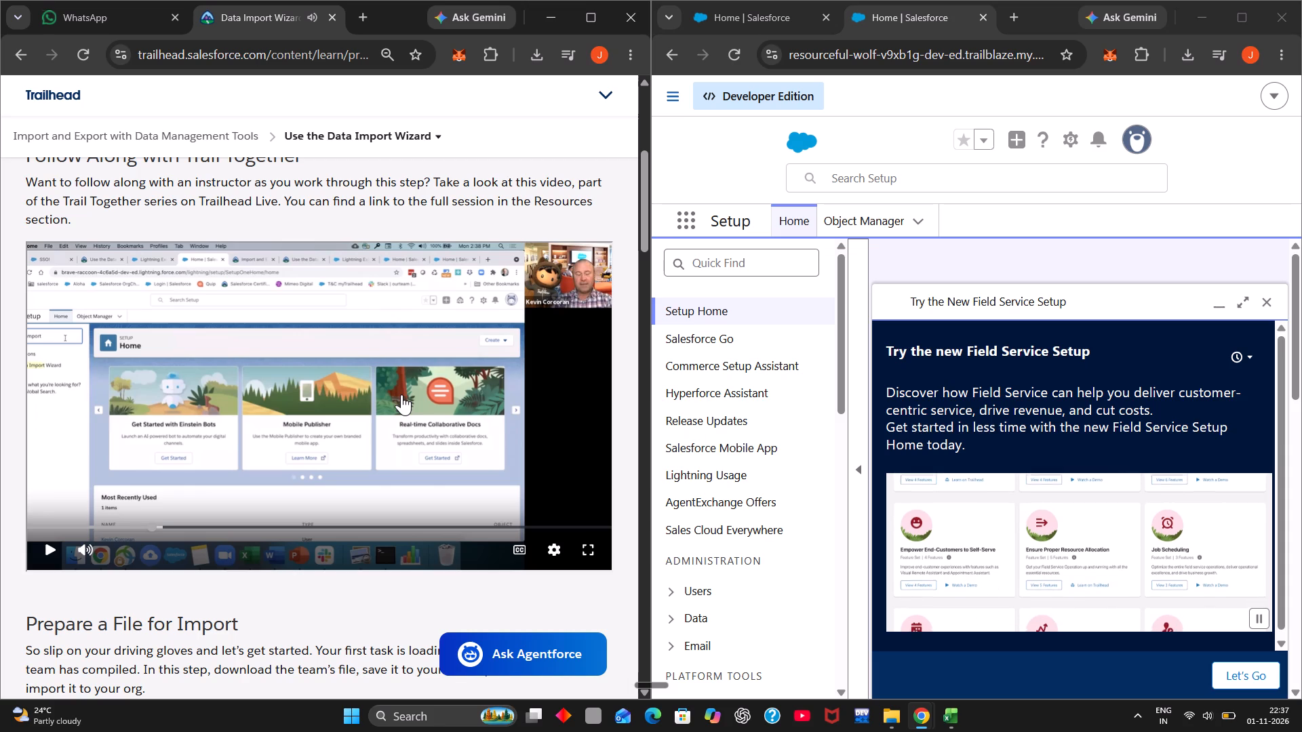
click(702, 263)
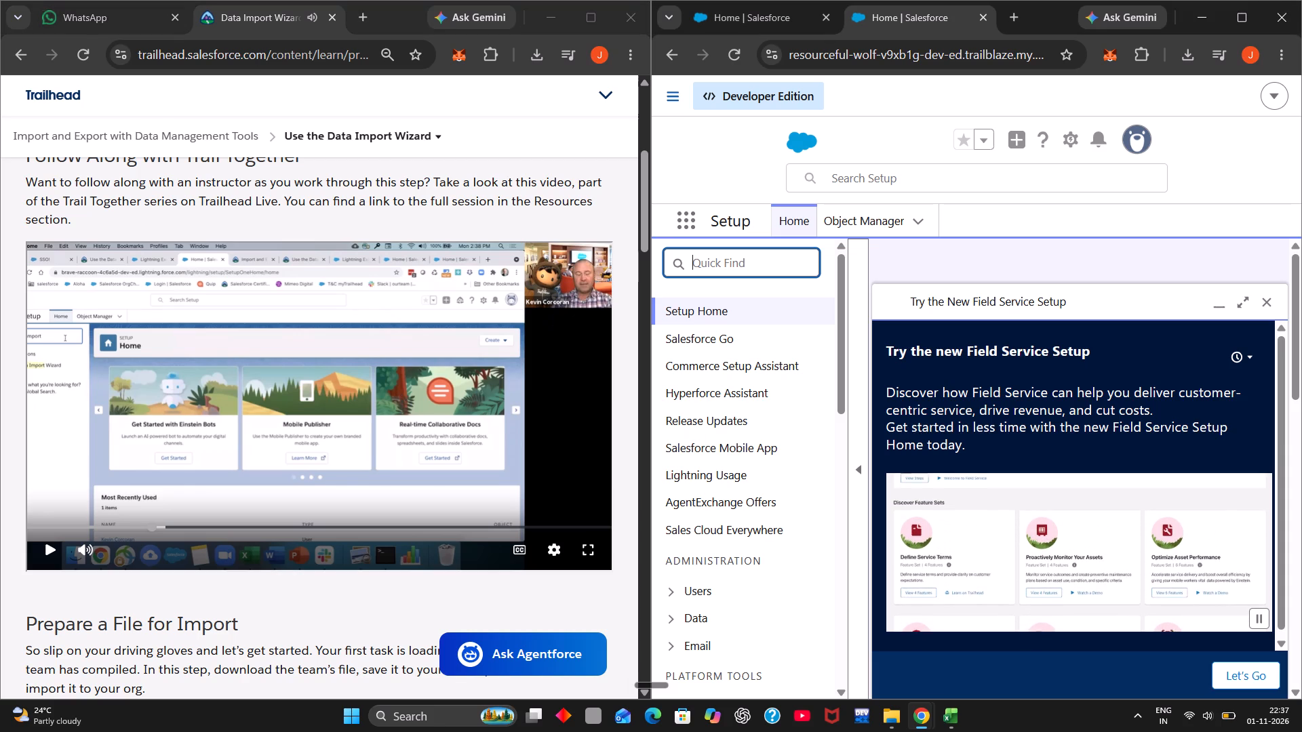
text(data)
key(space)
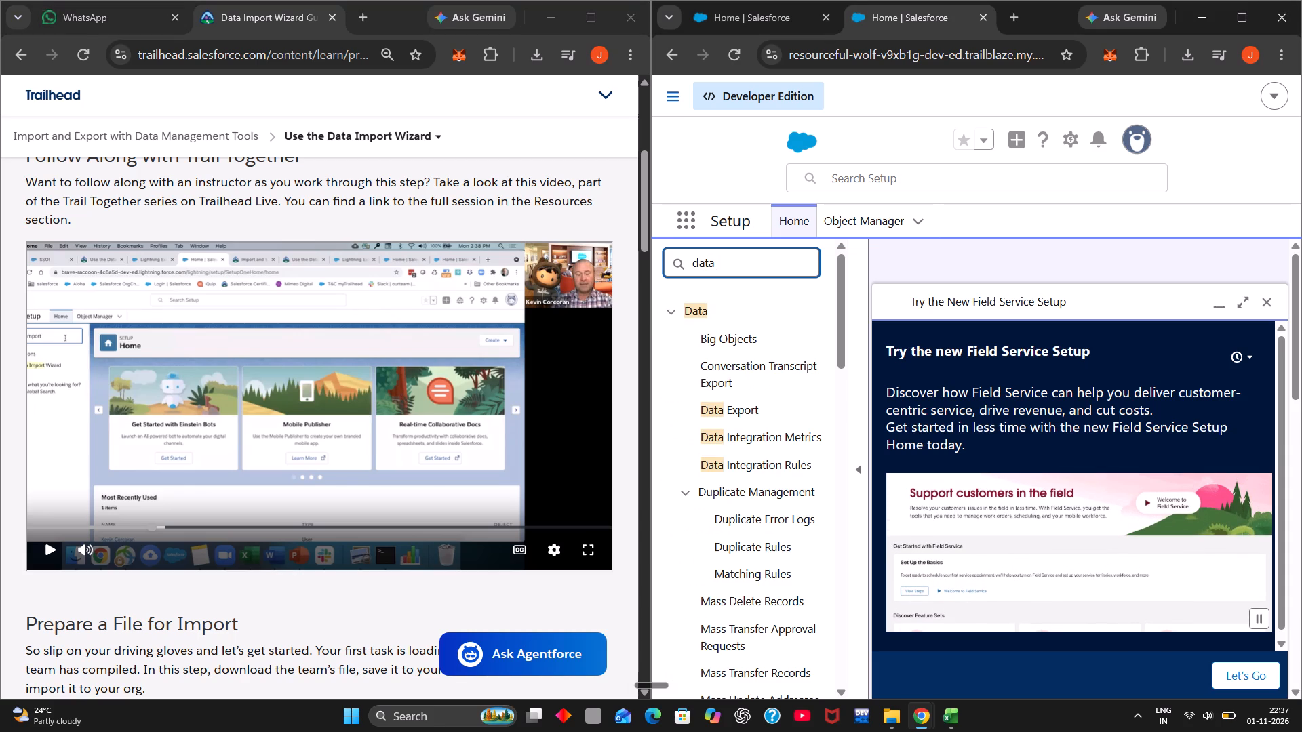
text(import)
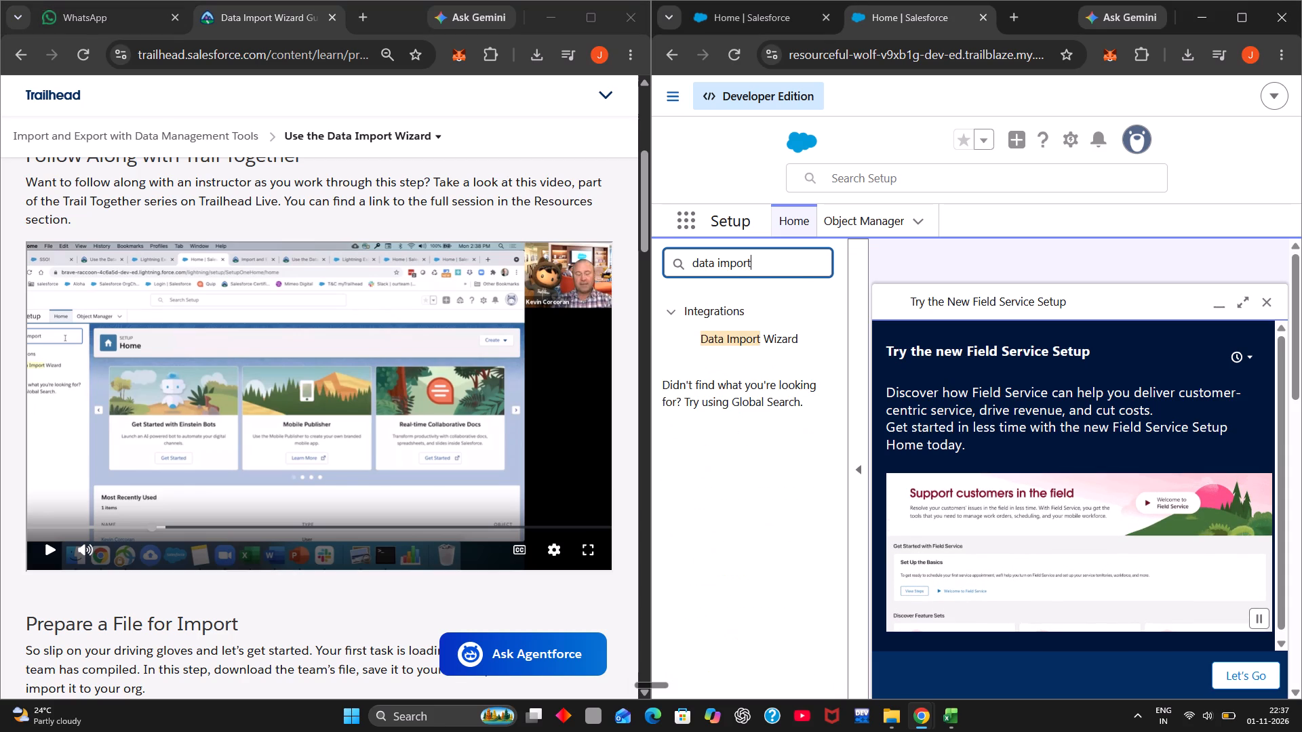
click(742, 329)
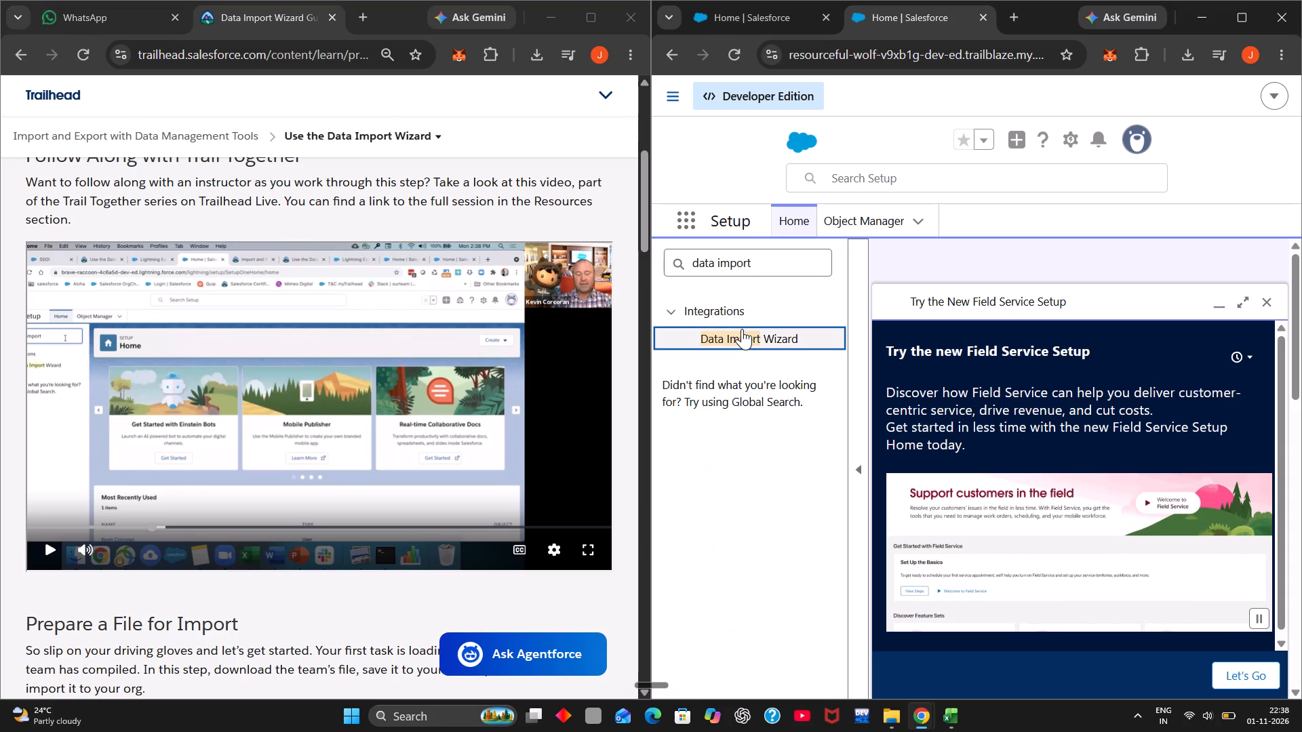
click(742, 329)
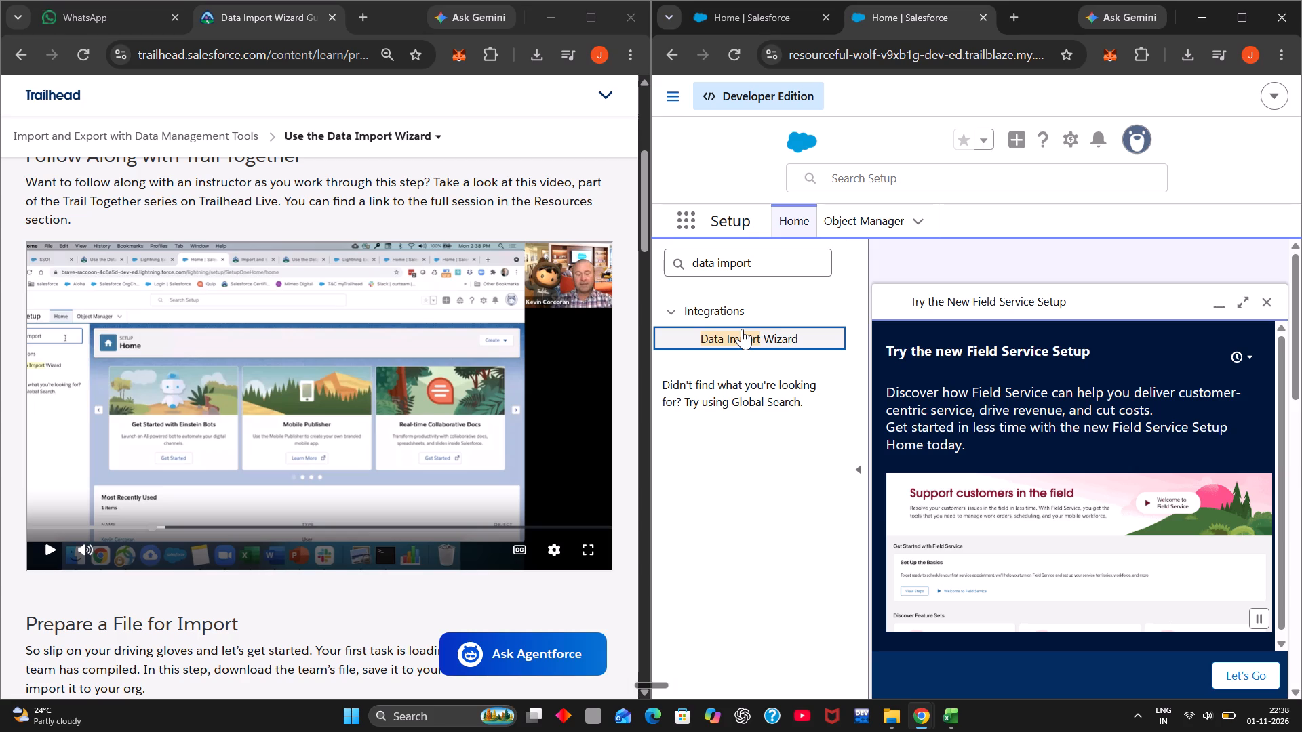
double_click(742, 329)
click(787, 336)
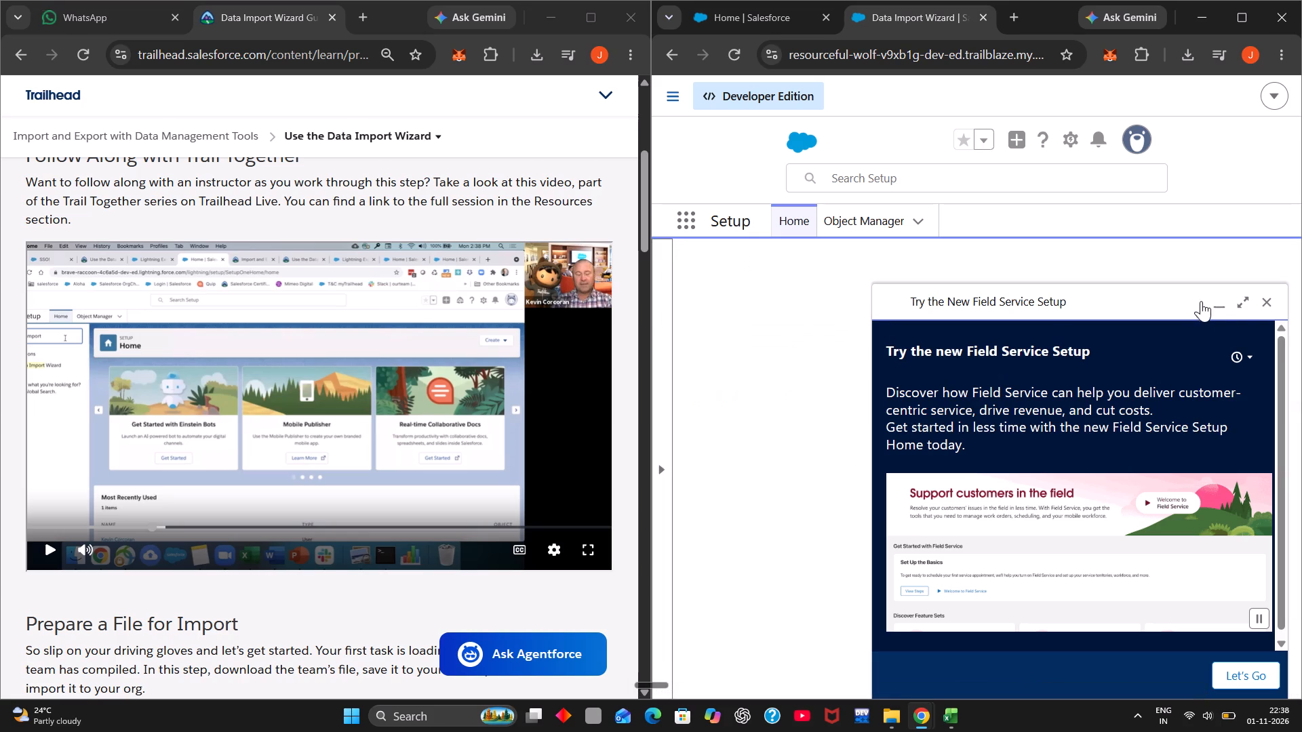
Close the Try the New Field Service Setup prompt.
click(1275, 311)
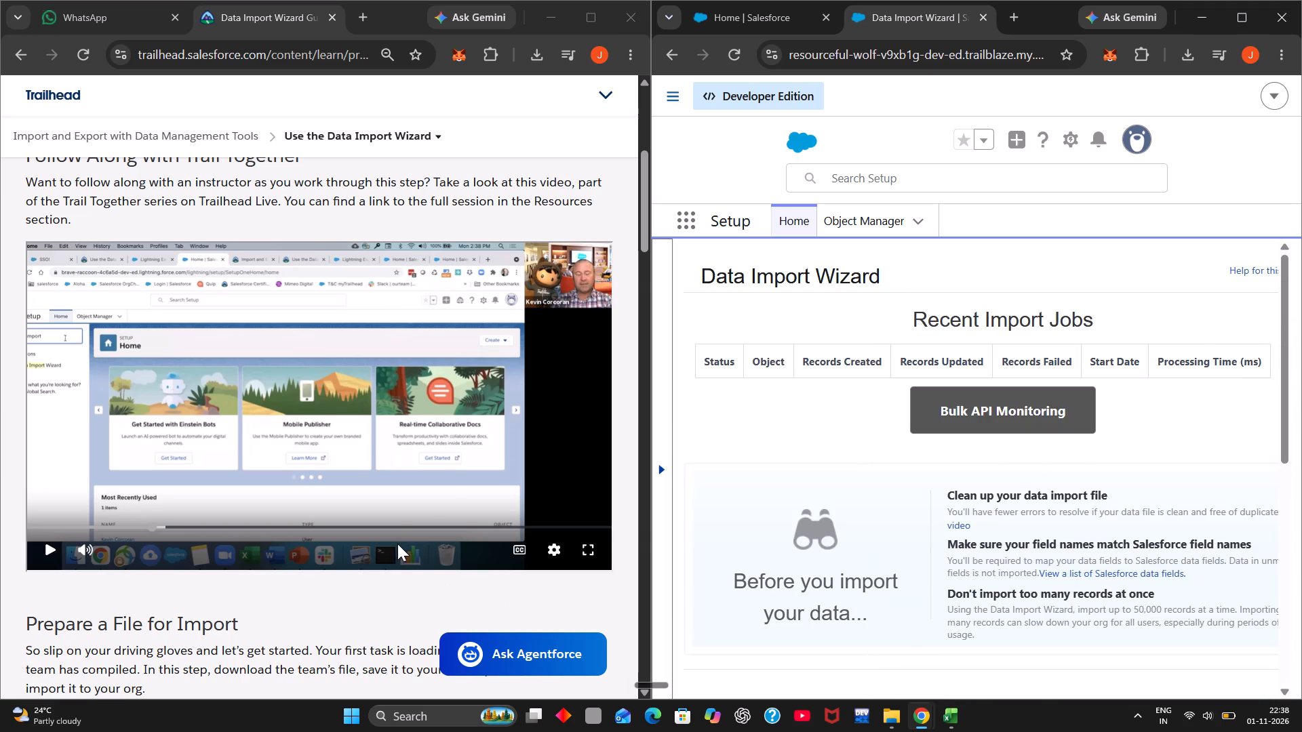
Resume the instructor's video and launch the wizard from the Data Import Wizard page.
click(332, 442)
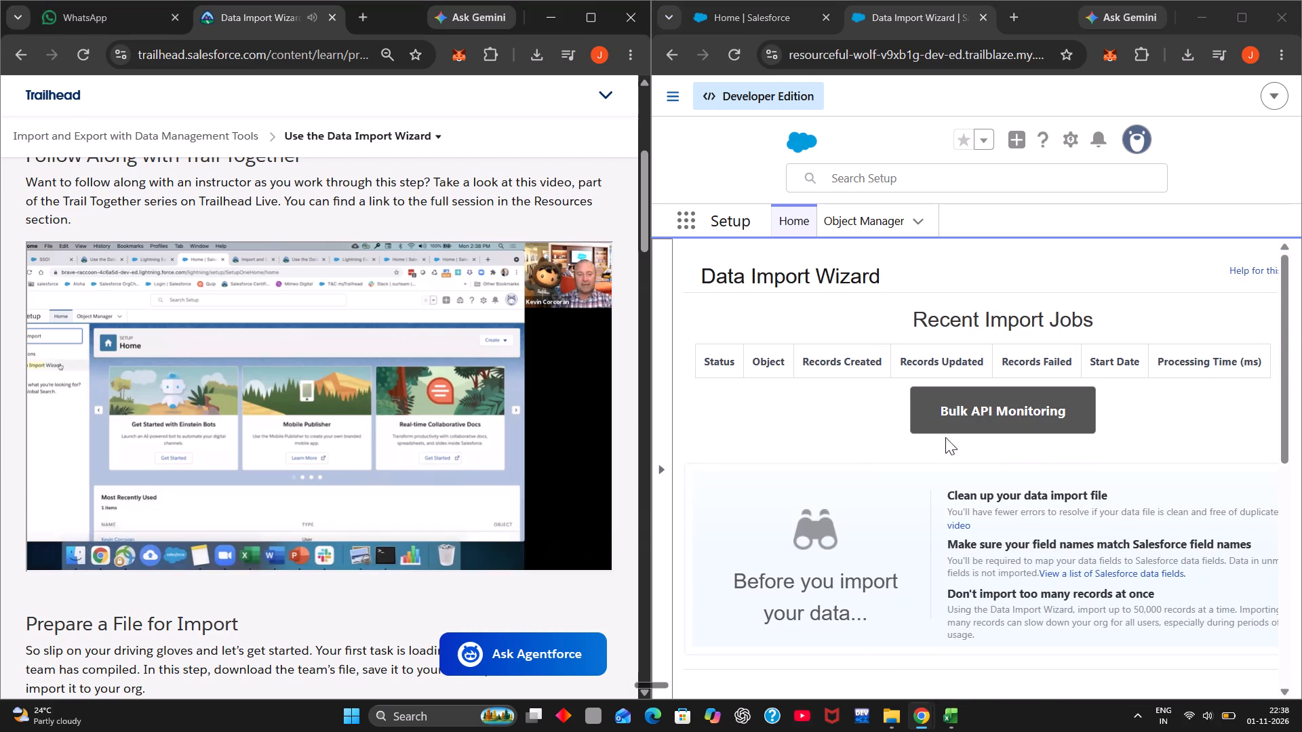
scroll(941, 445, down, 3)
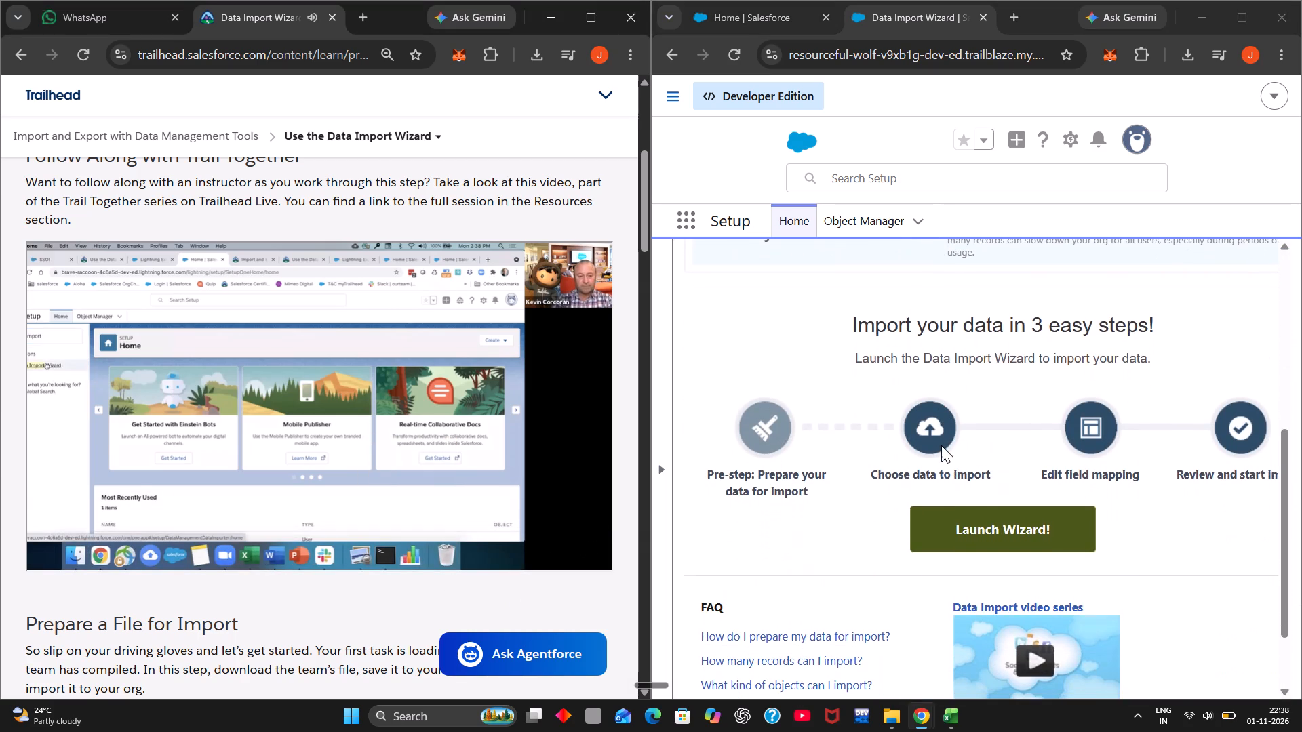
scroll(941, 445, left, 1)
scroll(941, 445, down, 1)
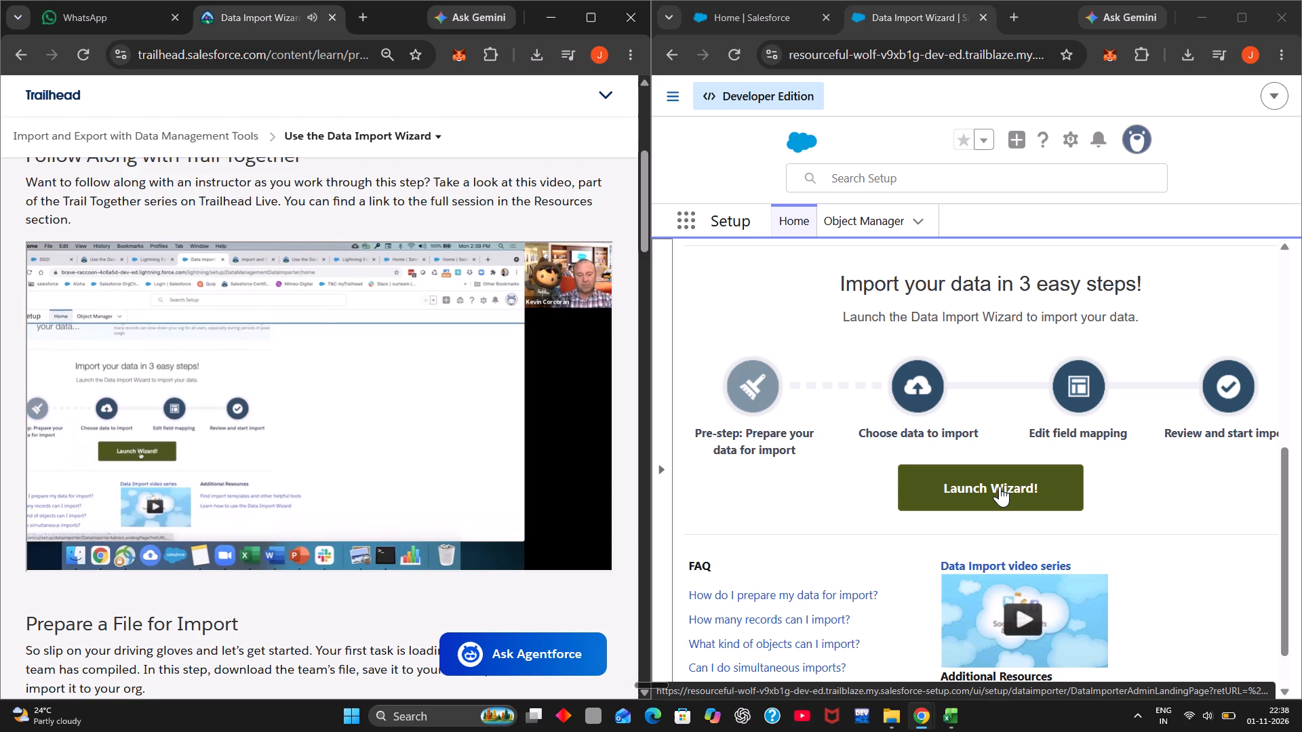
click(1000, 486)
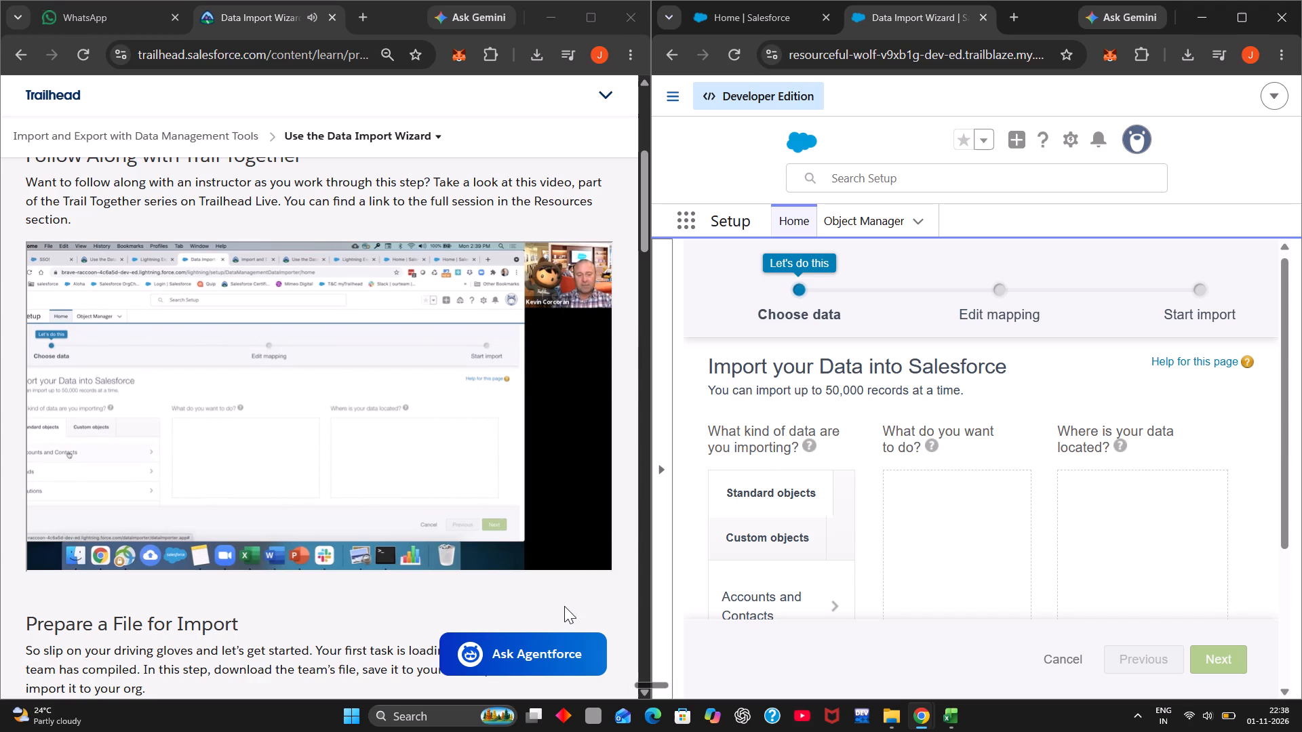
Replay the video from about 6:44 and choose Leads under Standard objects as the data to import.
scroll(858, 596, down, 2)
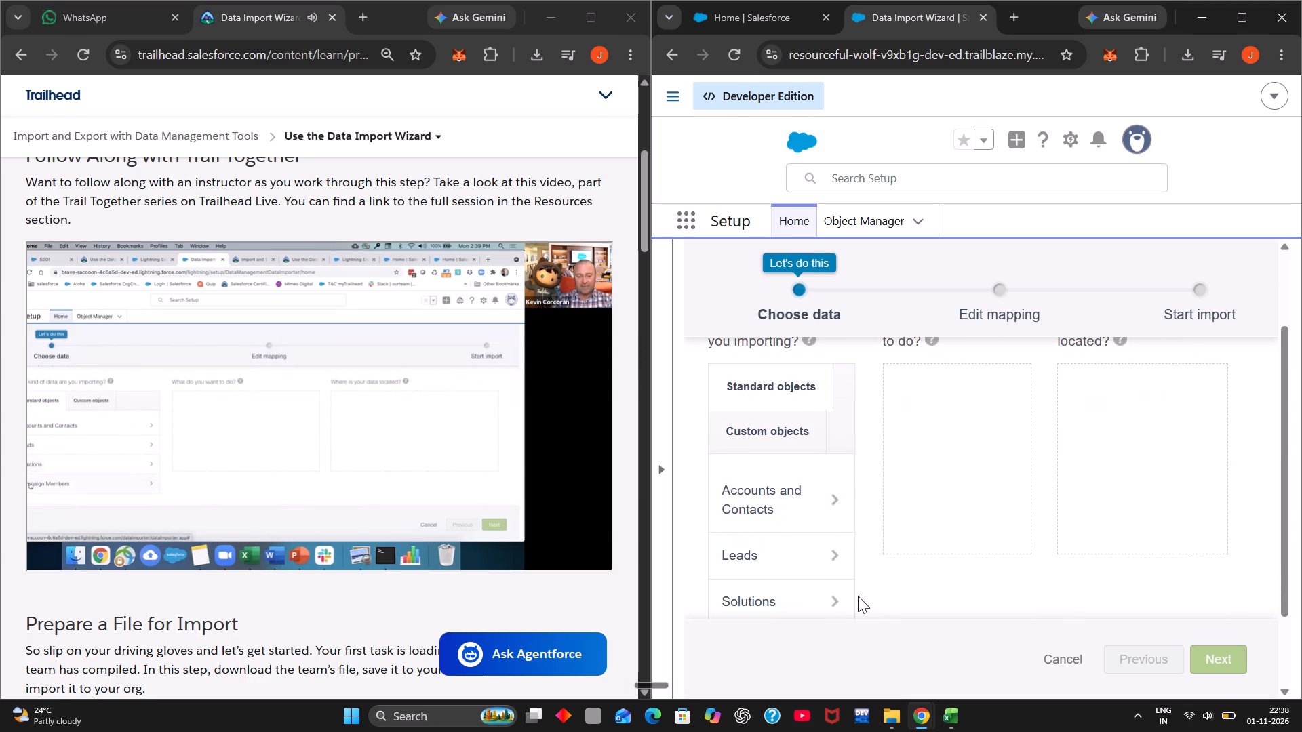
scroll(858, 596, up, 2)
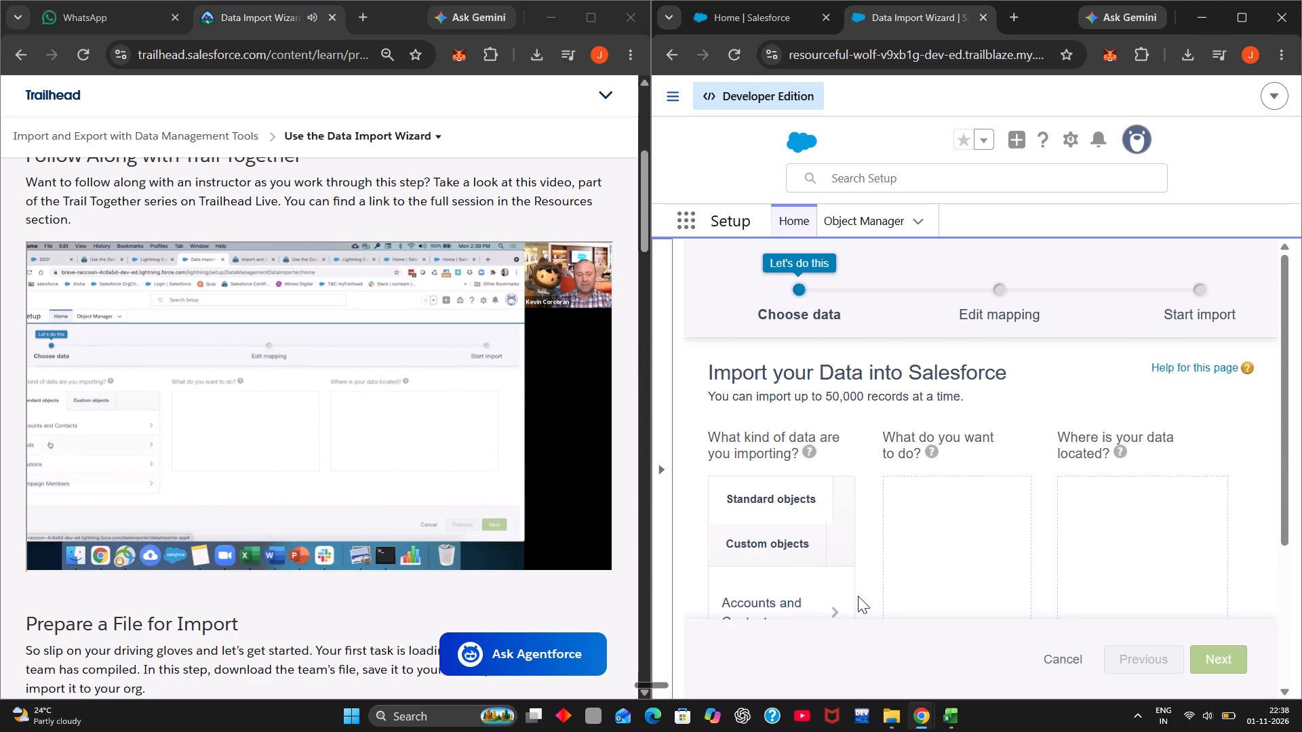
scroll(858, 596, up, 2)
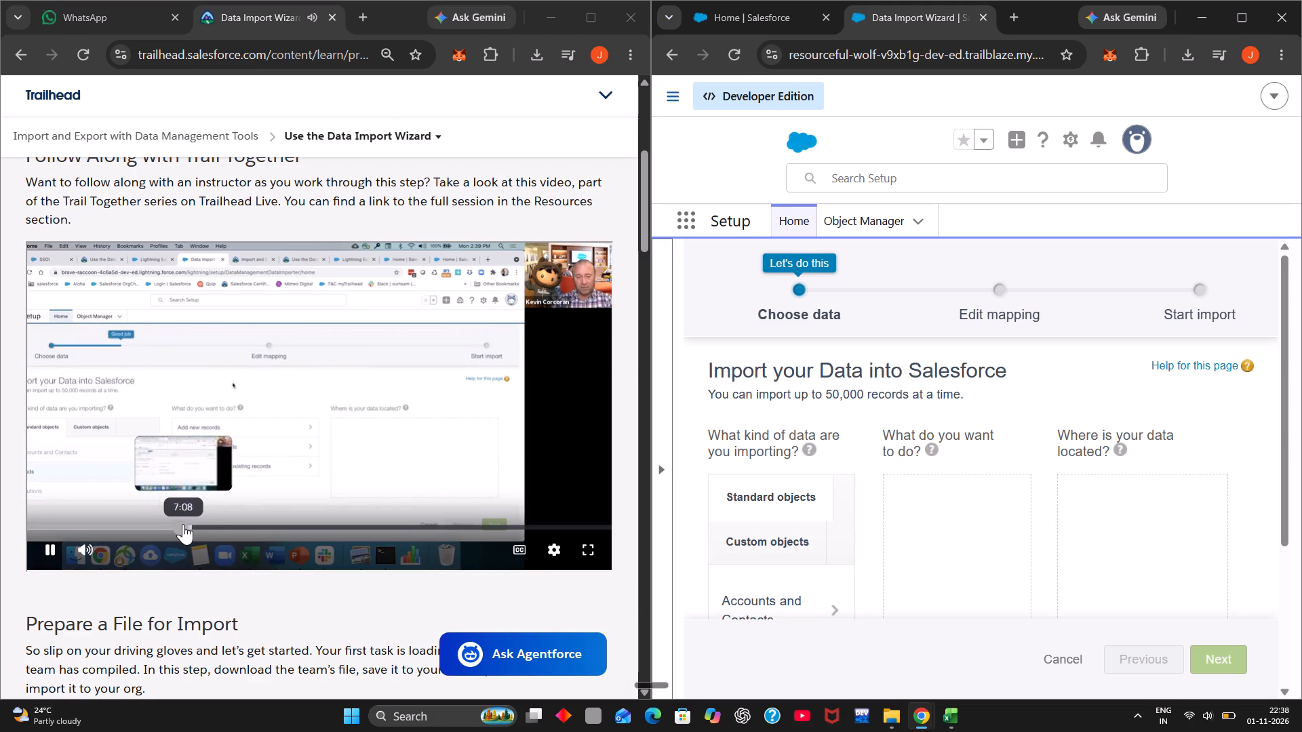
click(181, 524)
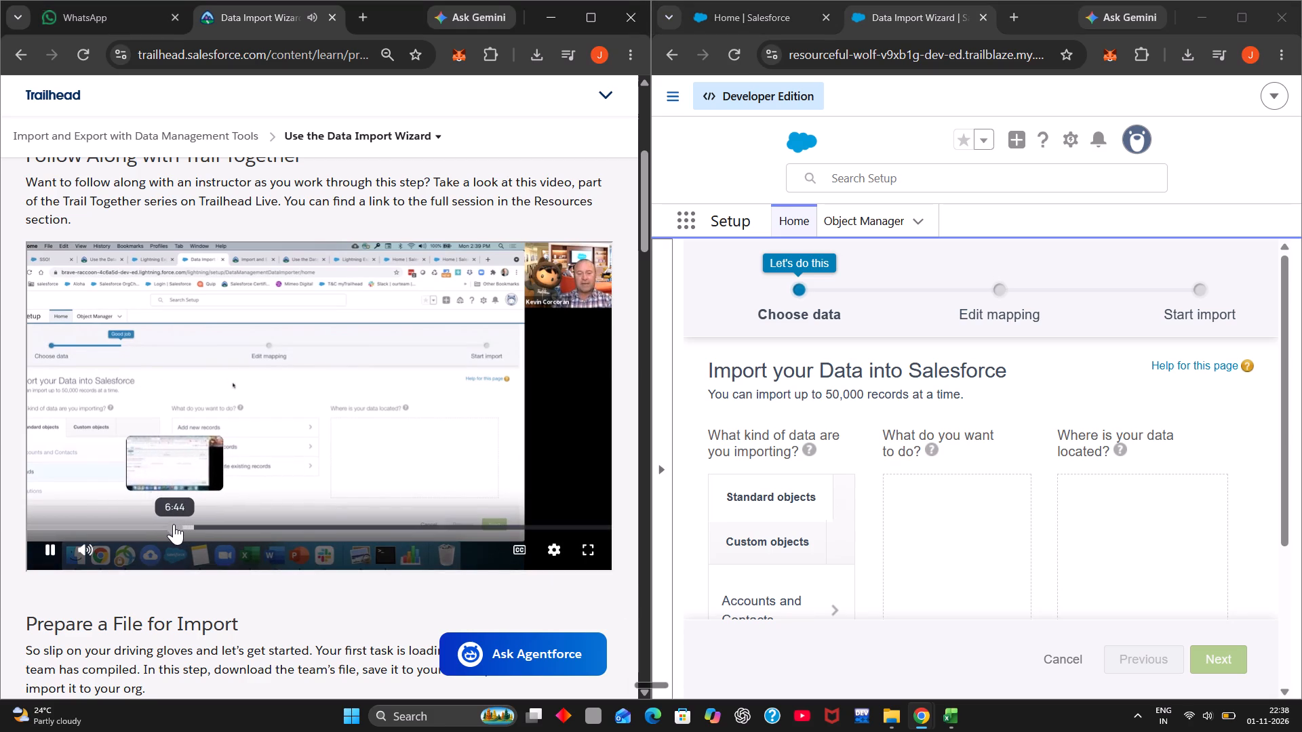
click(298, 387)
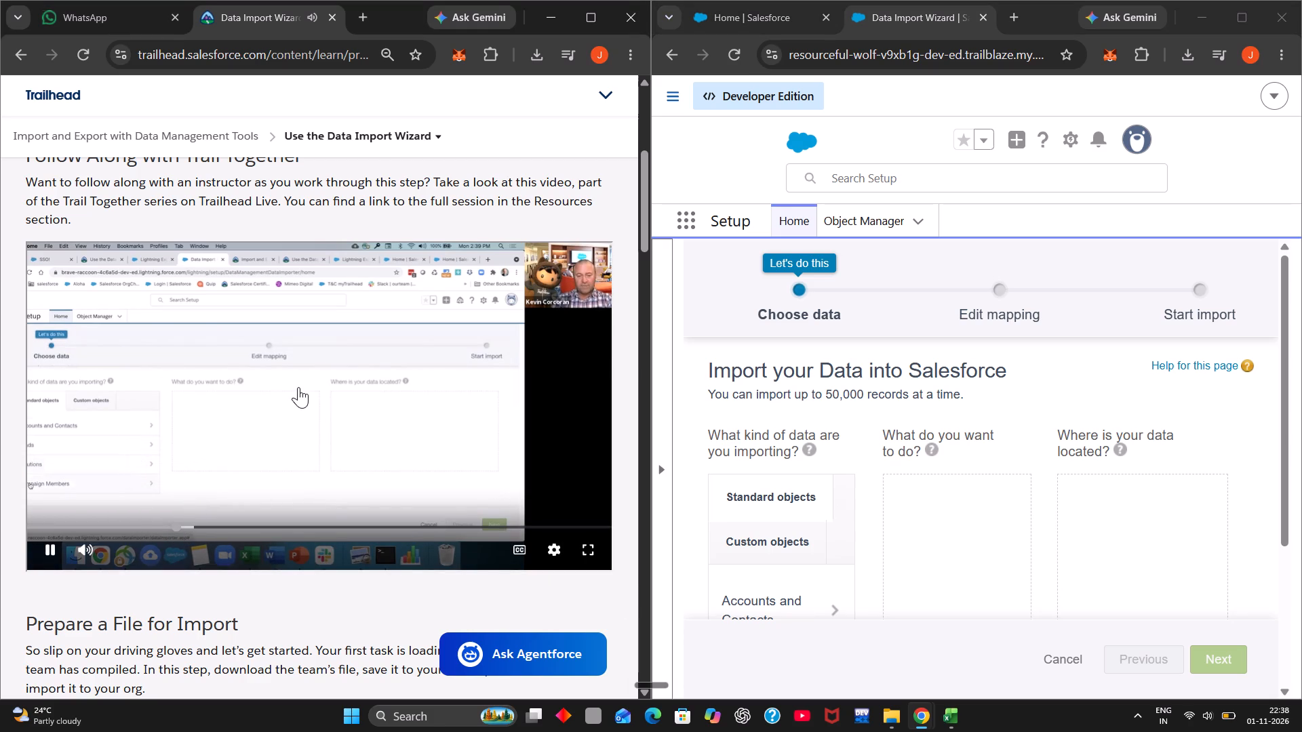
scroll(810, 392, down, 1)
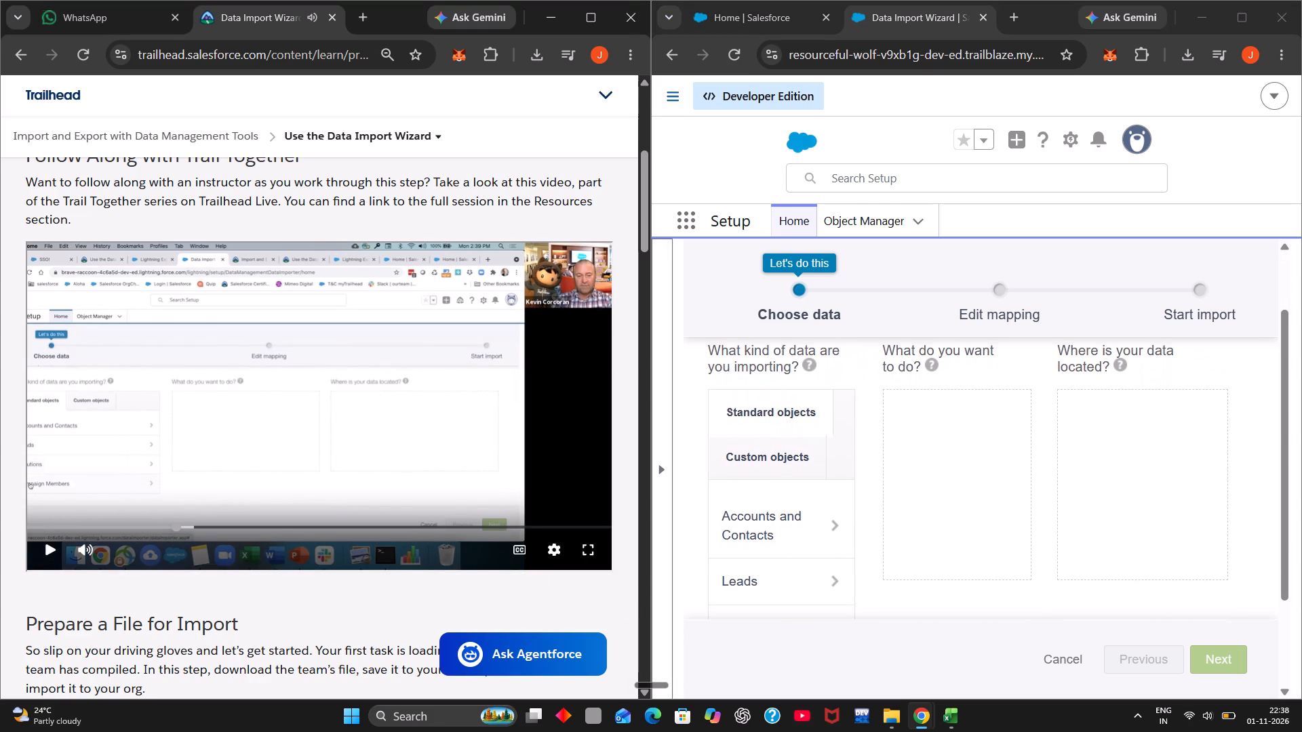
click(386, 430)
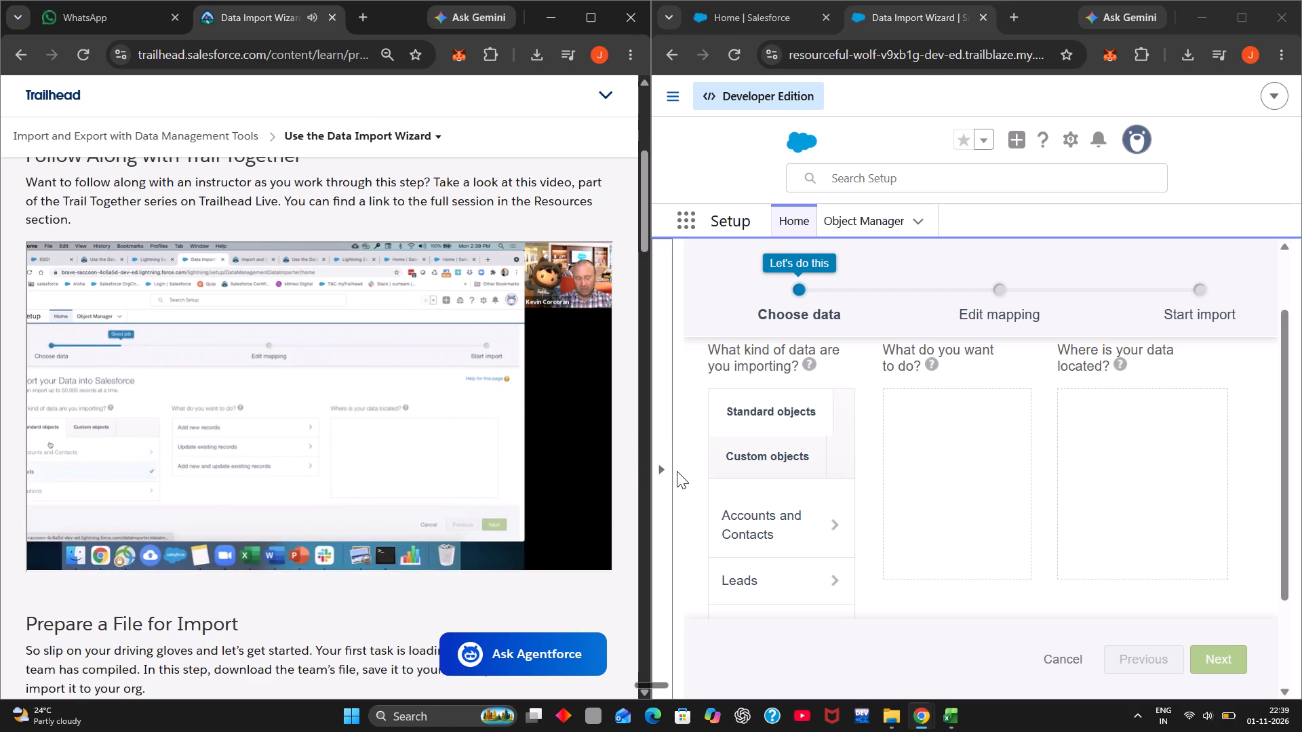
click(393, 431)
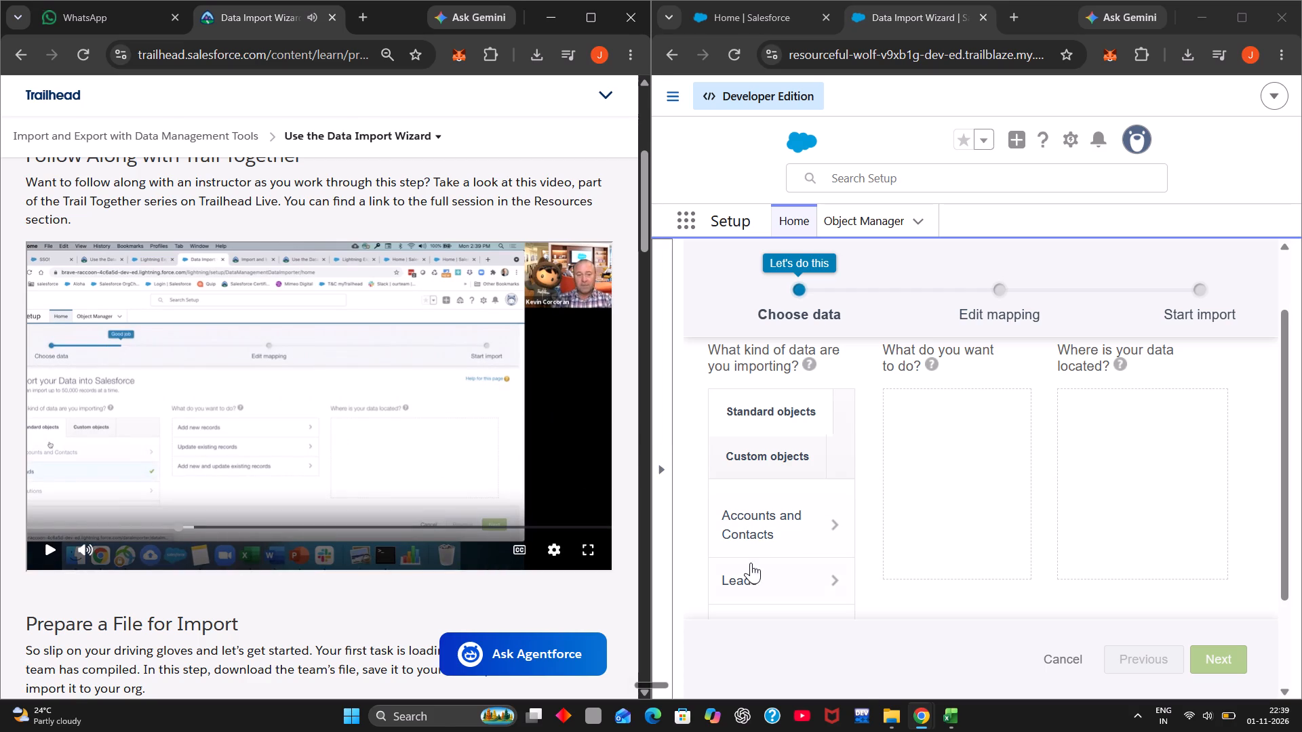
click(749, 573)
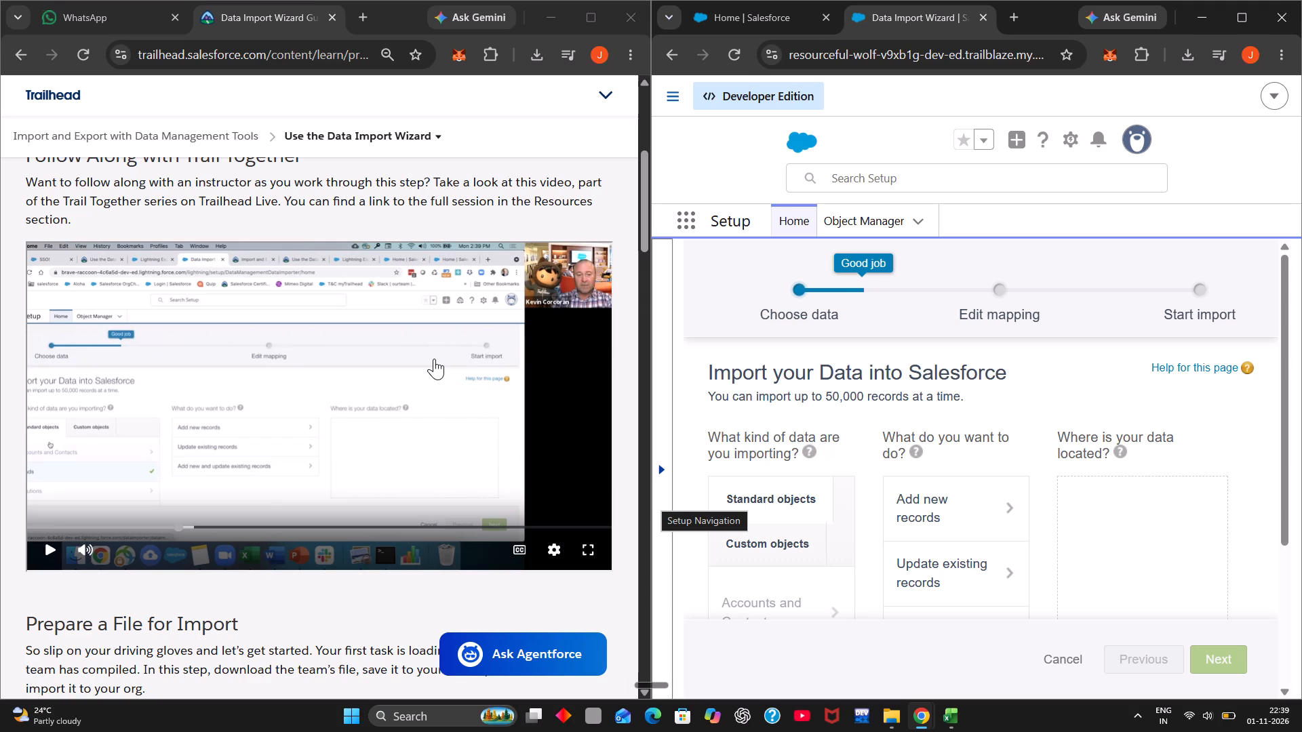
Watch the instructor's next choice in the video and choose Add new records as the import action for Leads.
scroll(818, 456, down, 2)
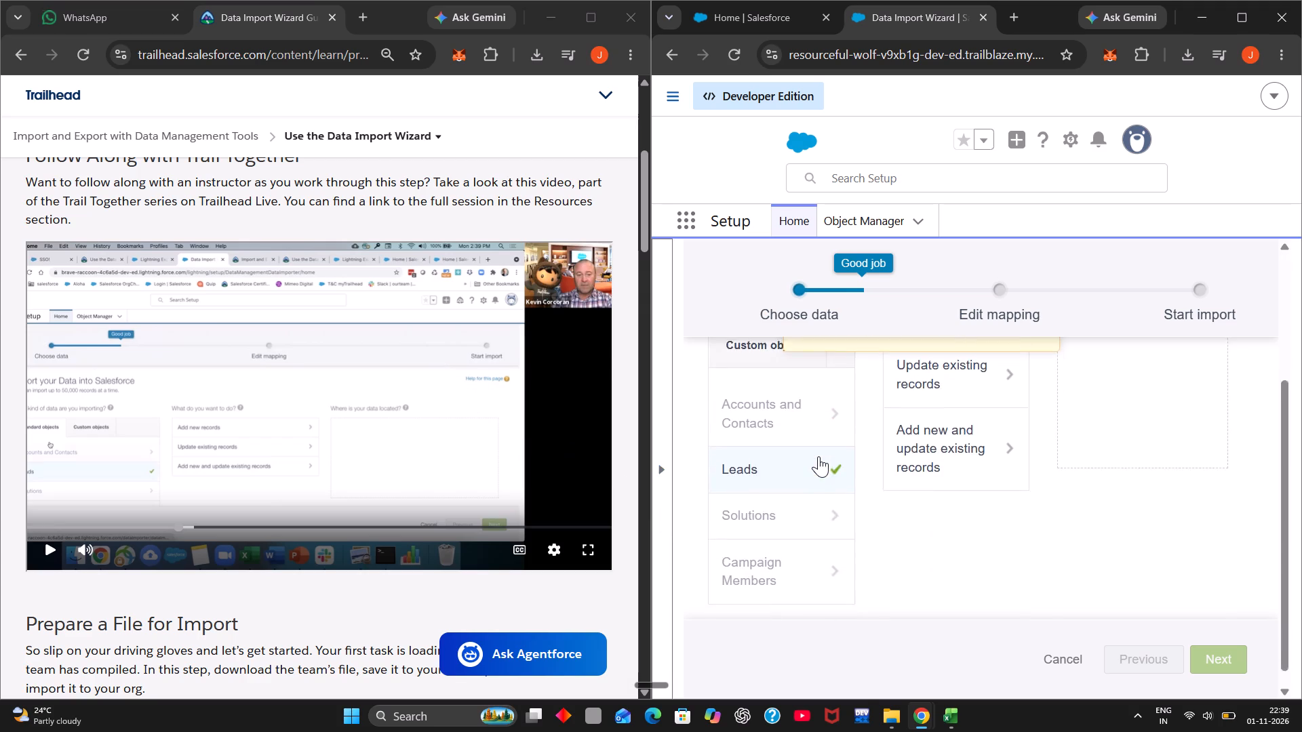
click(460, 384)
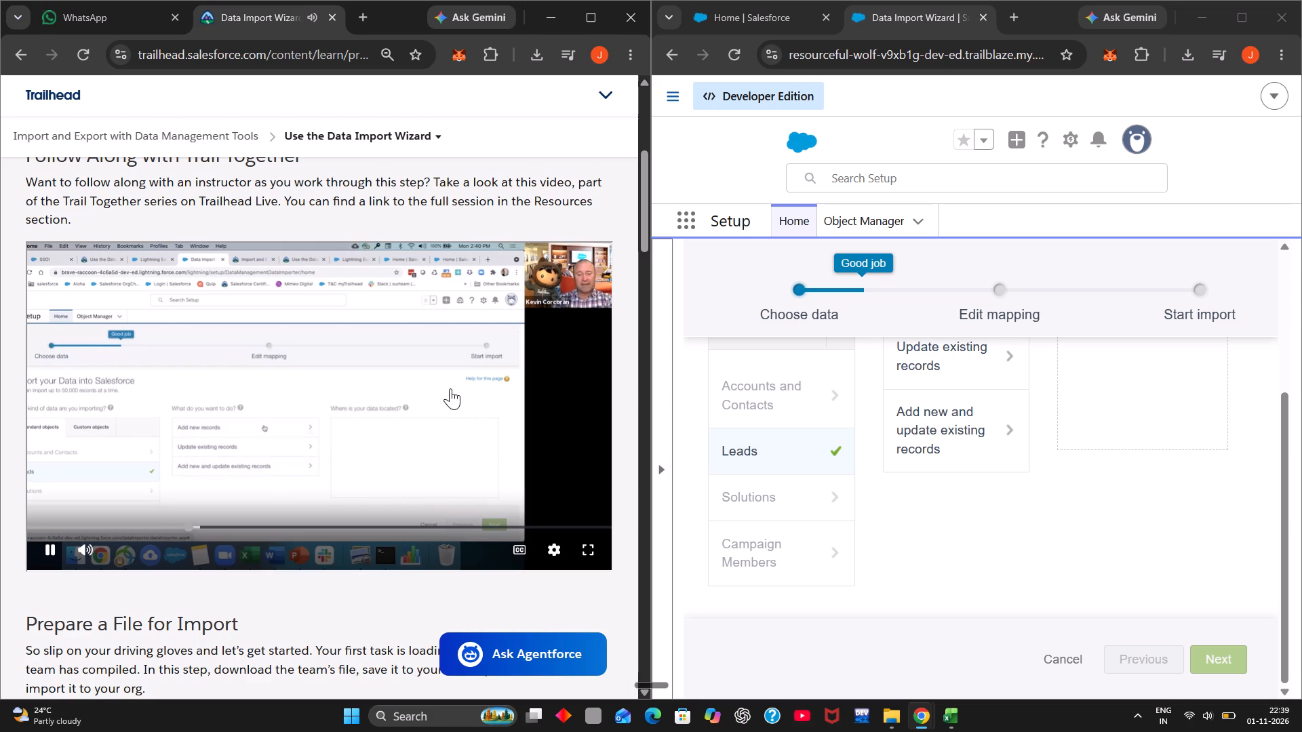
click(368, 399)
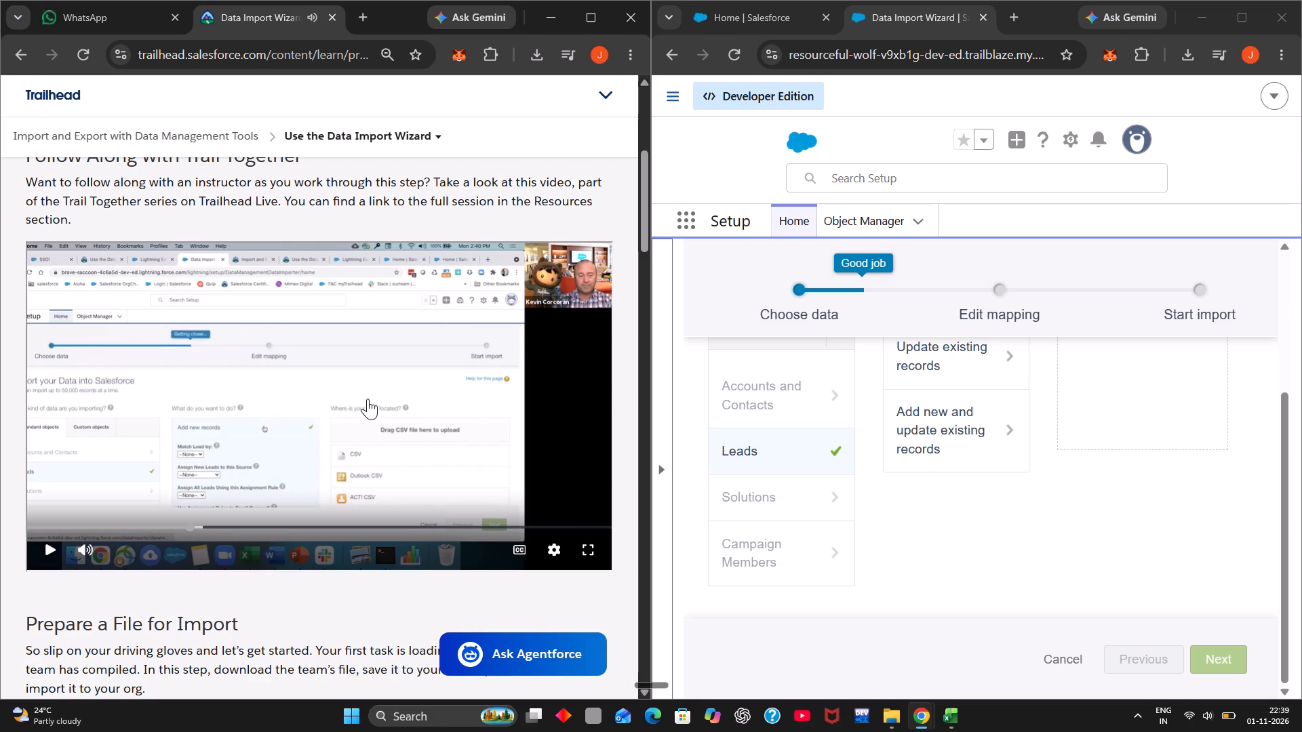
scroll(919, 447, up, 3)
scroll(919, 447, down, 1)
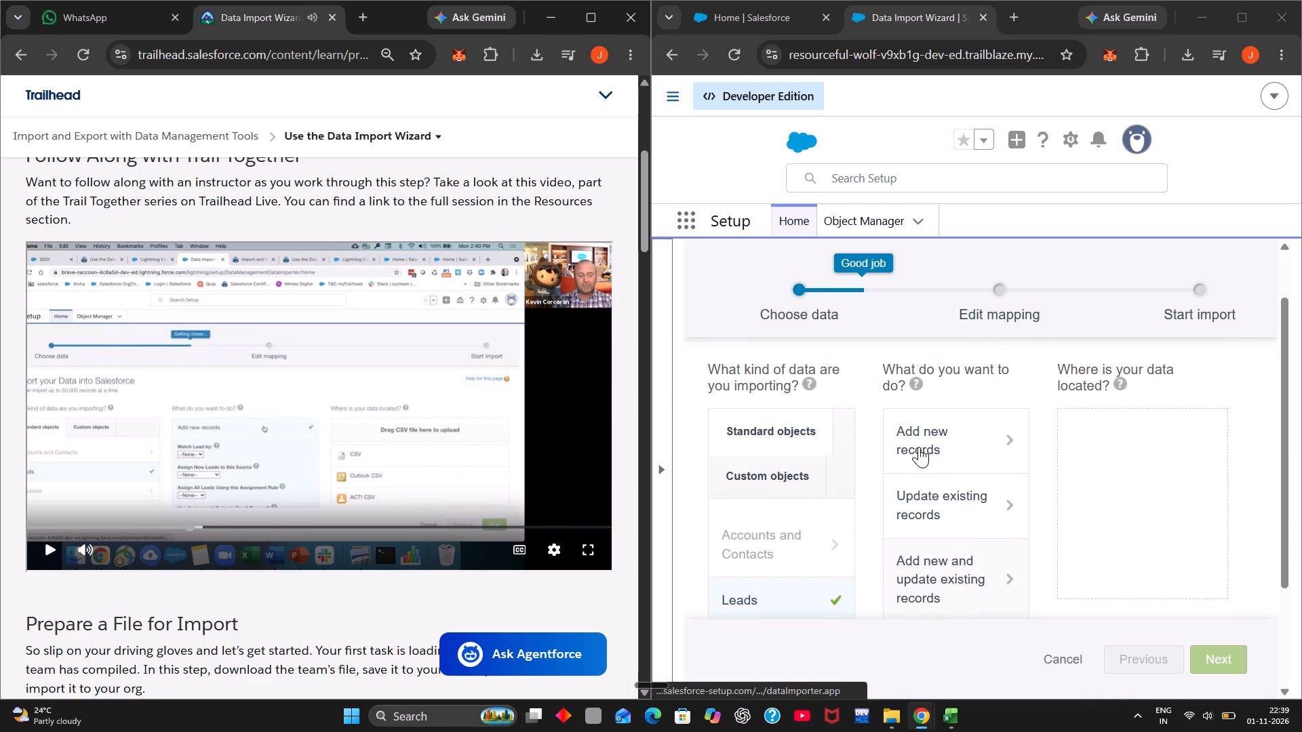
click(947, 444)
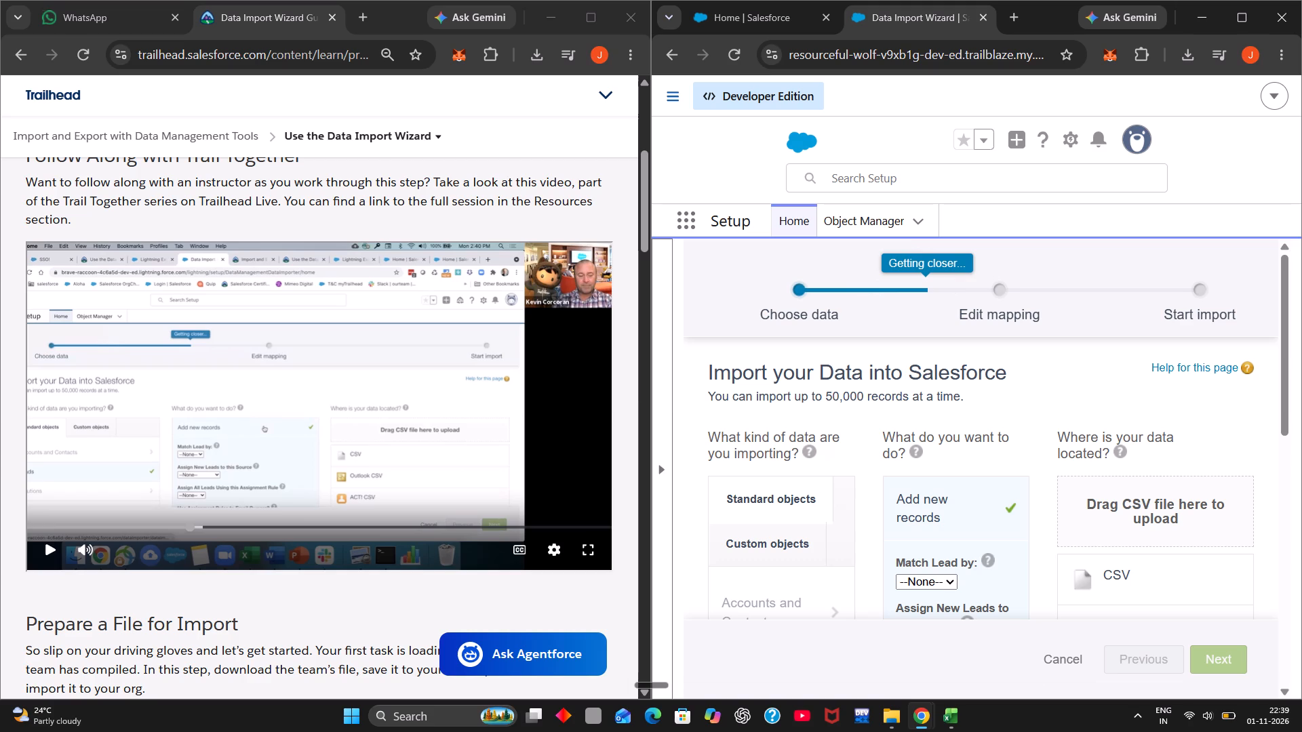
Watch the instructor's matching choice in the video and set Match Lead by to Email.
scroll(904, 421, down, 1)
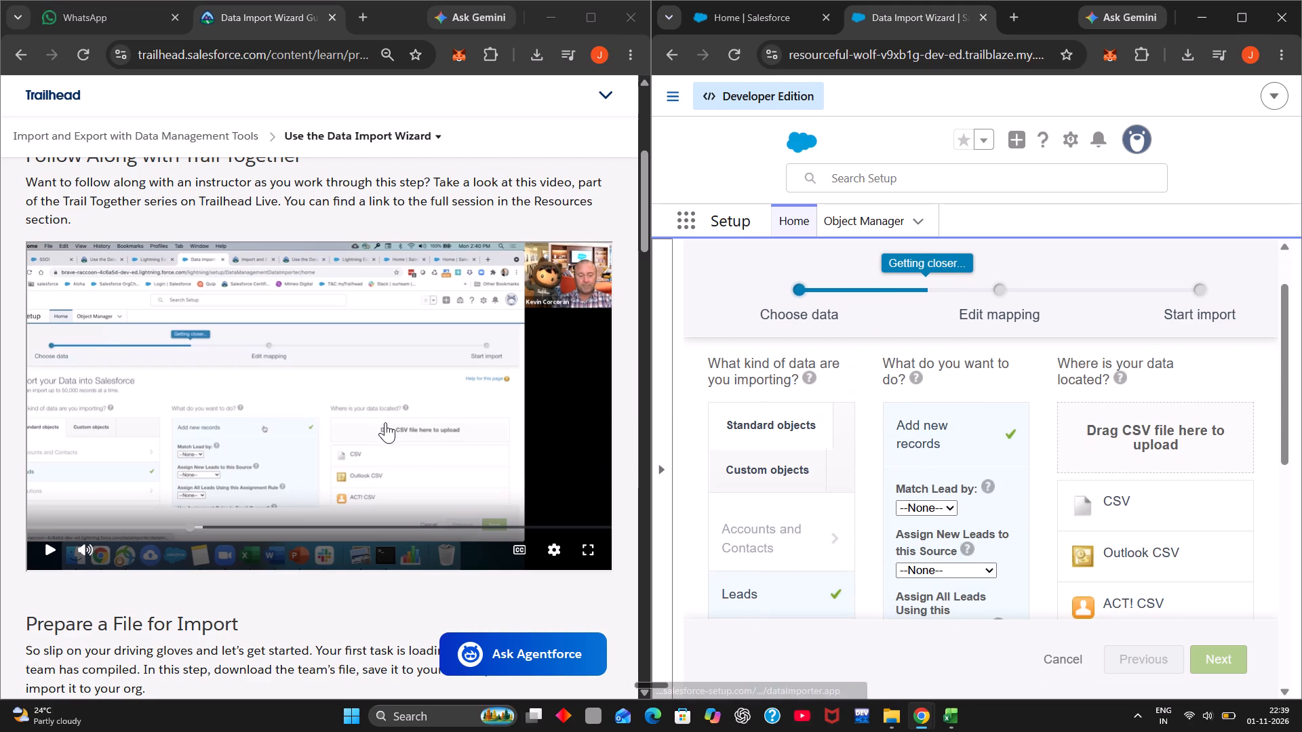
click(385, 422)
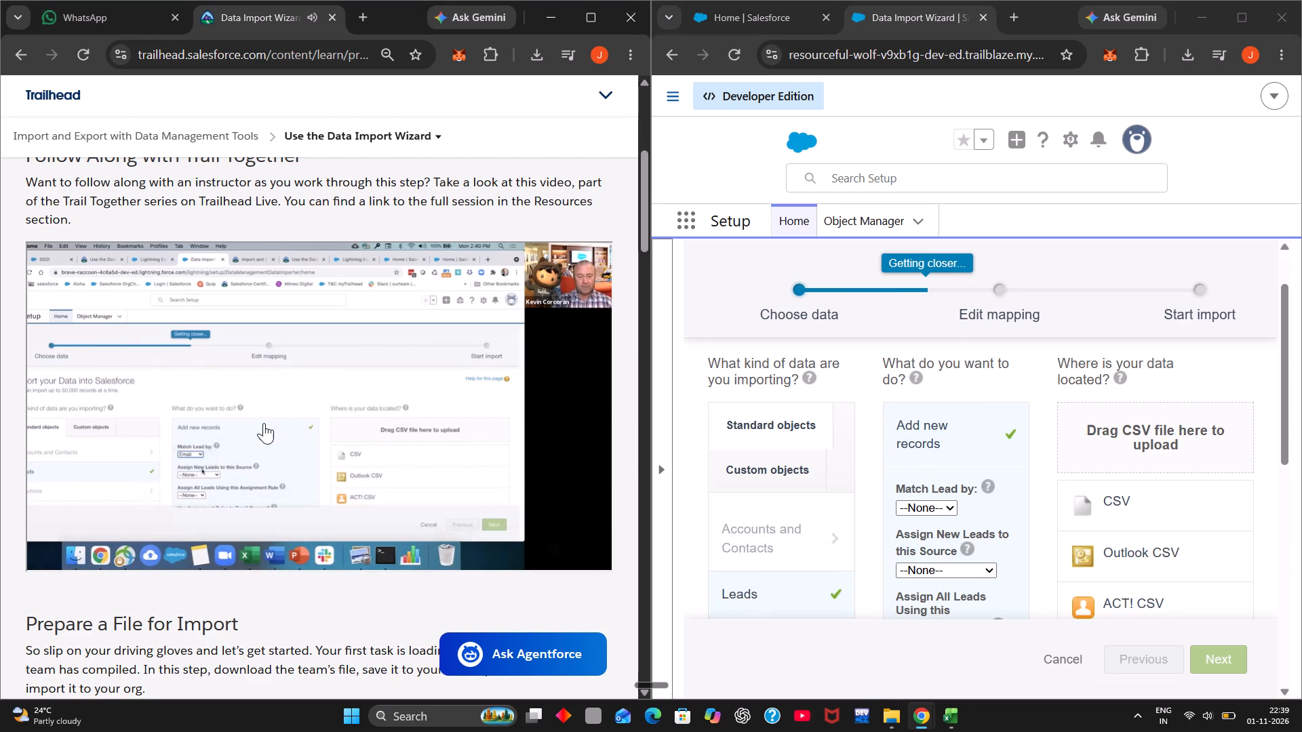
click(224, 415)
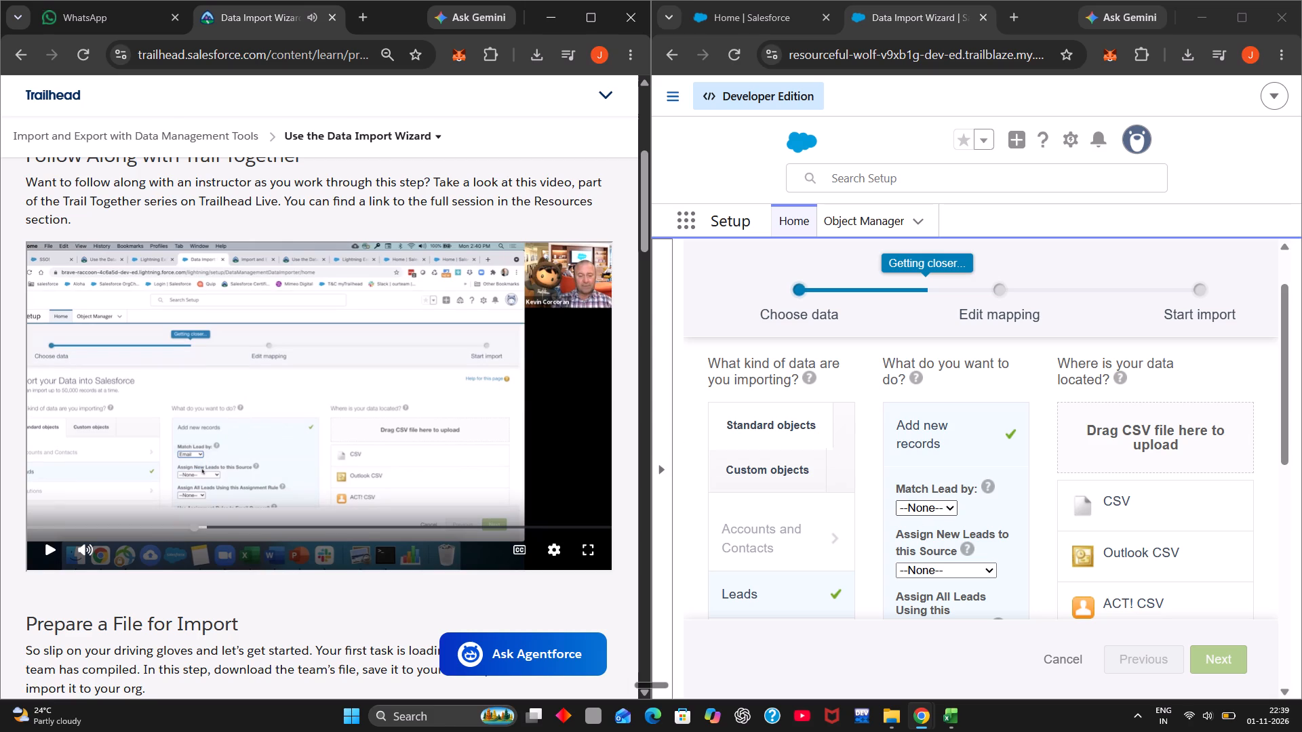
click(949, 508)
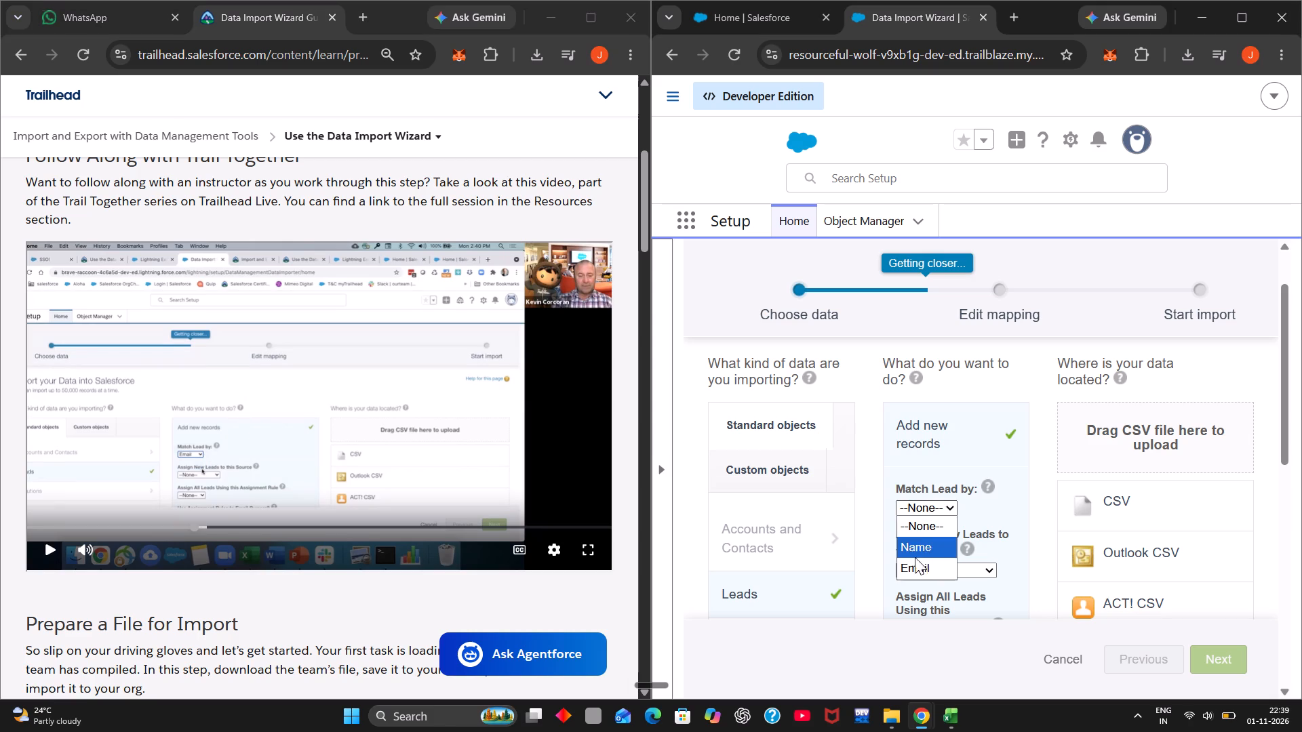
click(915, 561)
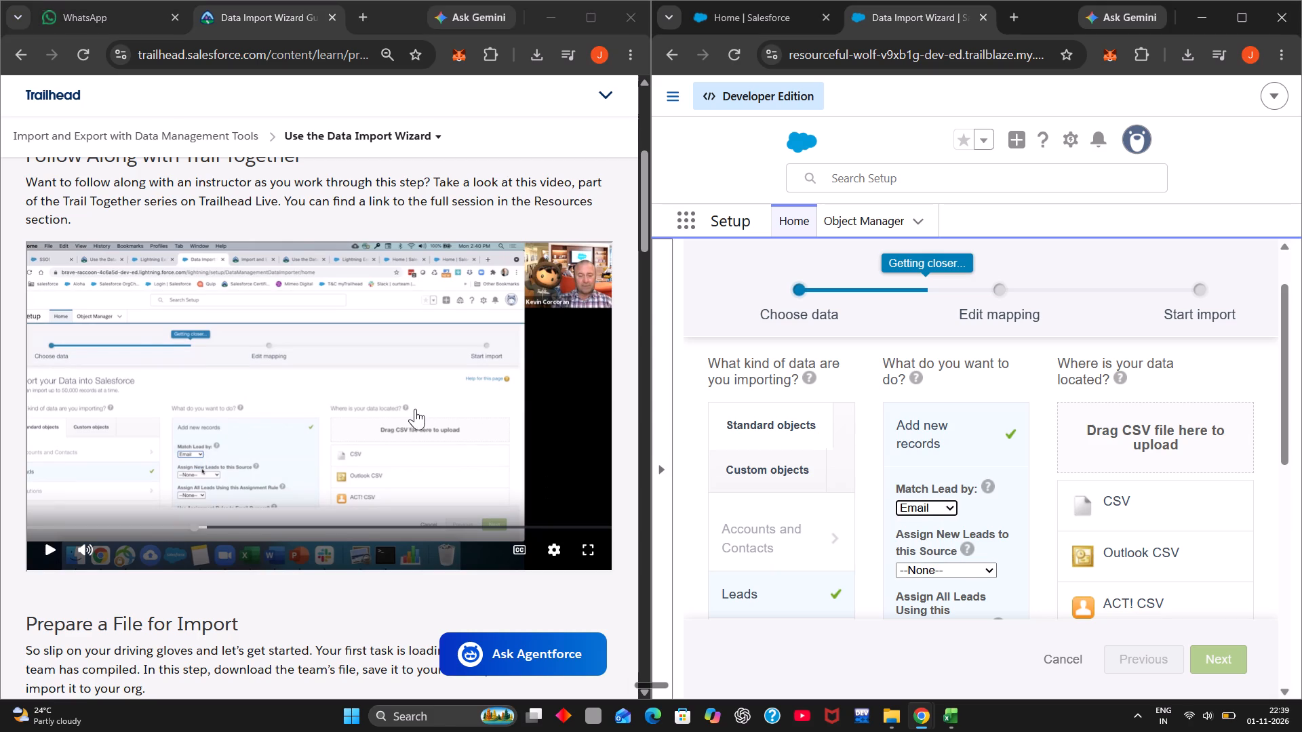
Watch the instructor's next setting in the video and set Assign New Leads to this Source to Web.
click(407, 405)
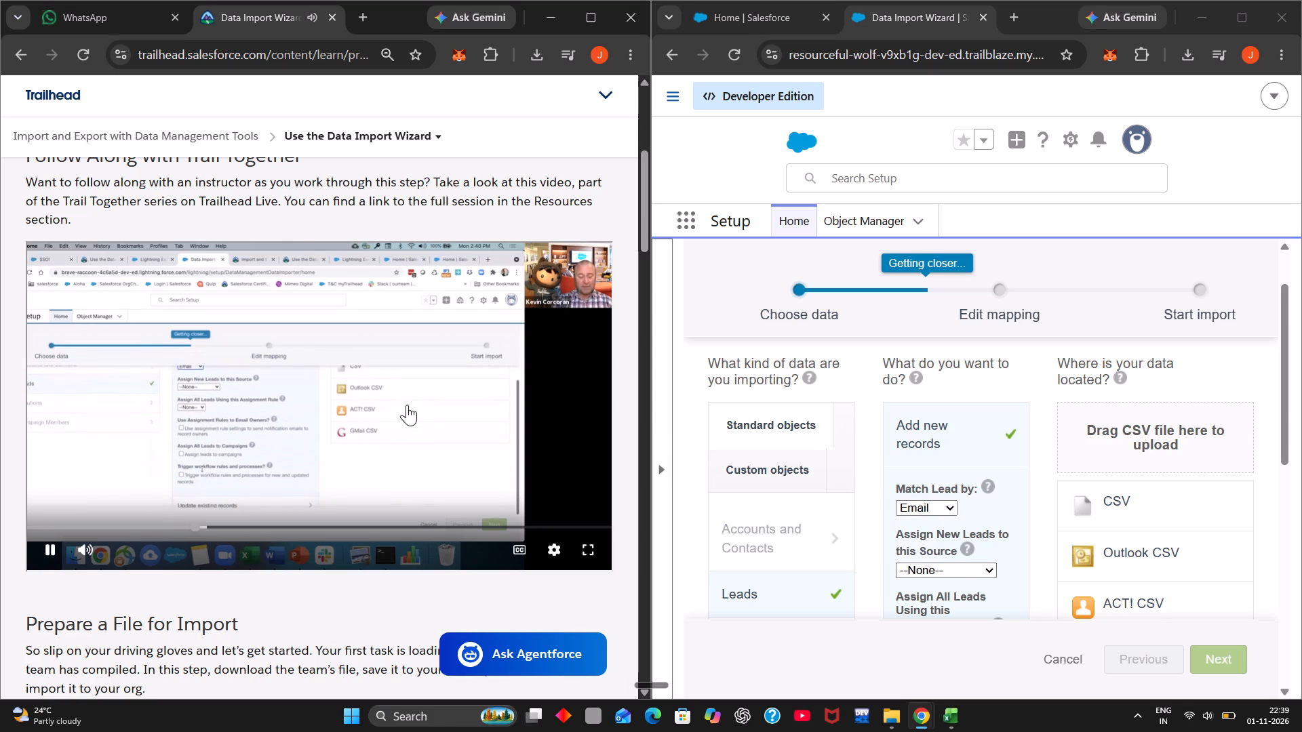
scroll(936, 490, down, 5)
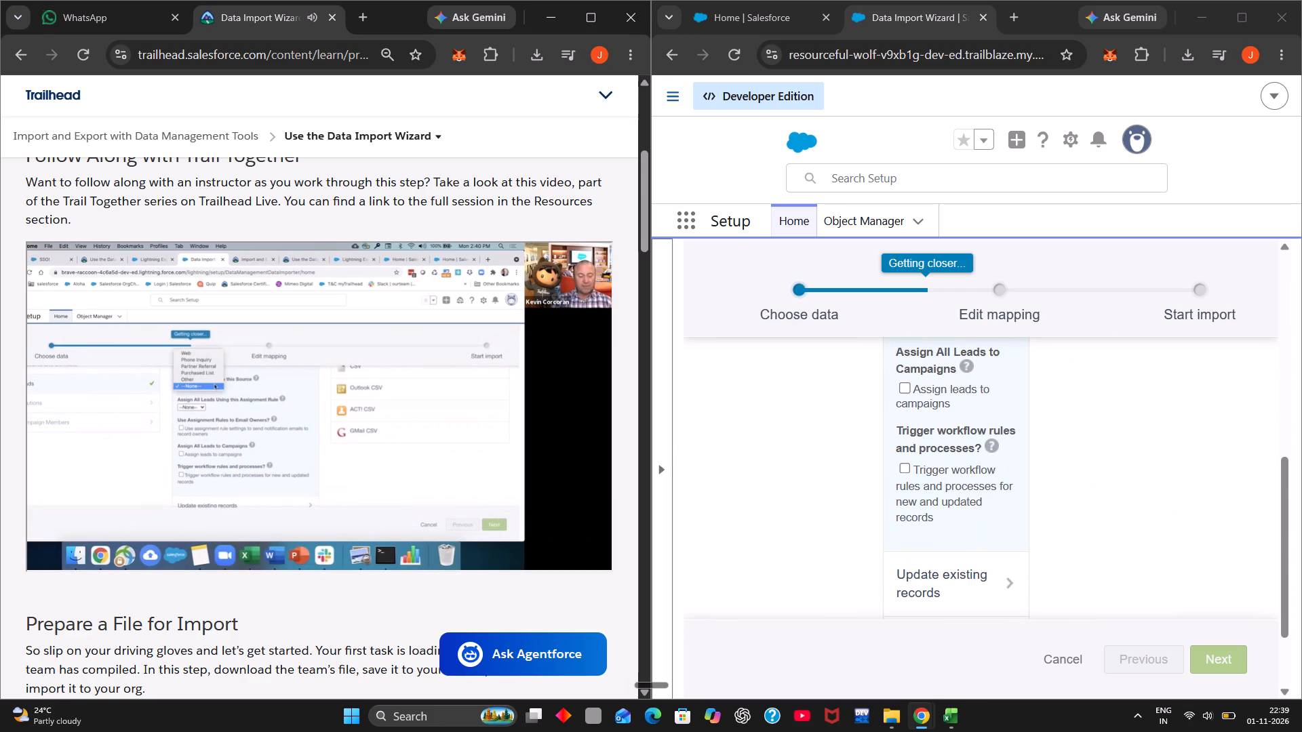
click(471, 436)
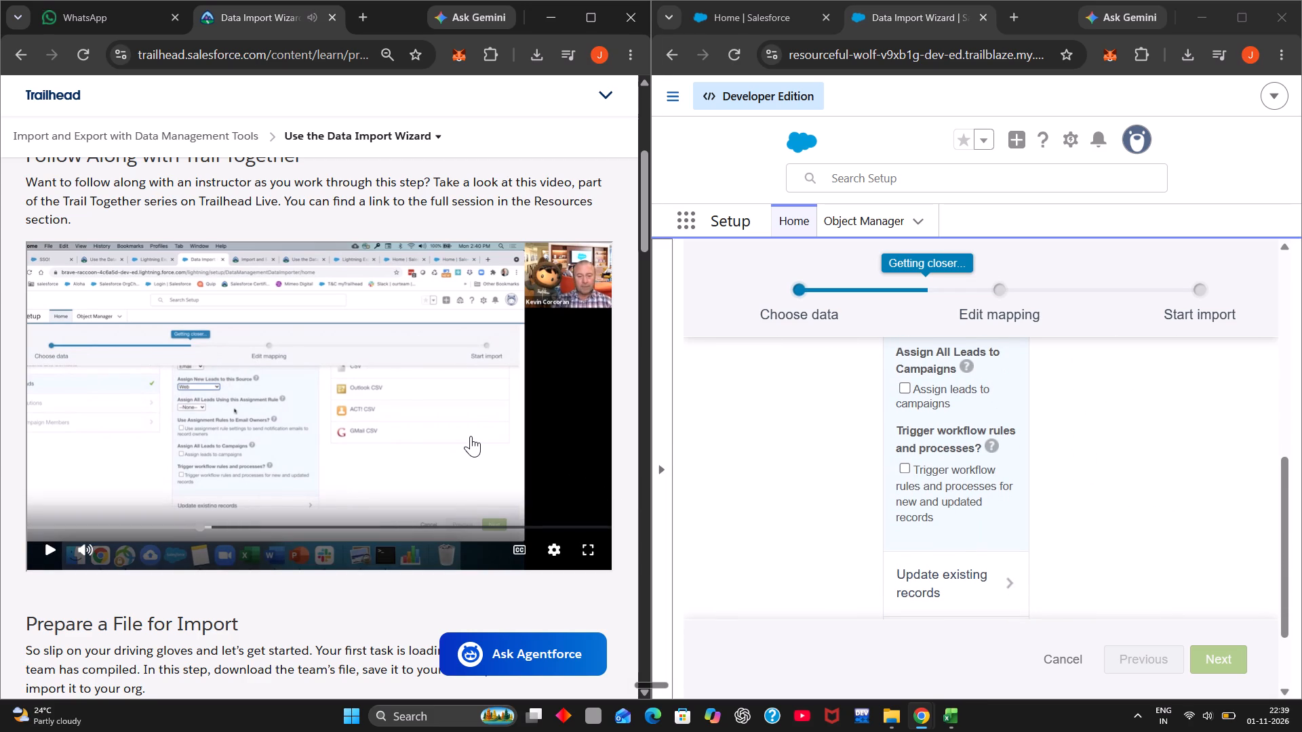
scroll(161, 378, up, 1)
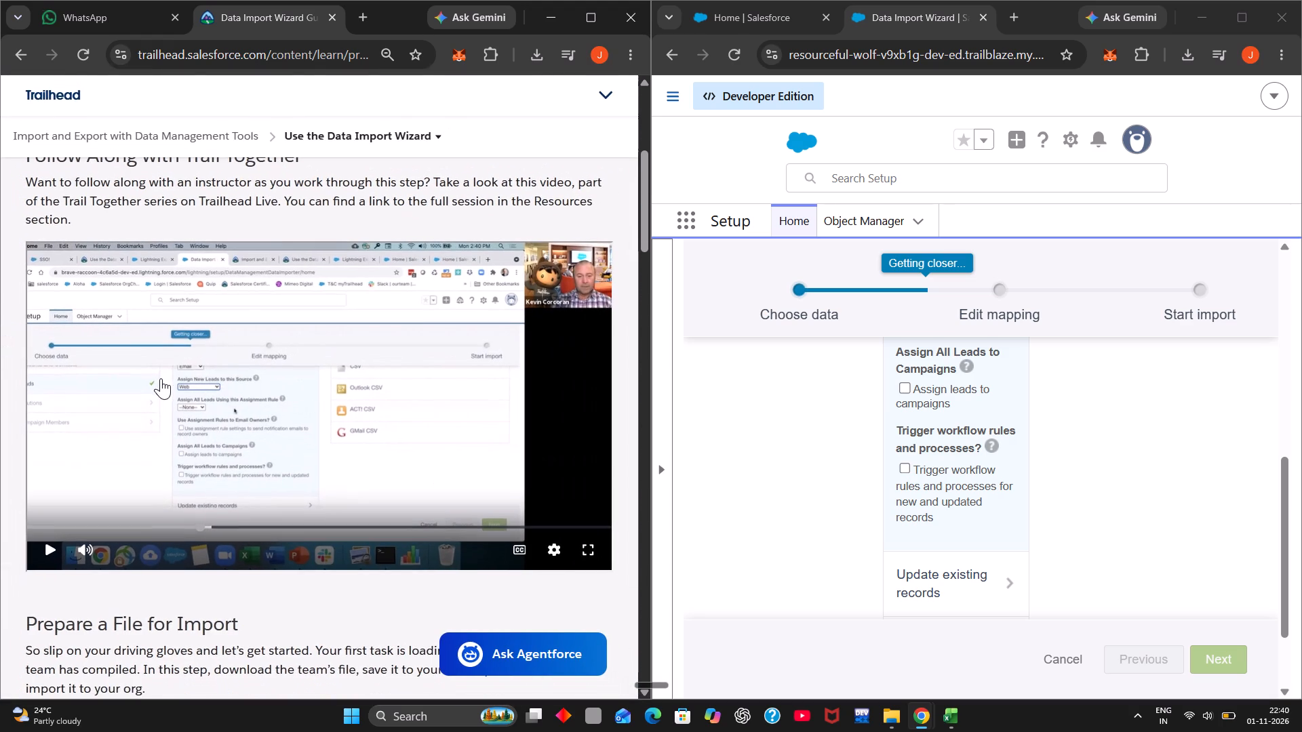
scroll(920, 547, down, 1)
scroll(920, 547, up, 1)
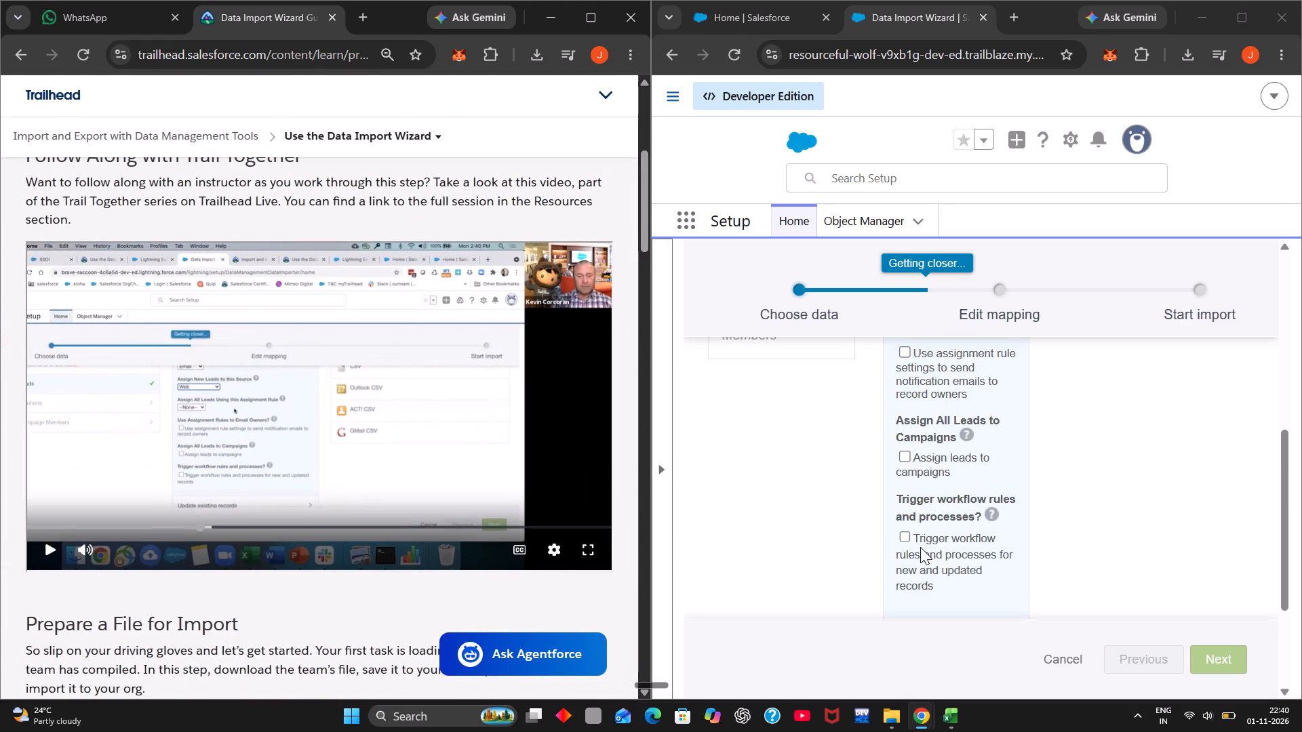
scroll(920, 547, up, 3)
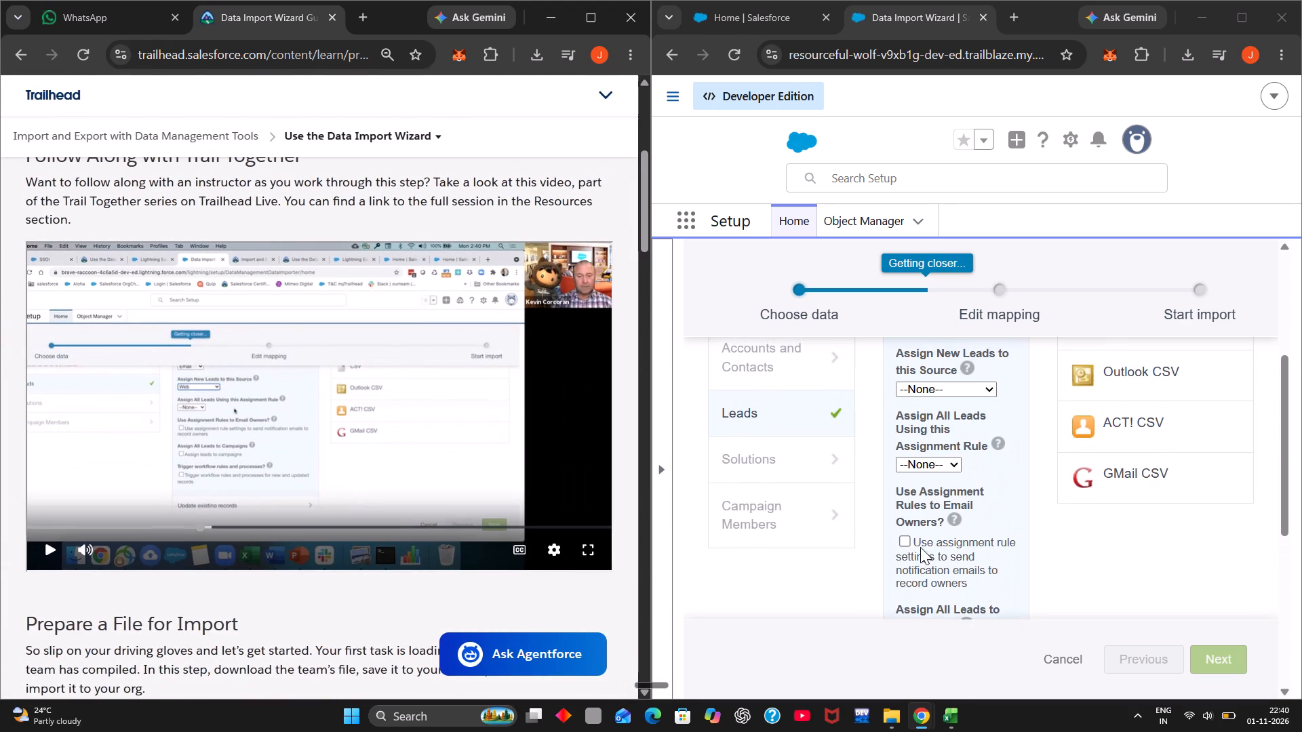
scroll(920, 547, up, 1)
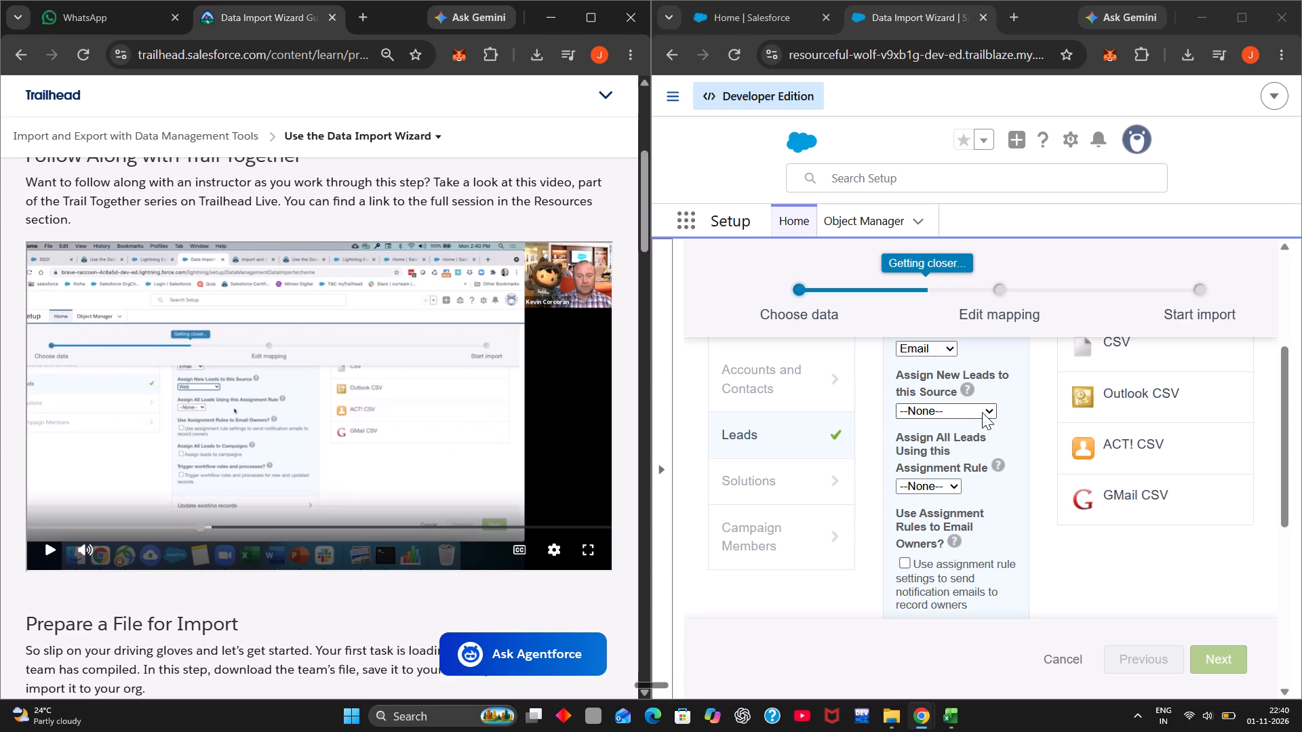
click(982, 412)
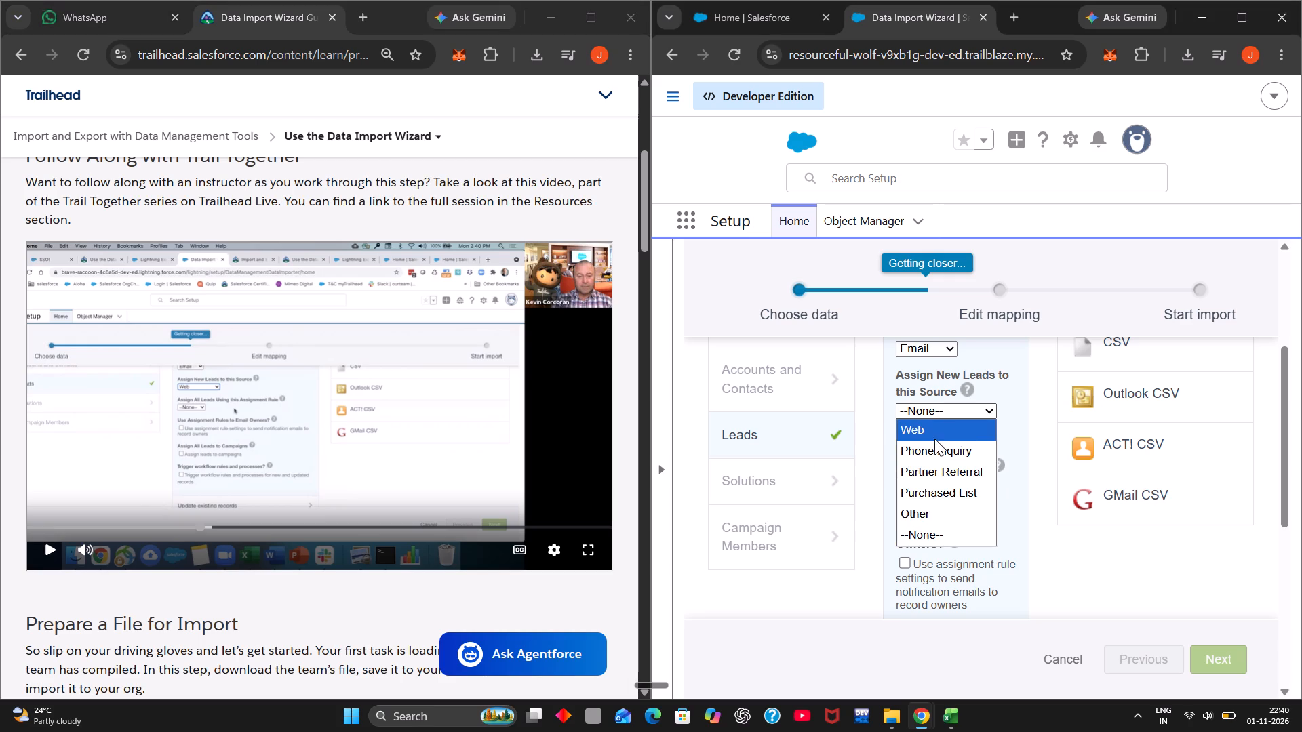
click(934, 432)
Watch the next part of the video up to the CSV choice and review the remaining Add new records options in the wizard.
click(418, 413)
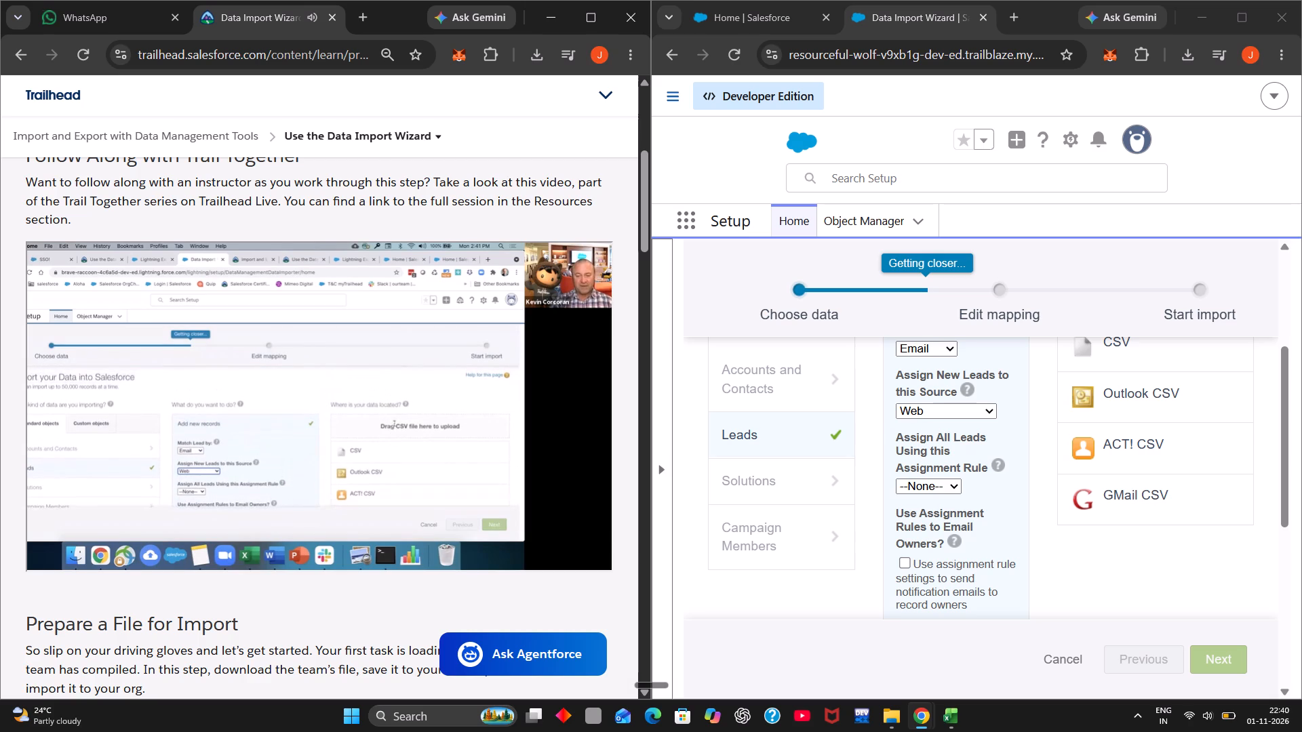
click(241, 391)
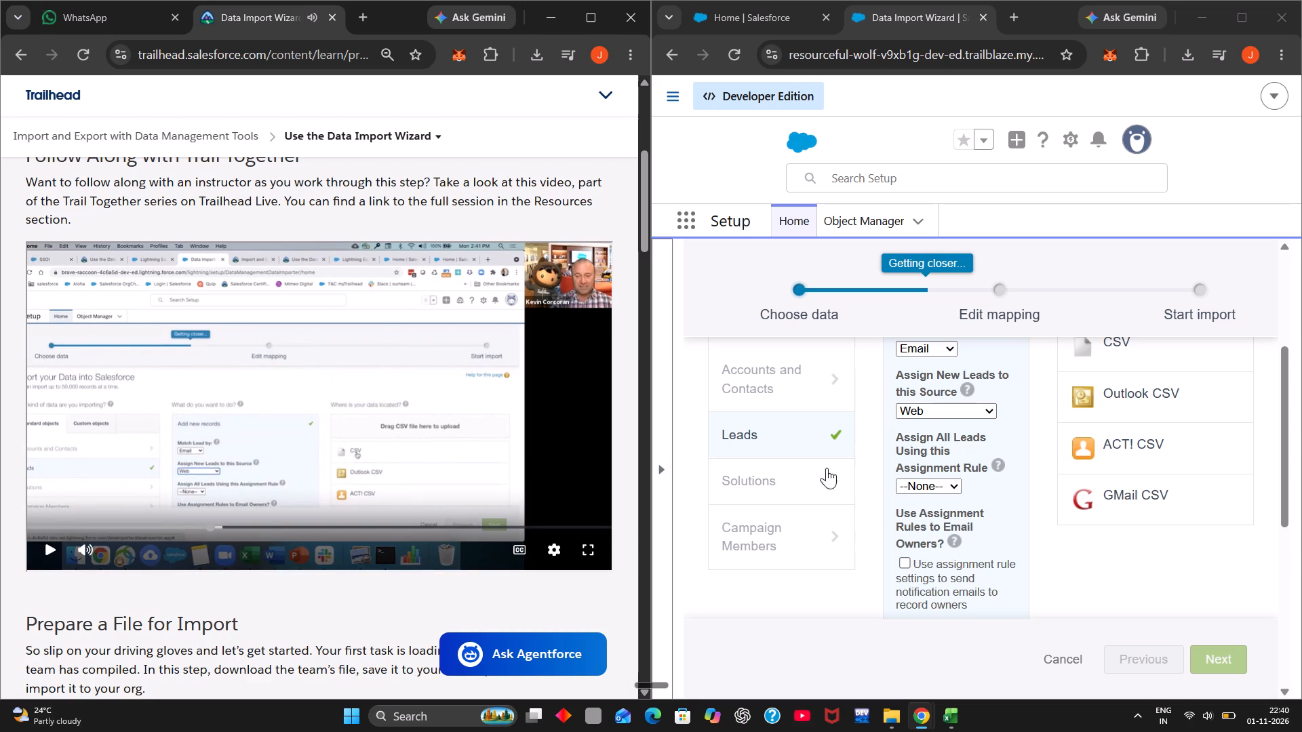
scroll(894, 496, up, 2)
scroll(894, 496, down, 1)
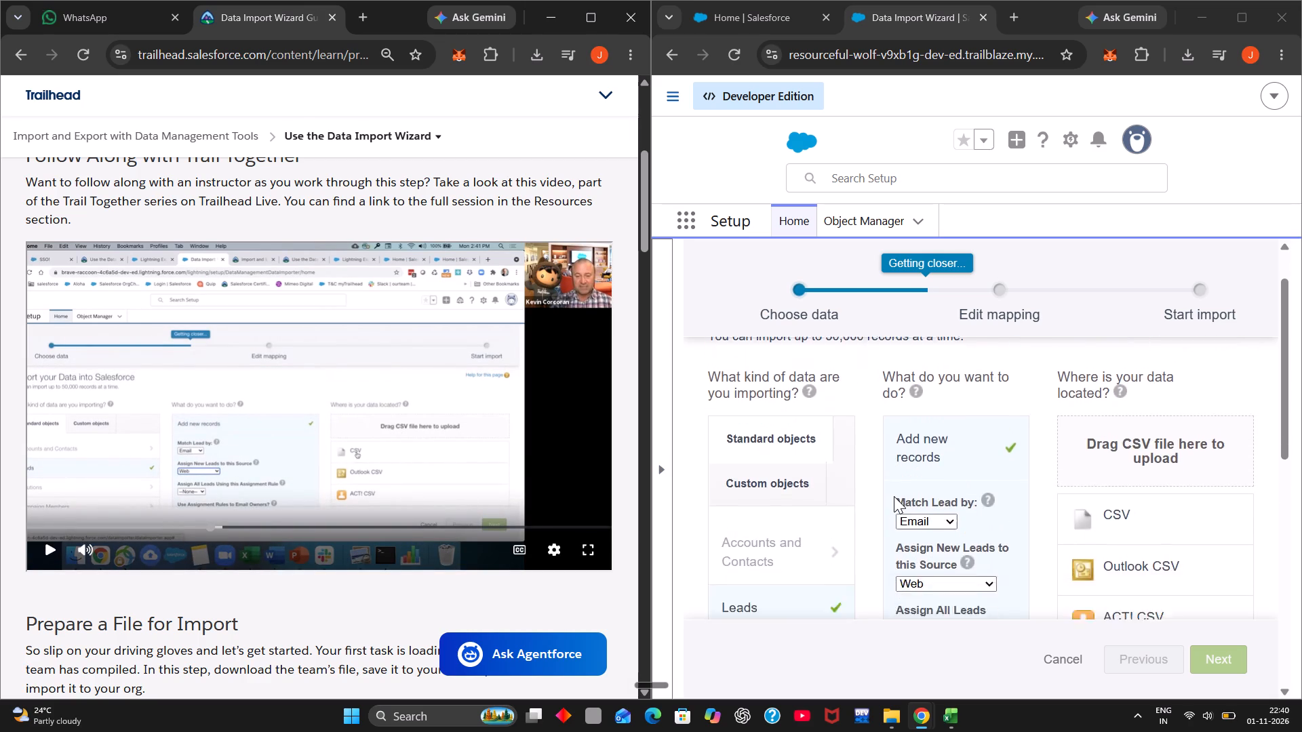
scroll(894, 496, down, 2)
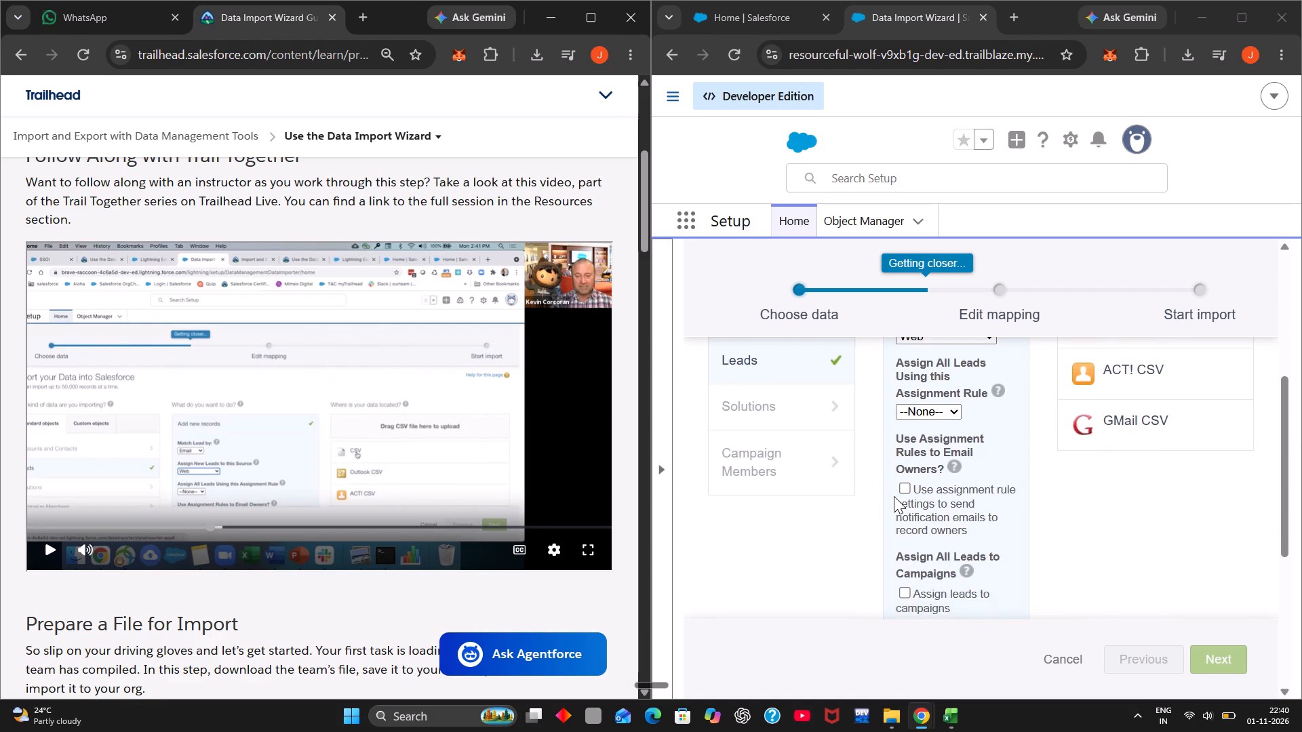
scroll(894, 496, down, 1)
scroll(894, 496, up, 1)
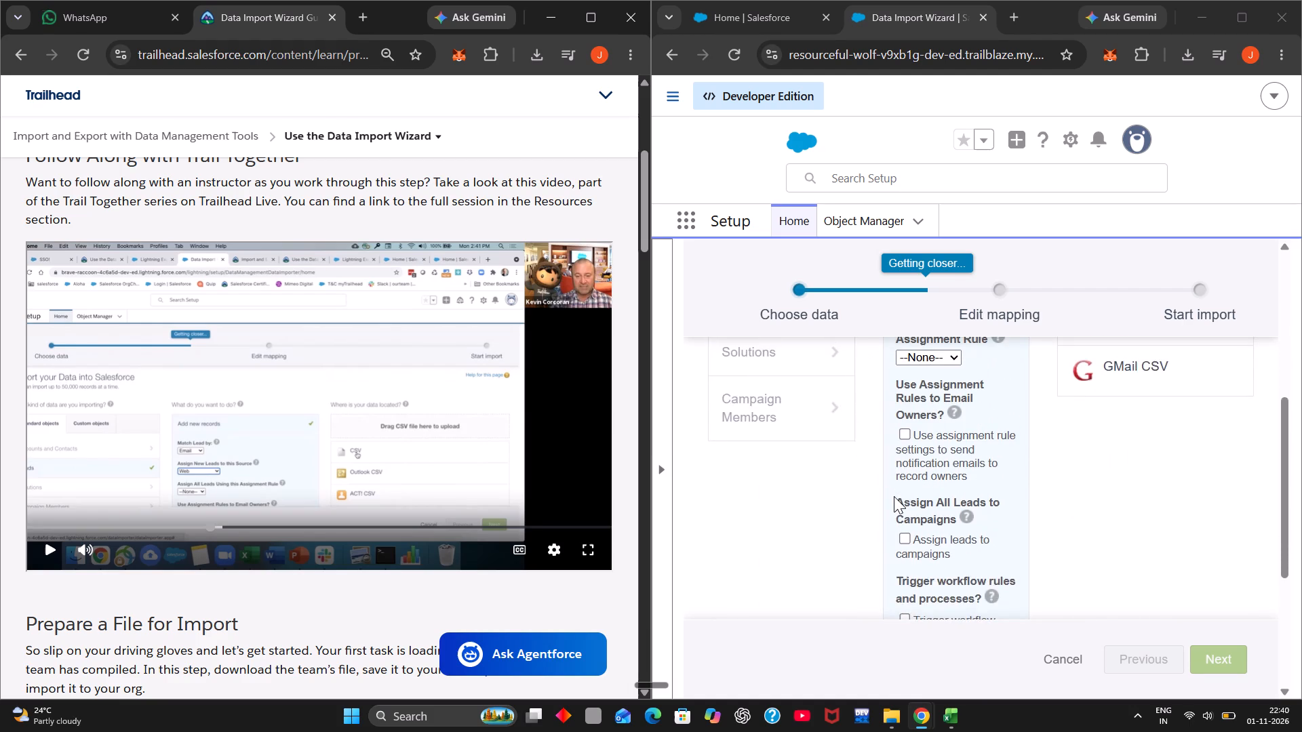
scroll(894, 496, up, 2)
scroll(894, 496, down, 2)
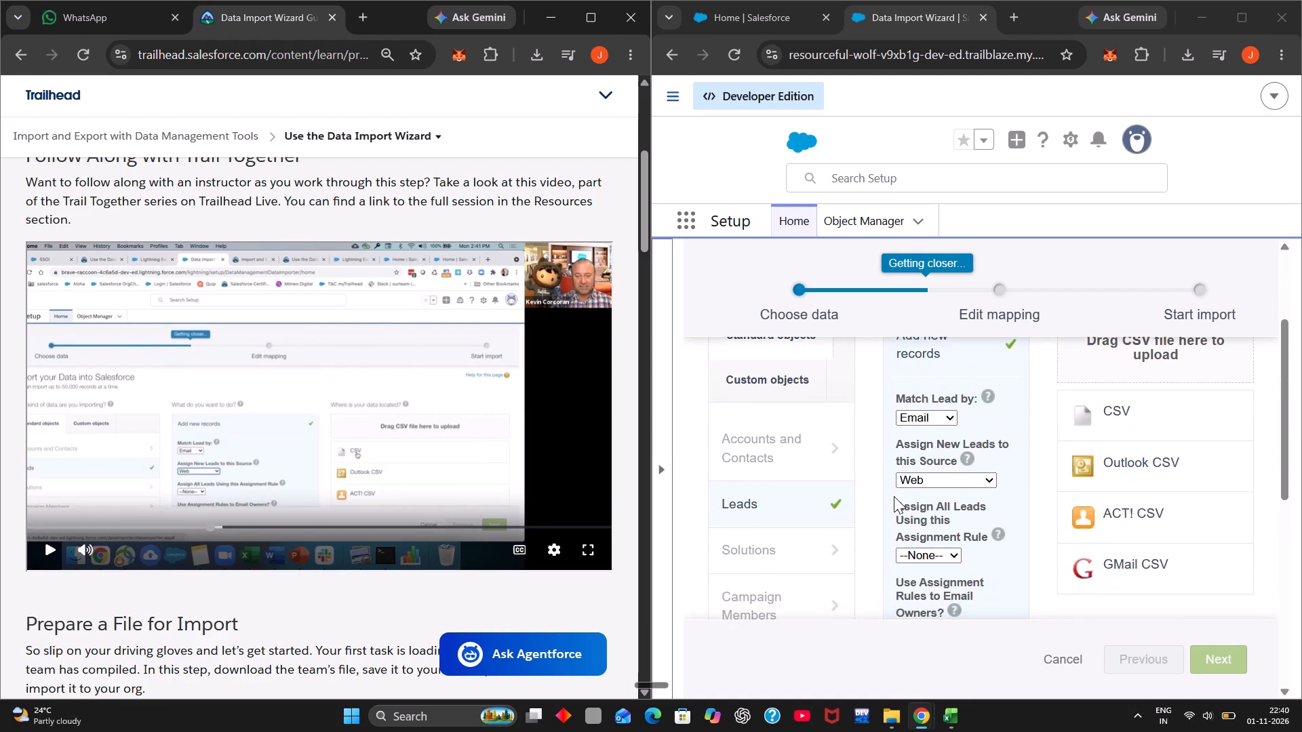
scroll(894, 496, down, 2)
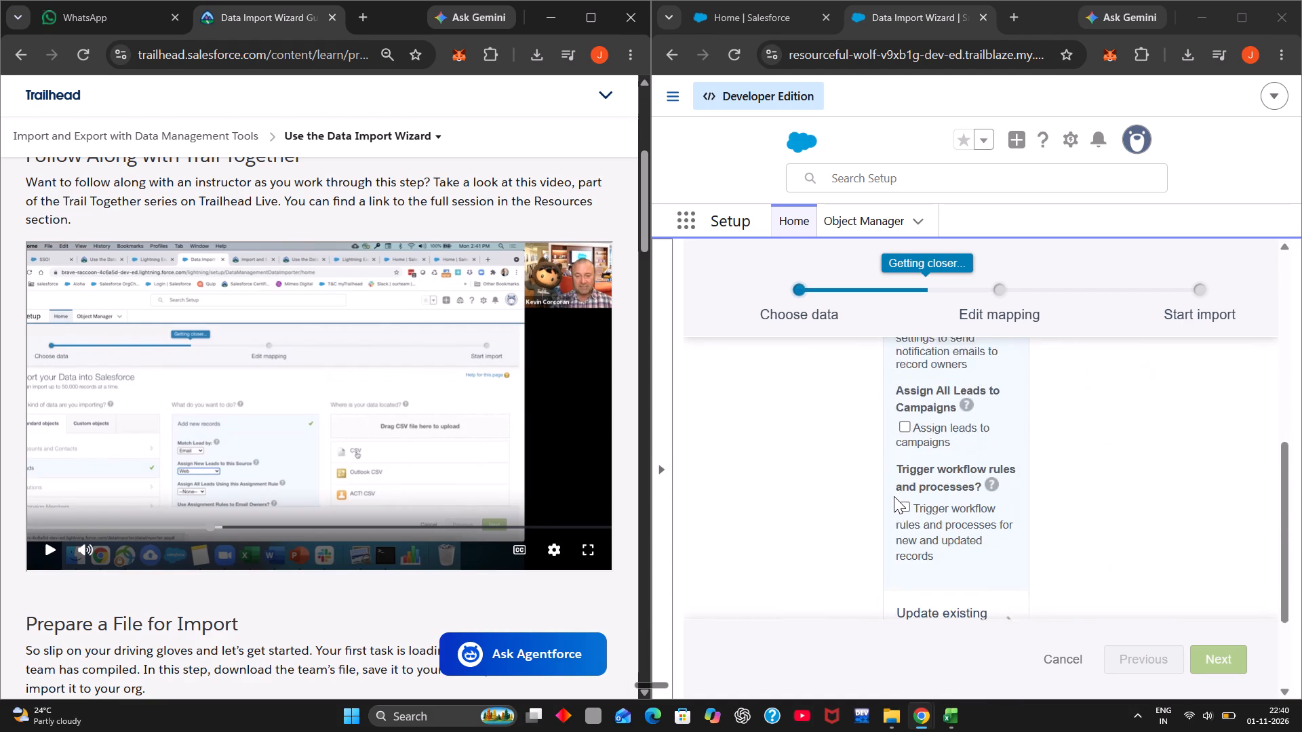
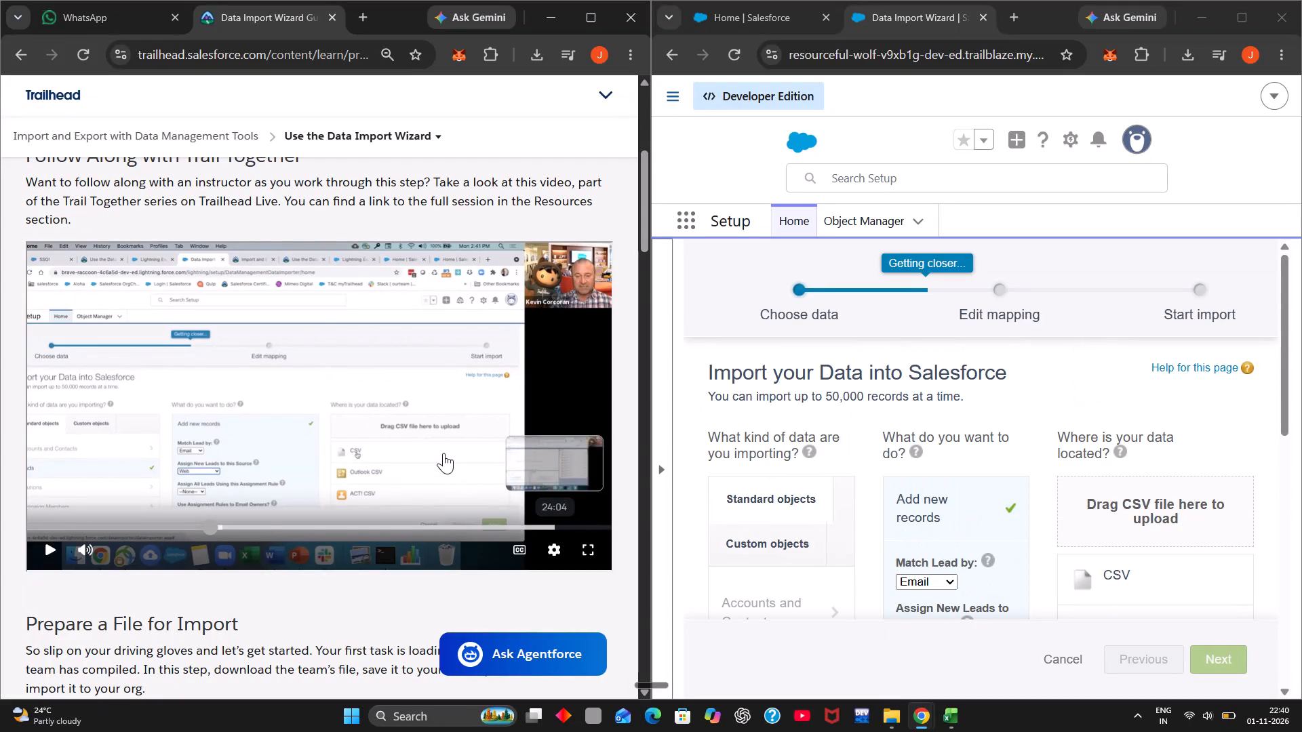
Watch the instructor's file choice in the video and select lead-import from the Desktop as the wizard's CSV source.
click(443, 453)
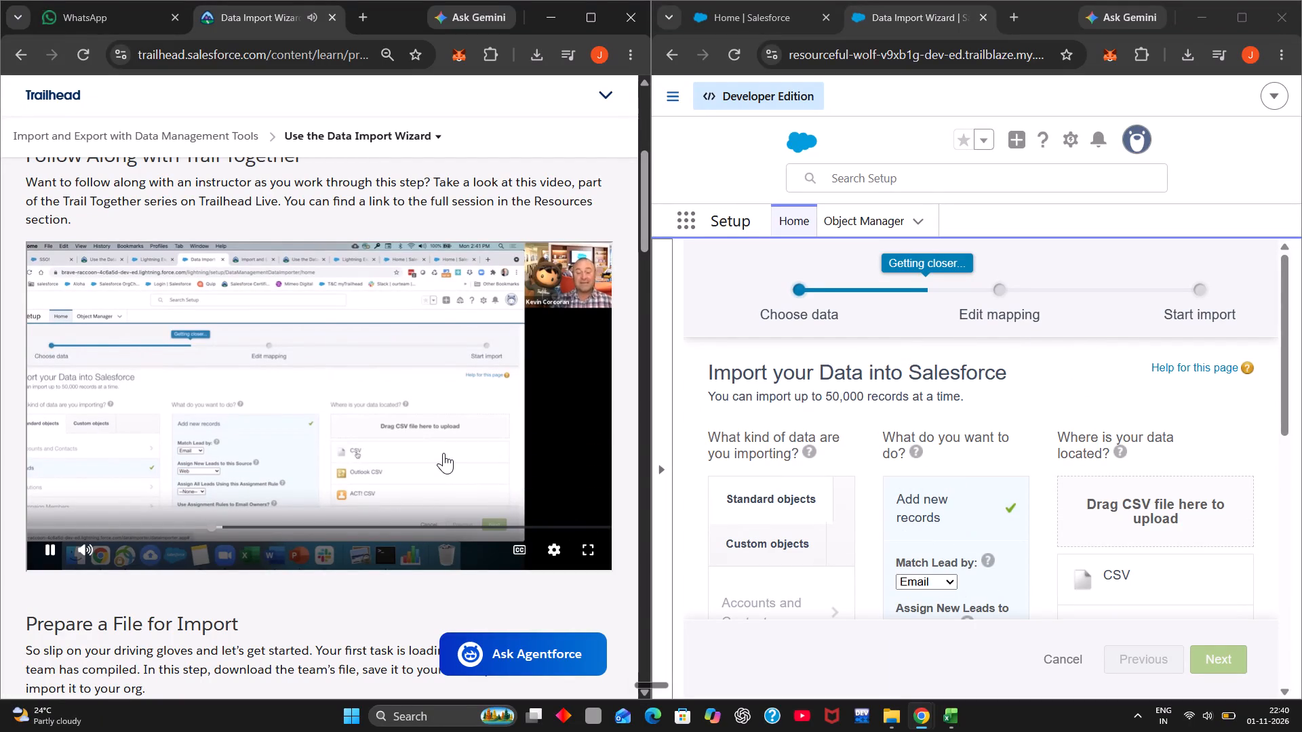
double_click(443, 453)
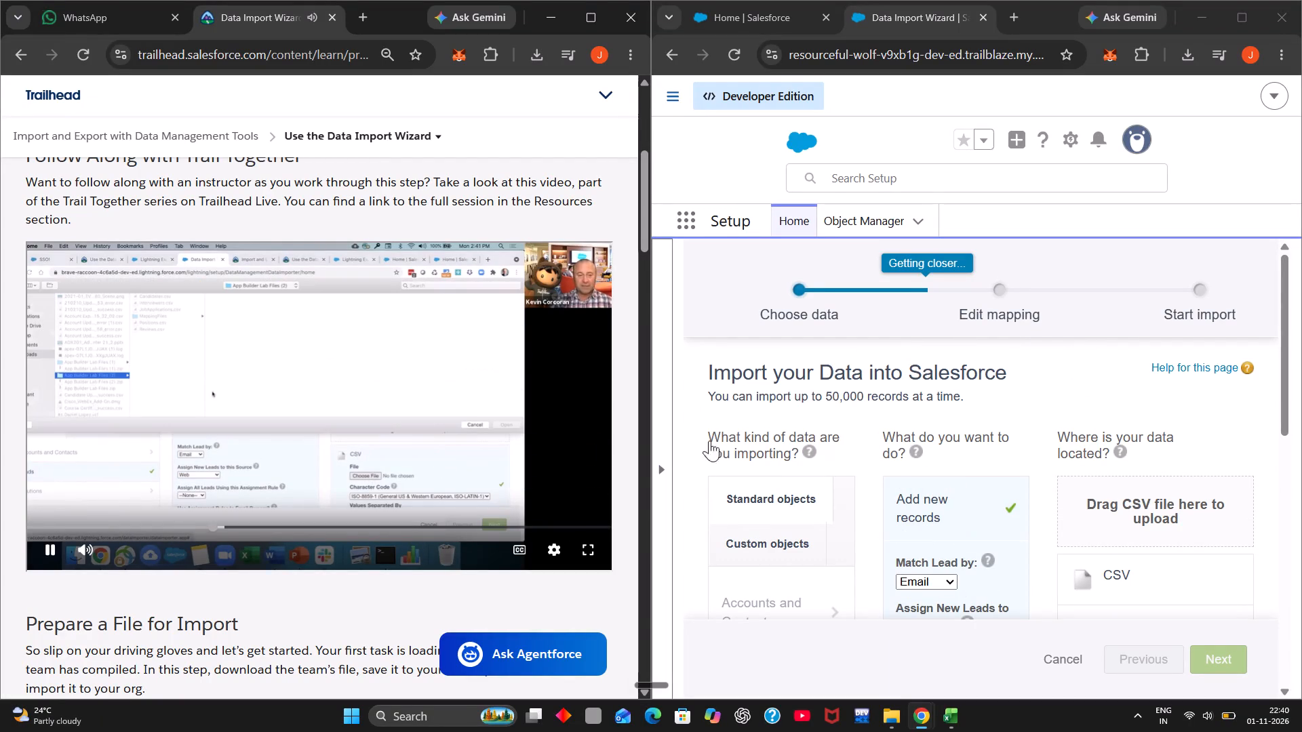
click(220, 437)
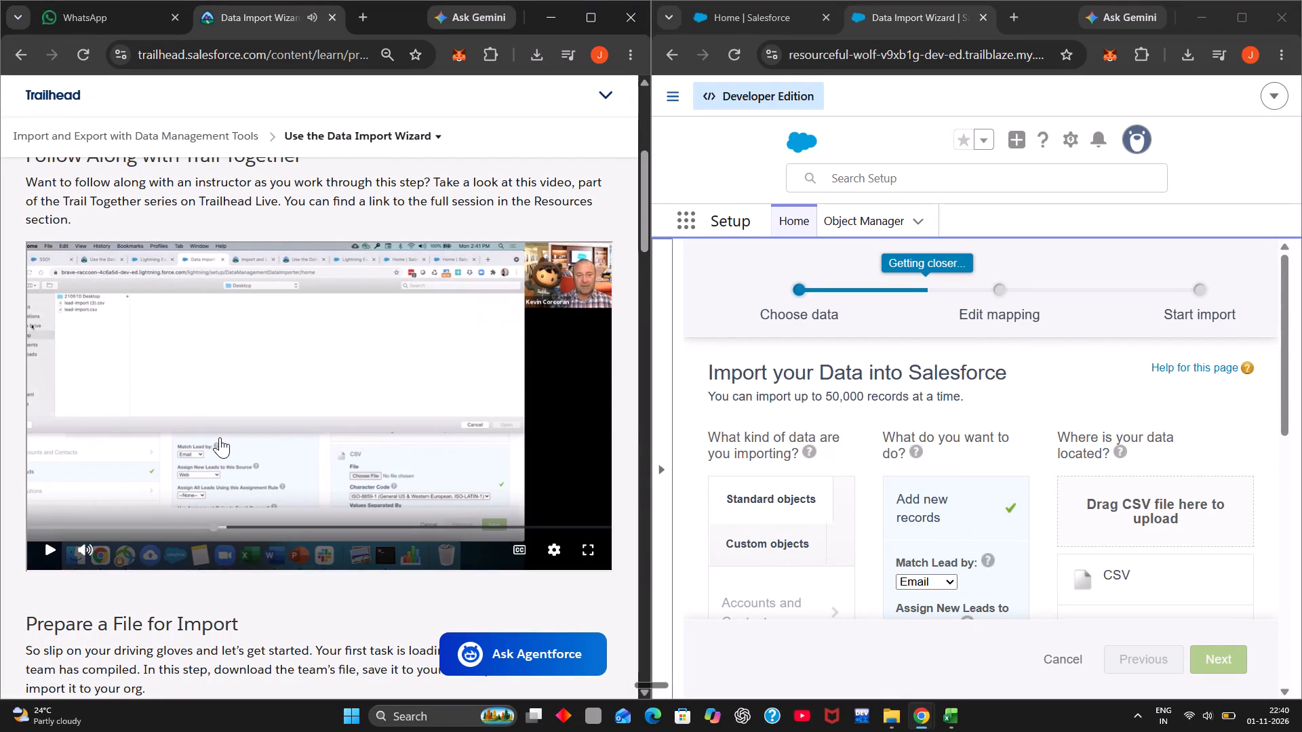
scroll(1222, 470, down, 1)
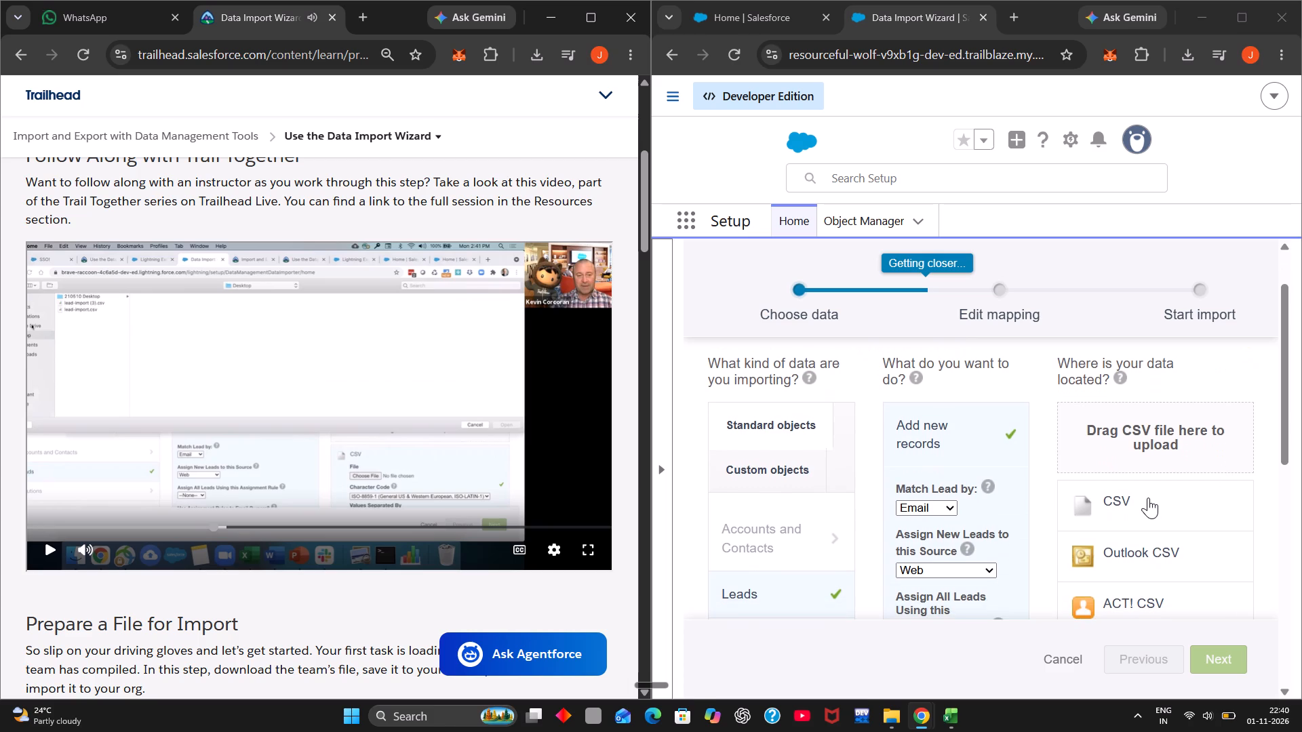
click(1148, 497)
scroll(1148, 497, down, 1)
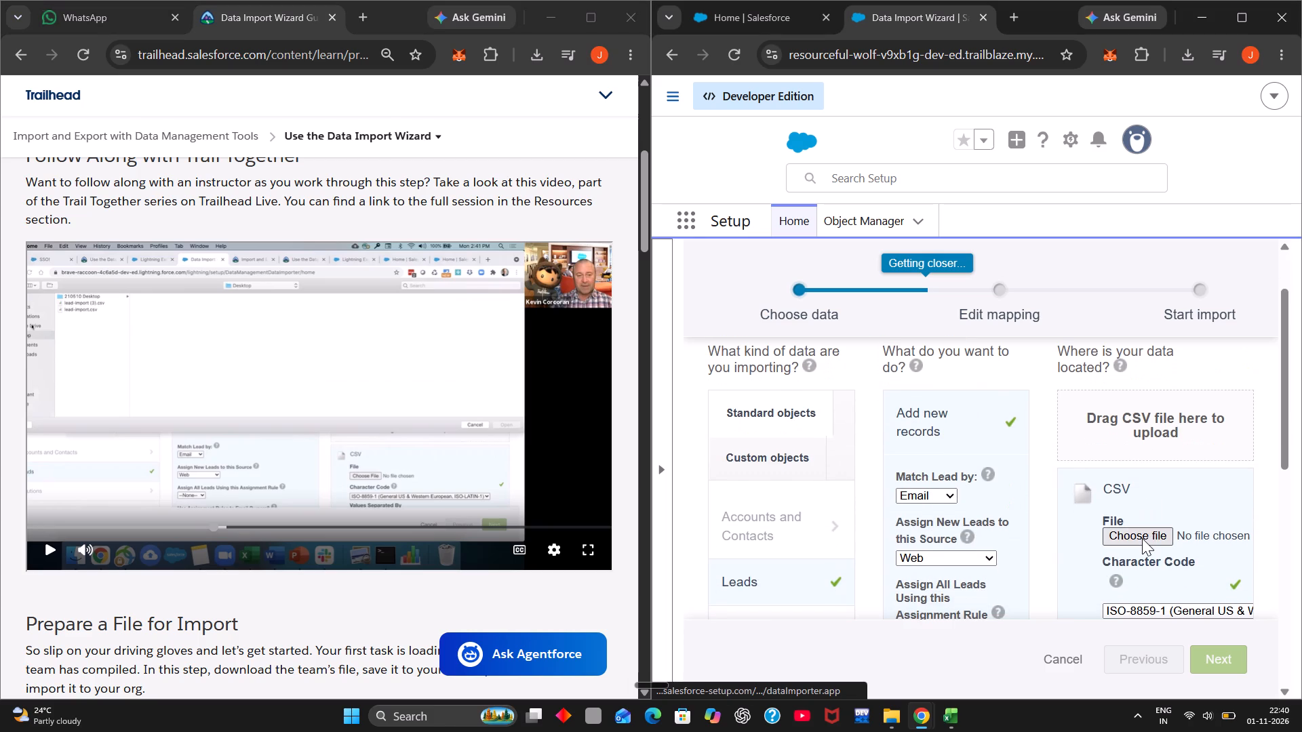
click(1142, 538)
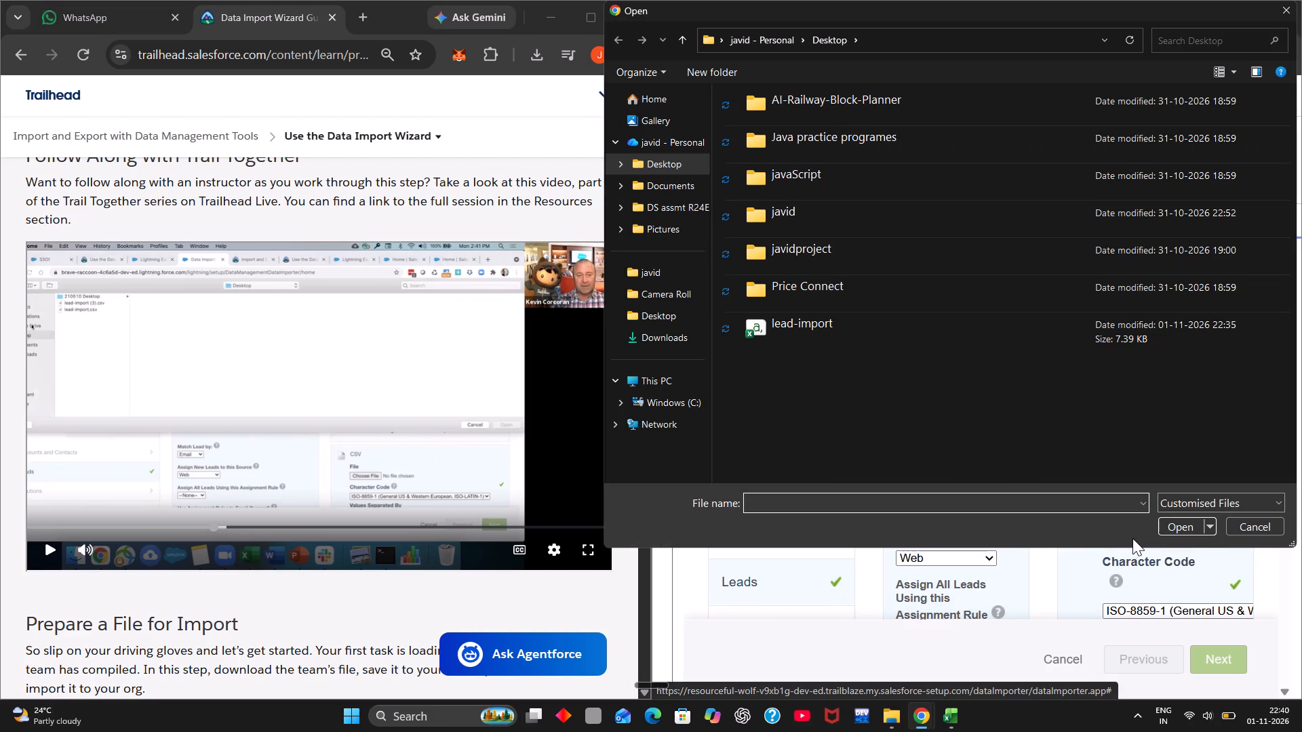
double_click(669, 155)
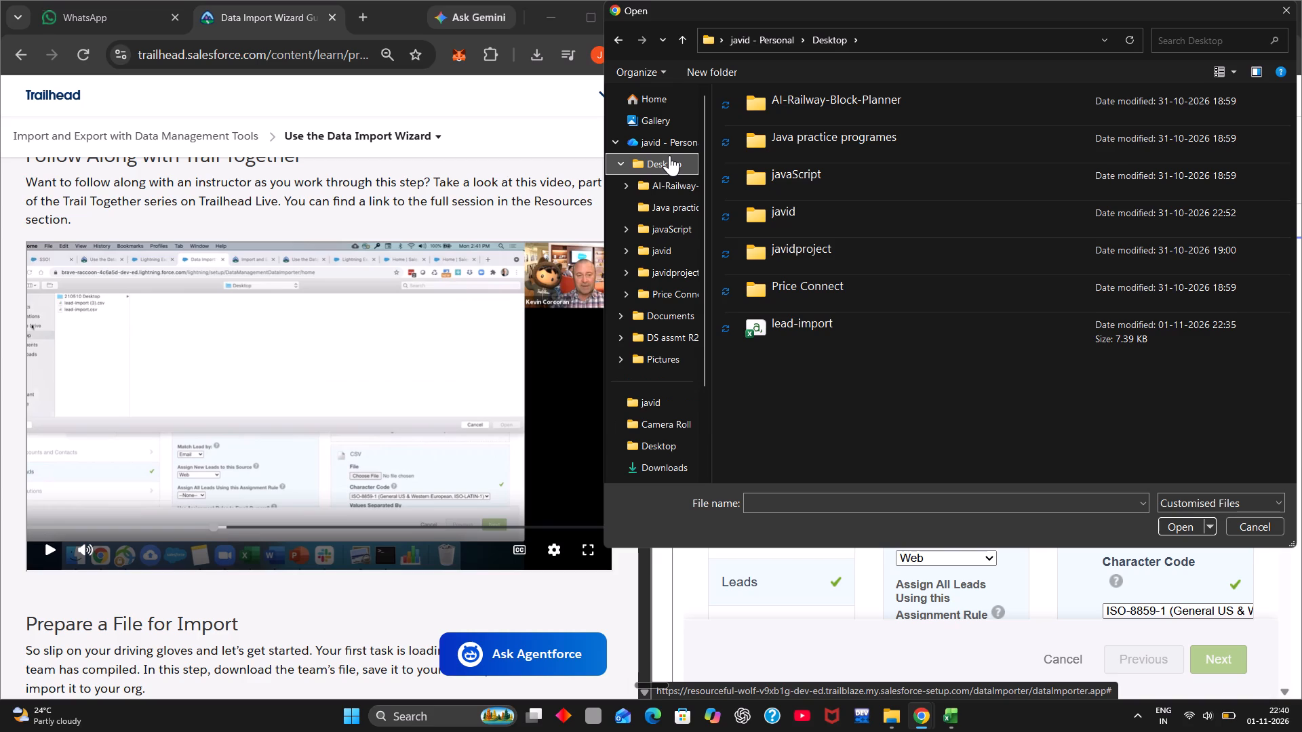
double_click(669, 155)
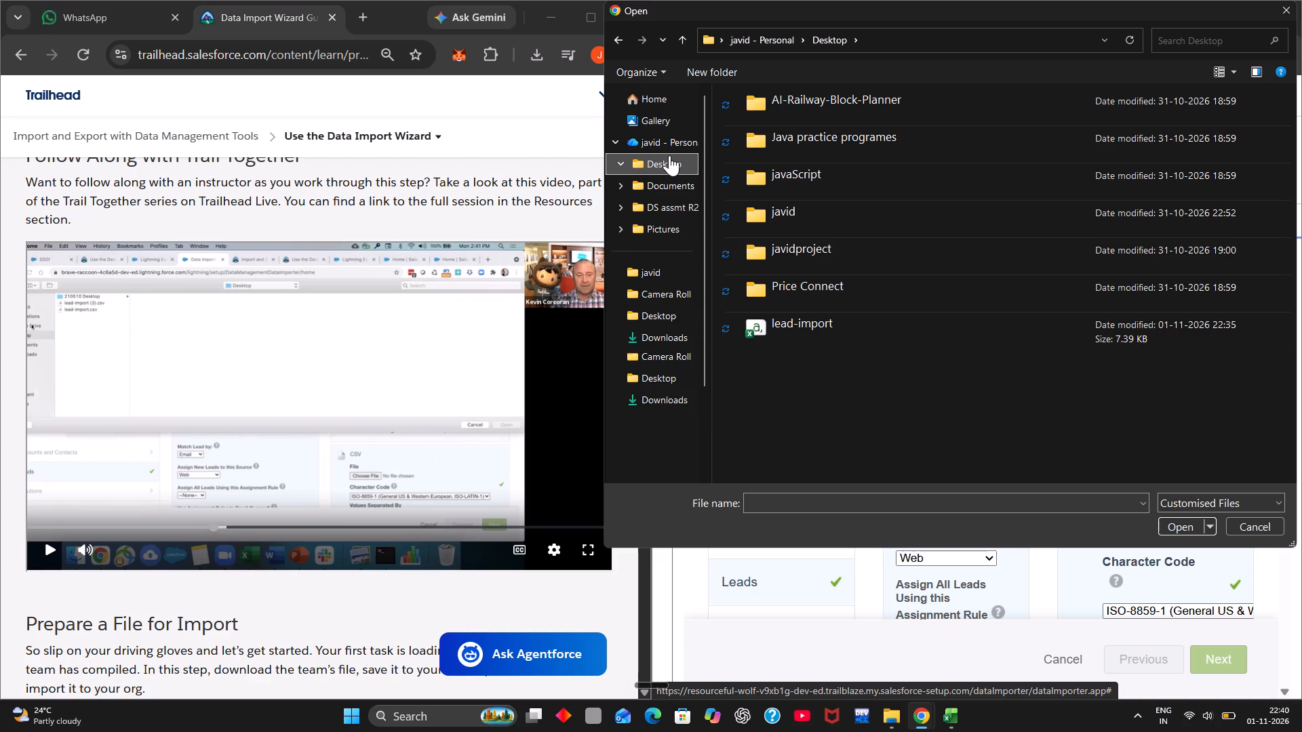
double_click(840, 327)
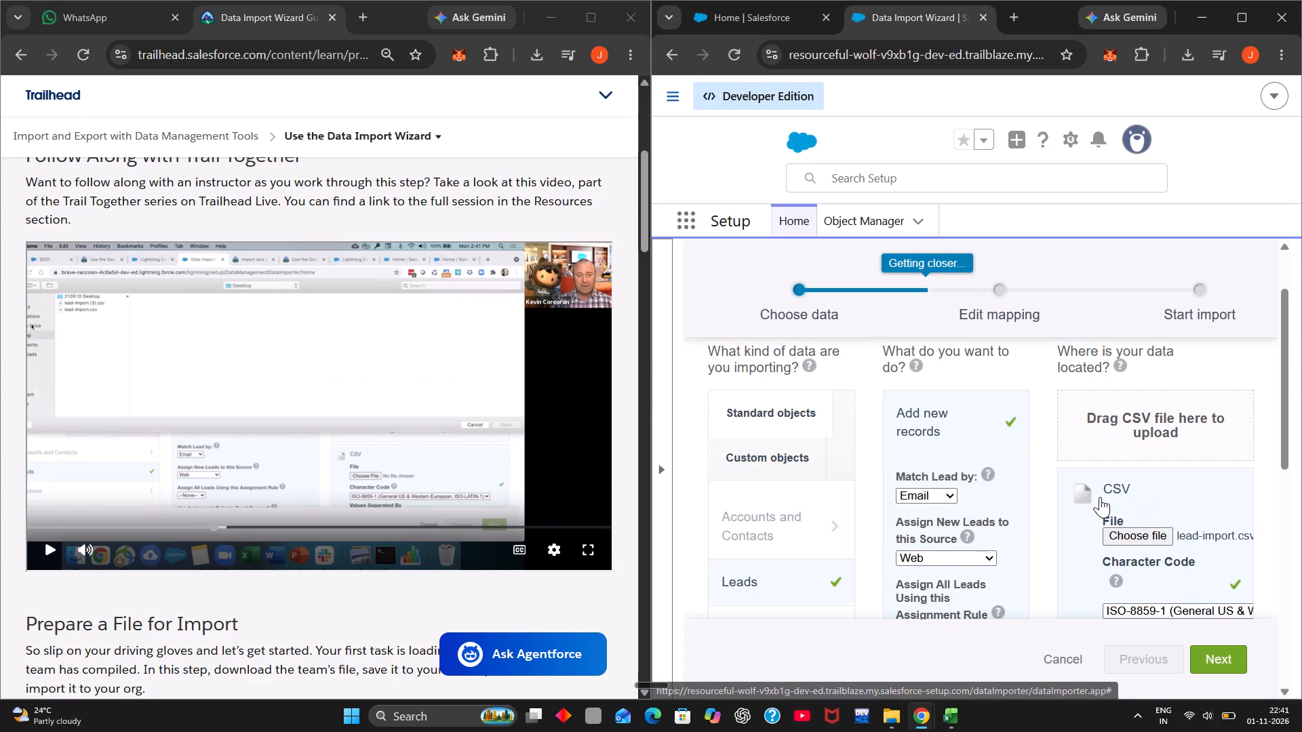
Review the CSV settings, watch the instructor continue in the video, and advance the wizard to Edit mapping.
scroll(1100, 497, down, 3)
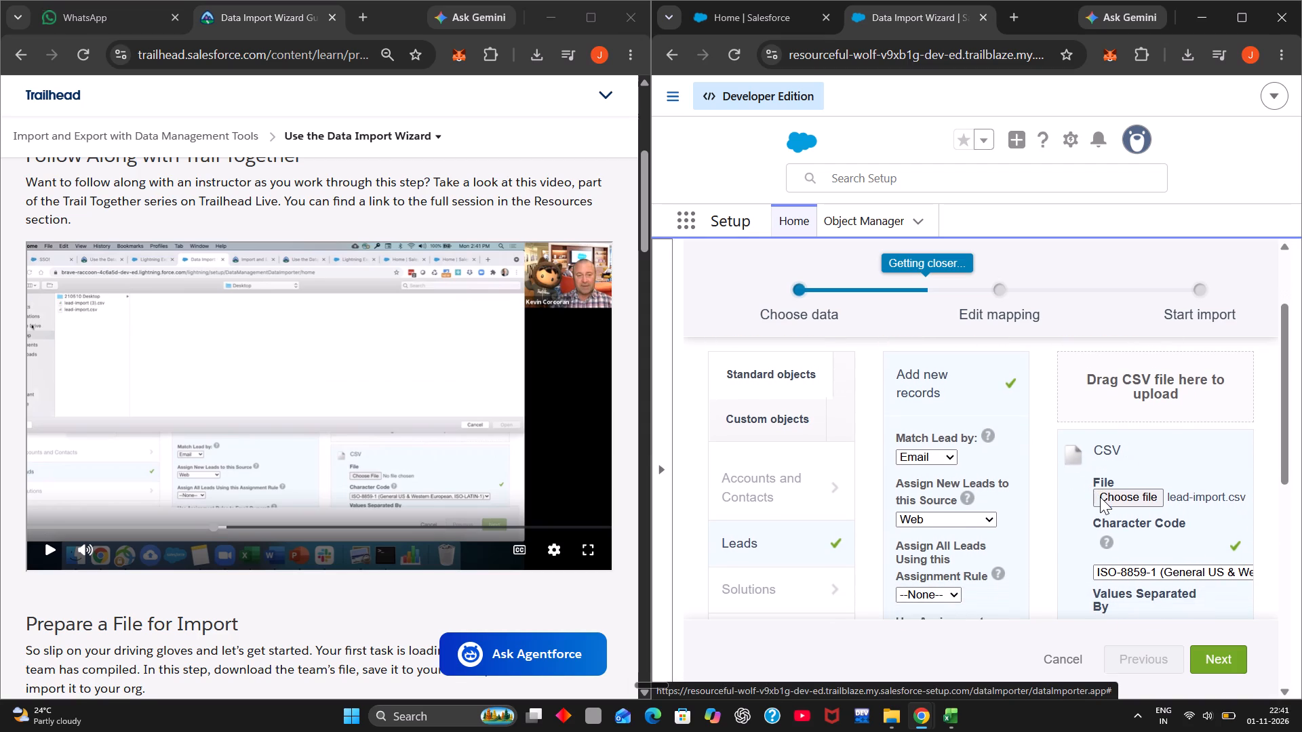
scroll(1100, 497, down, 1)
click(495, 386)
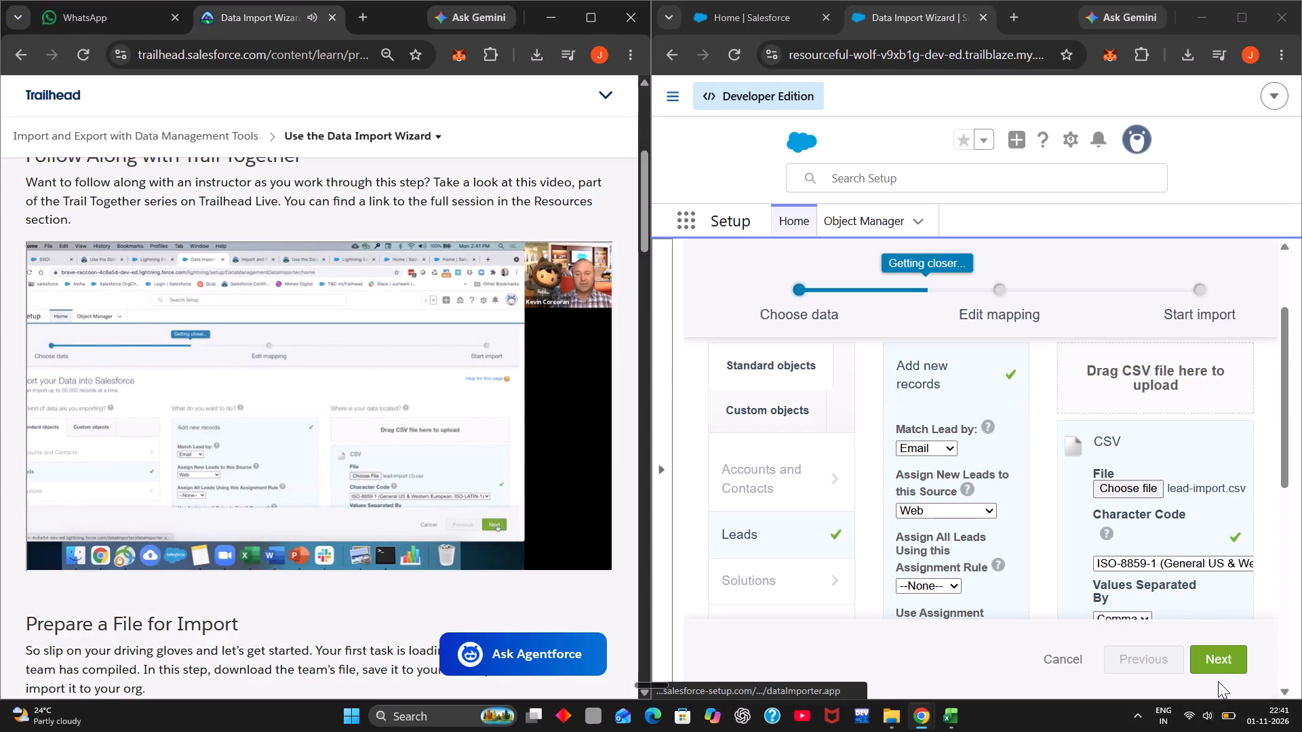
click(1228, 657)
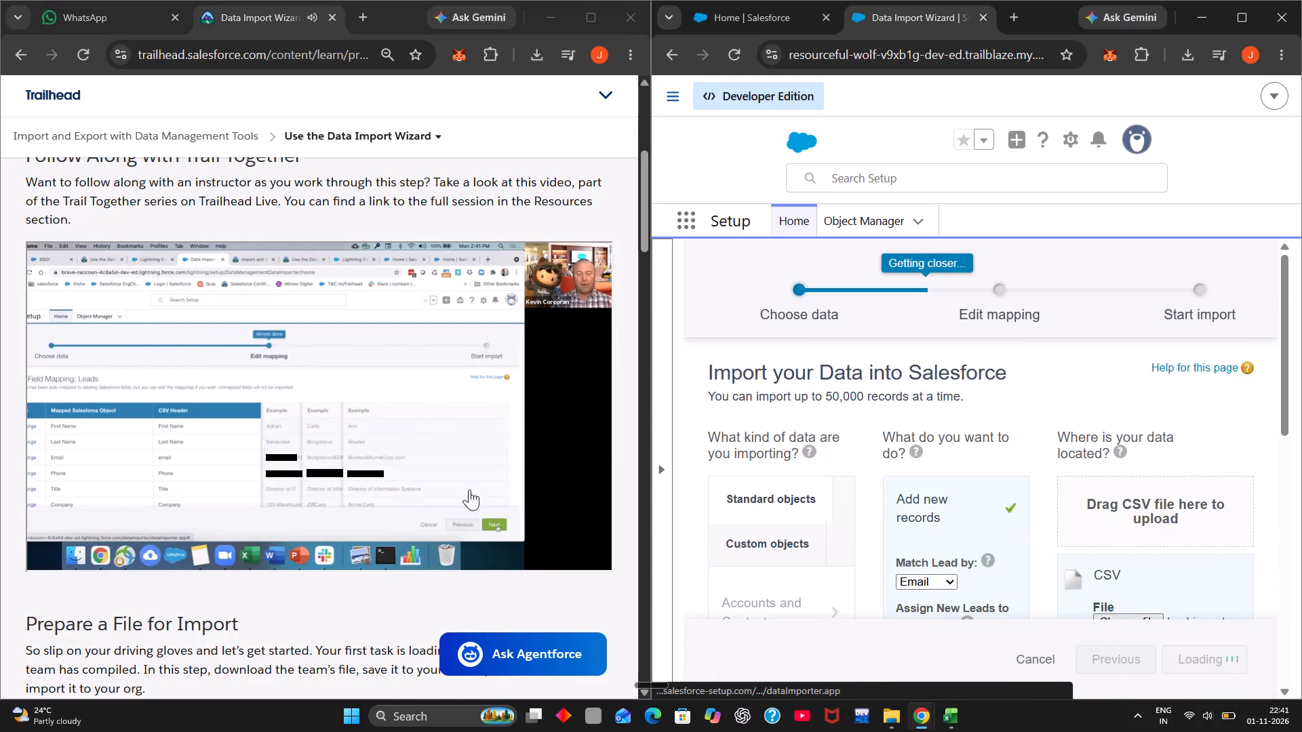
click(215, 375)
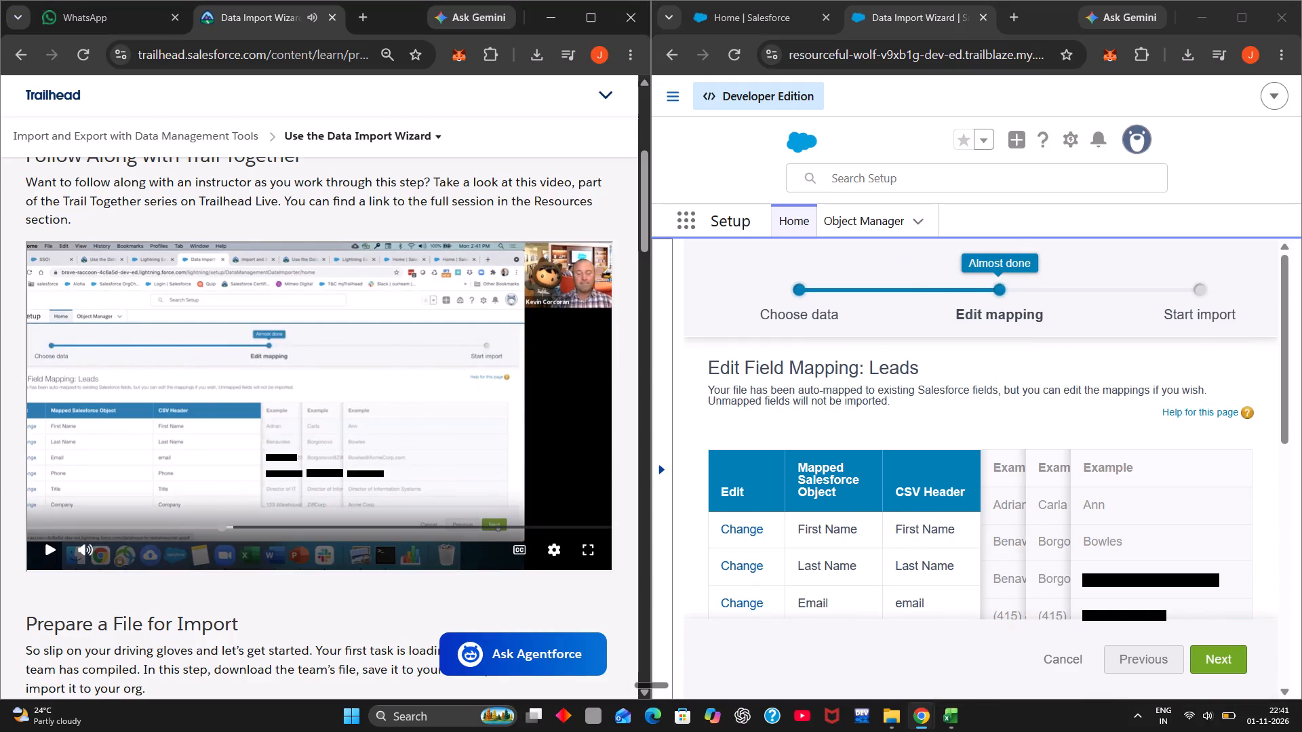
Watch the instructor's field mapping in the video and select Street as the Salesforce field for the unmapped Address Line 1 header.
click(243, 407)
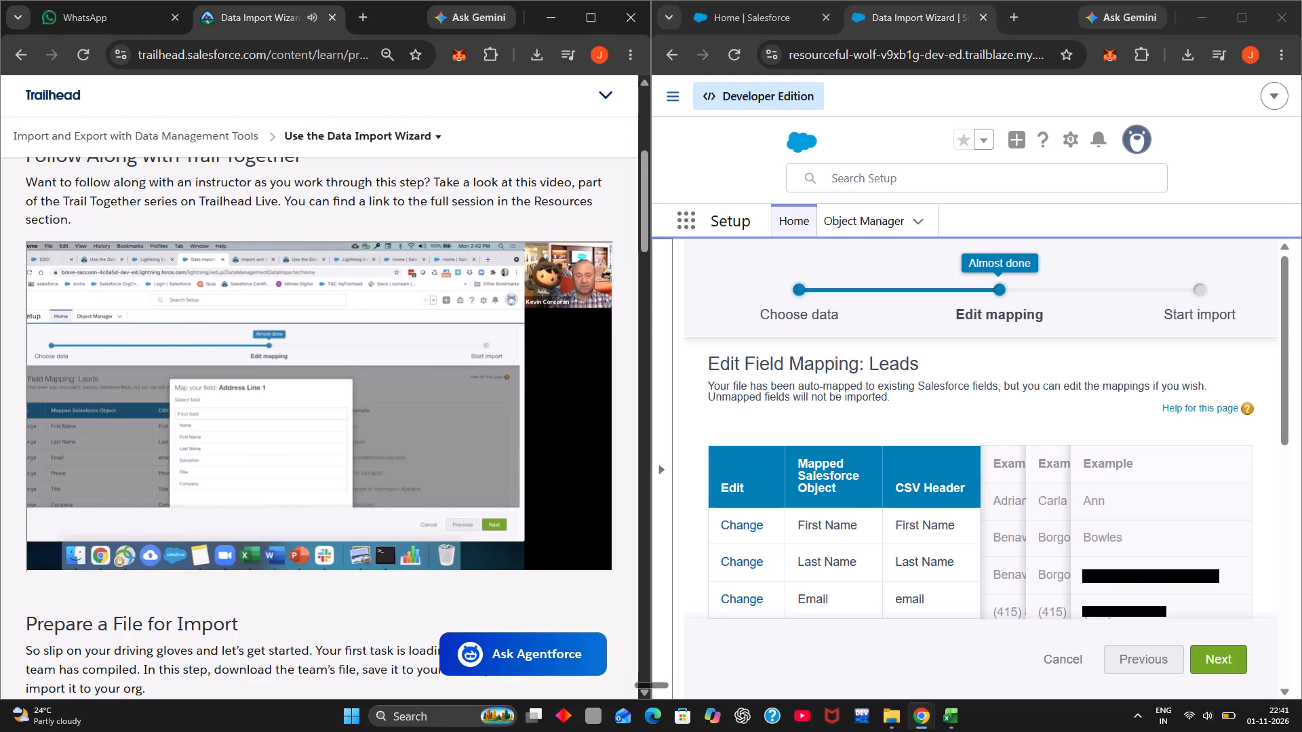
click(253, 374)
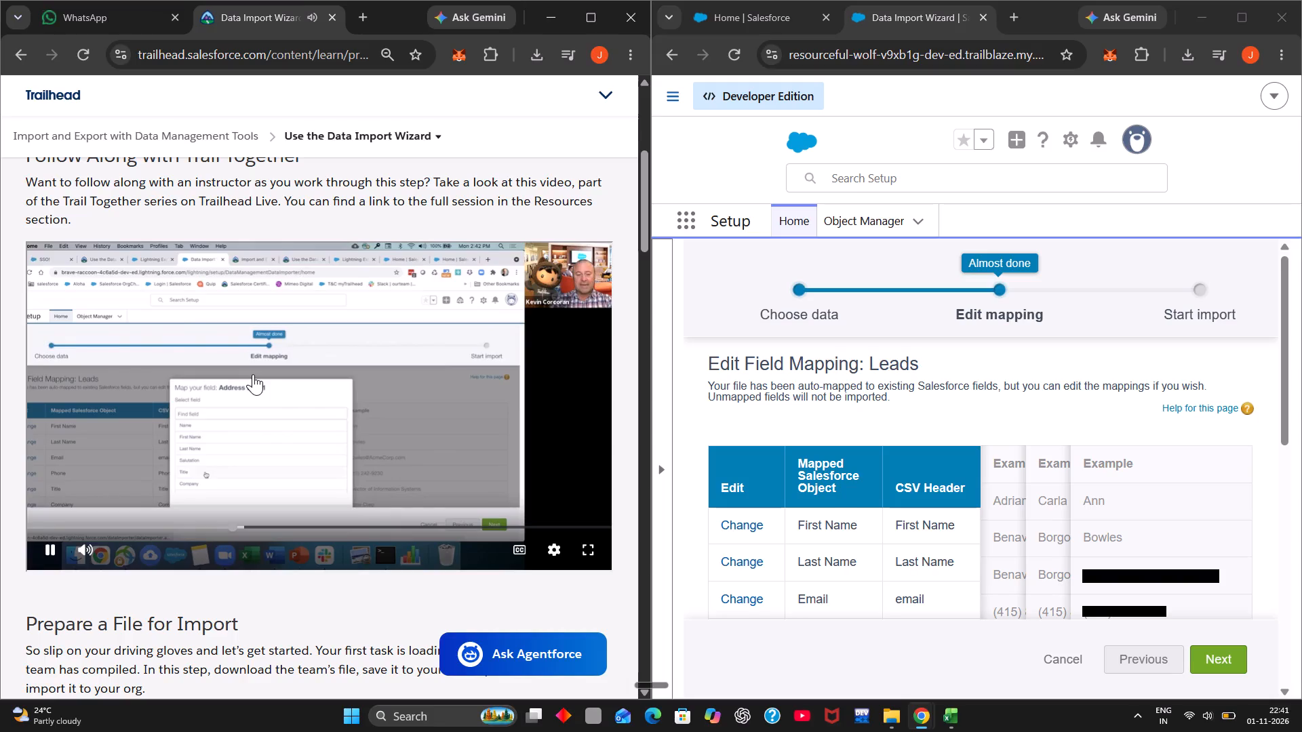
scroll(825, 504, down, 2)
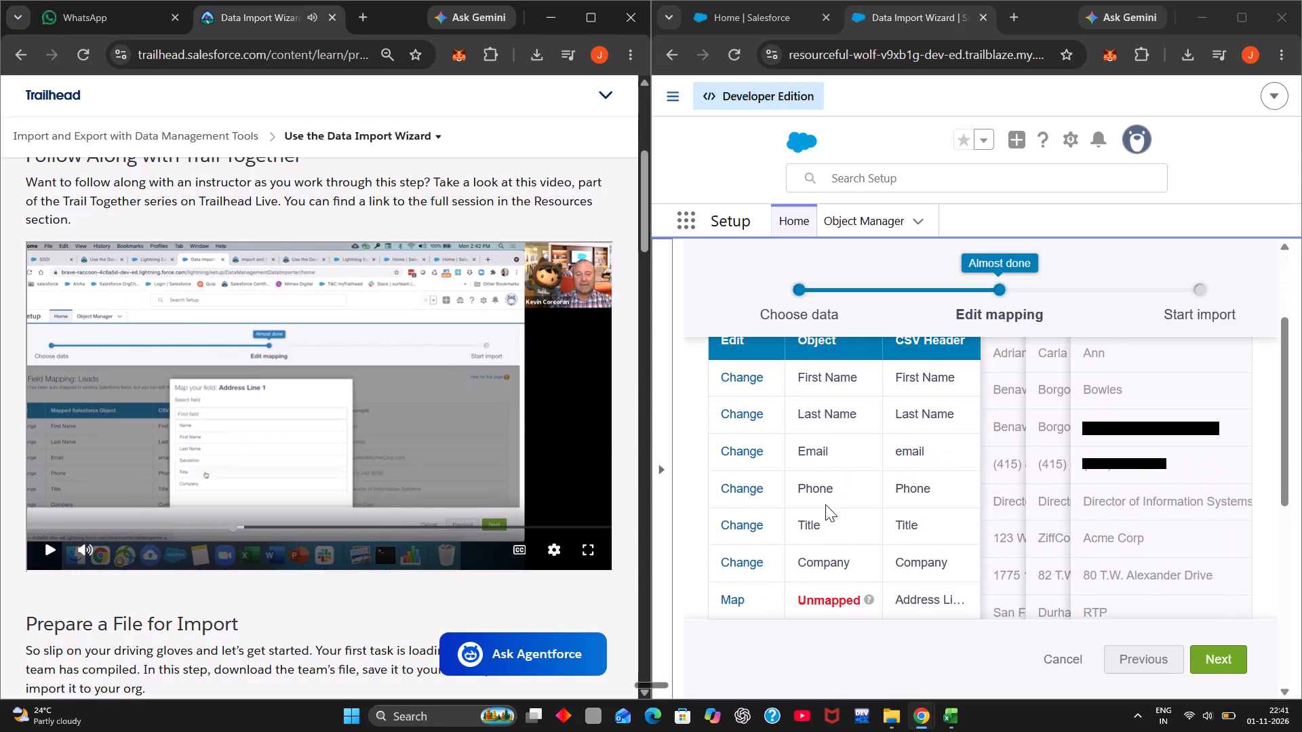
click(827, 590)
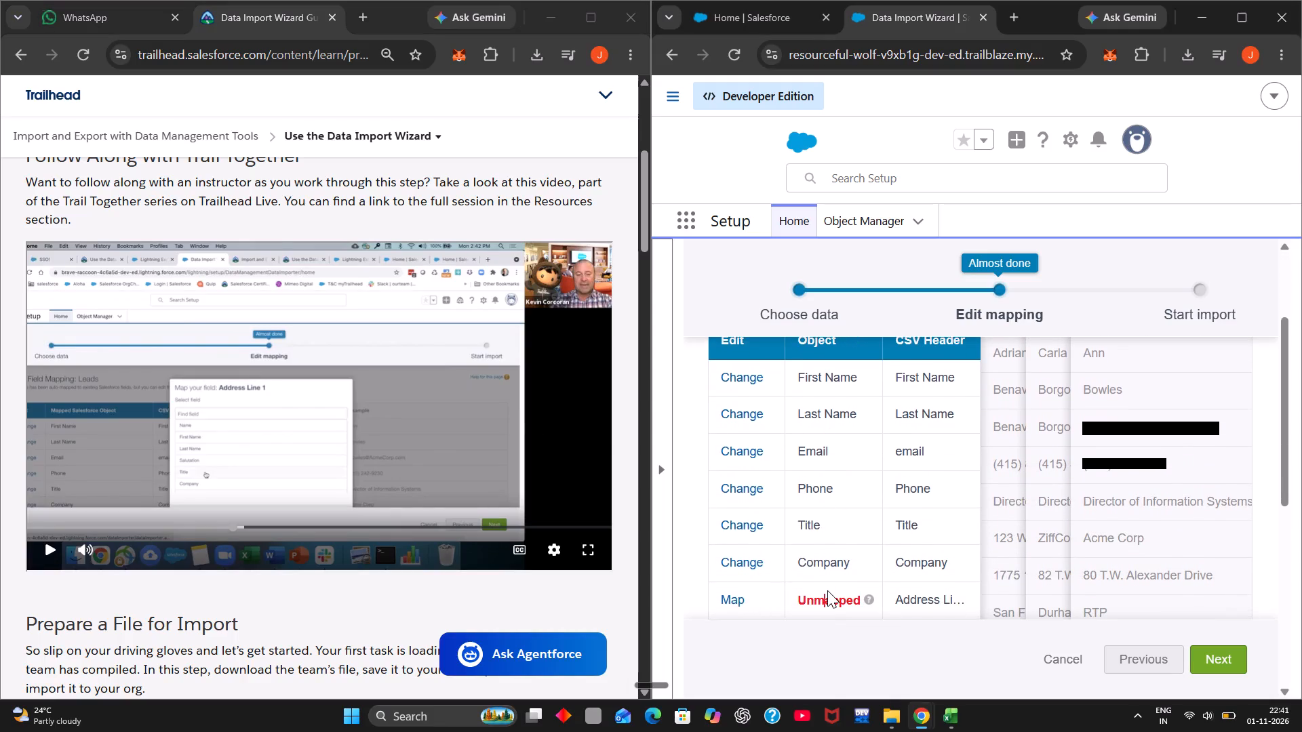
click(834, 601)
scroll(842, 570, down, 1)
click(739, 561)
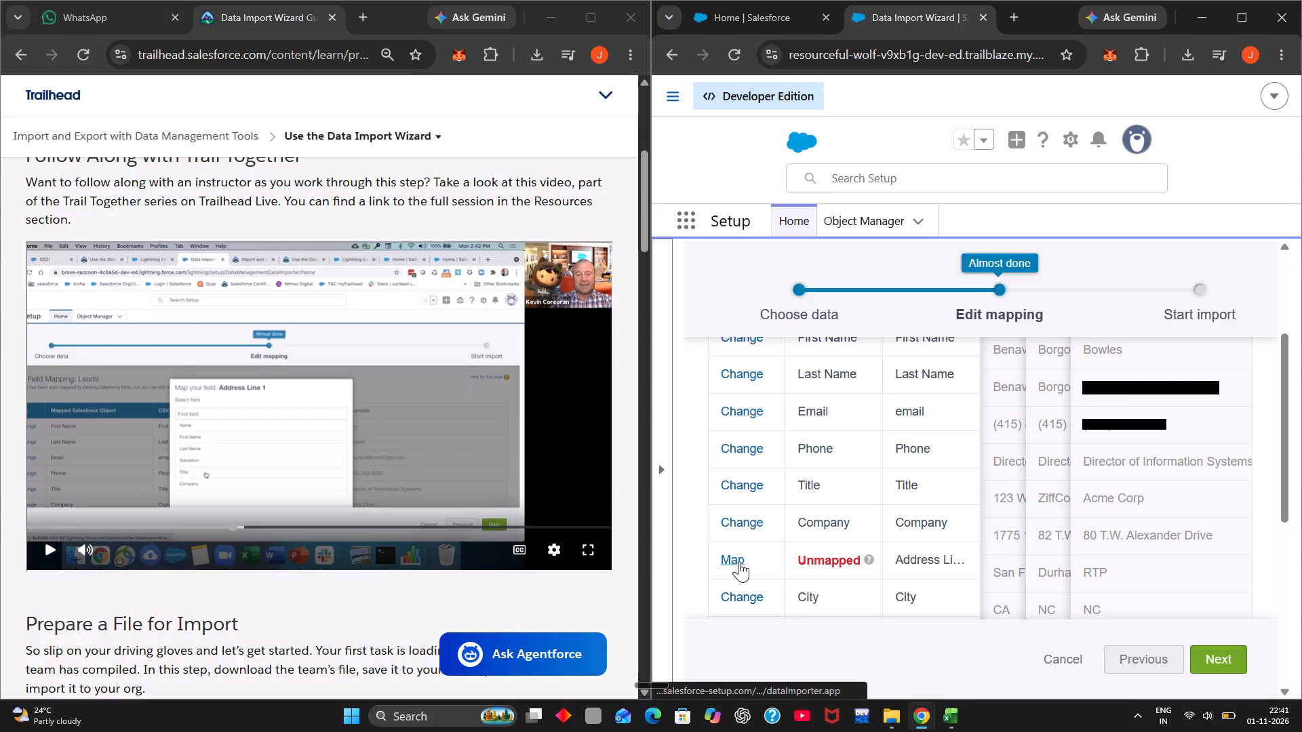
click(442, 401)
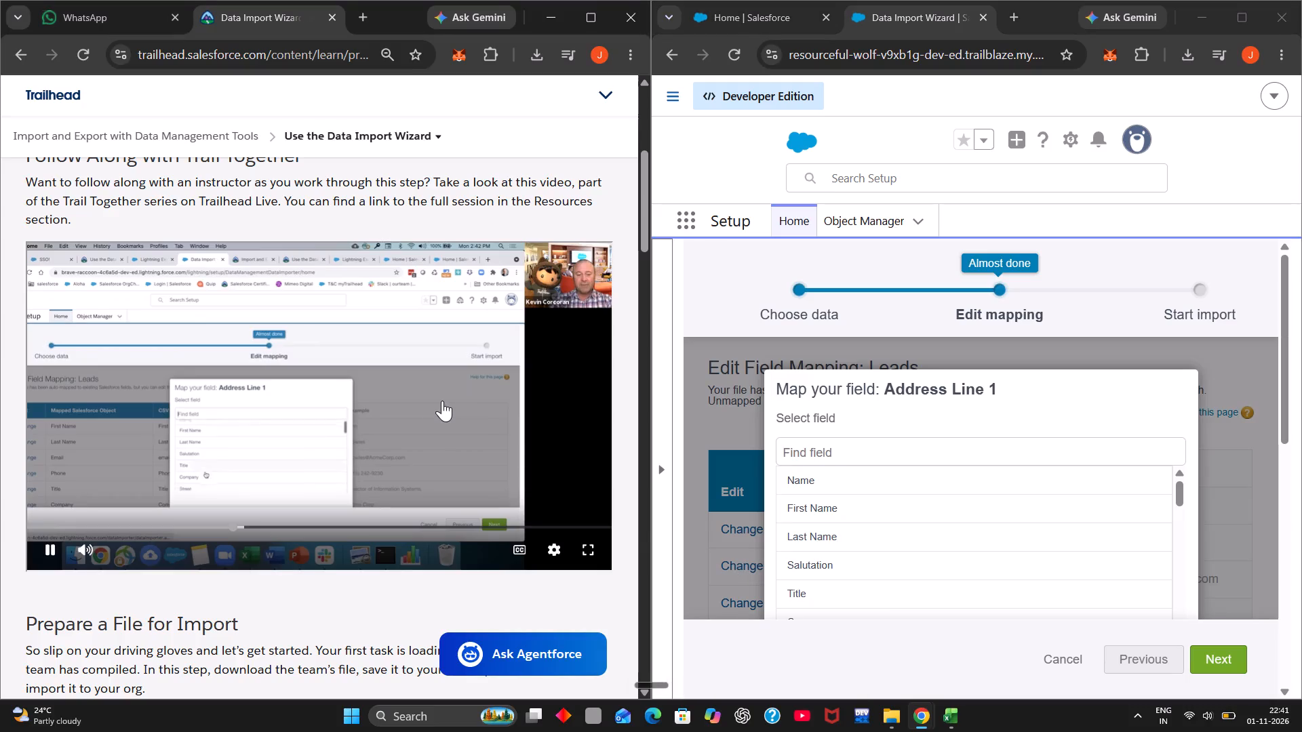
click(428, 439)
scroll(800, 548, down, 1)
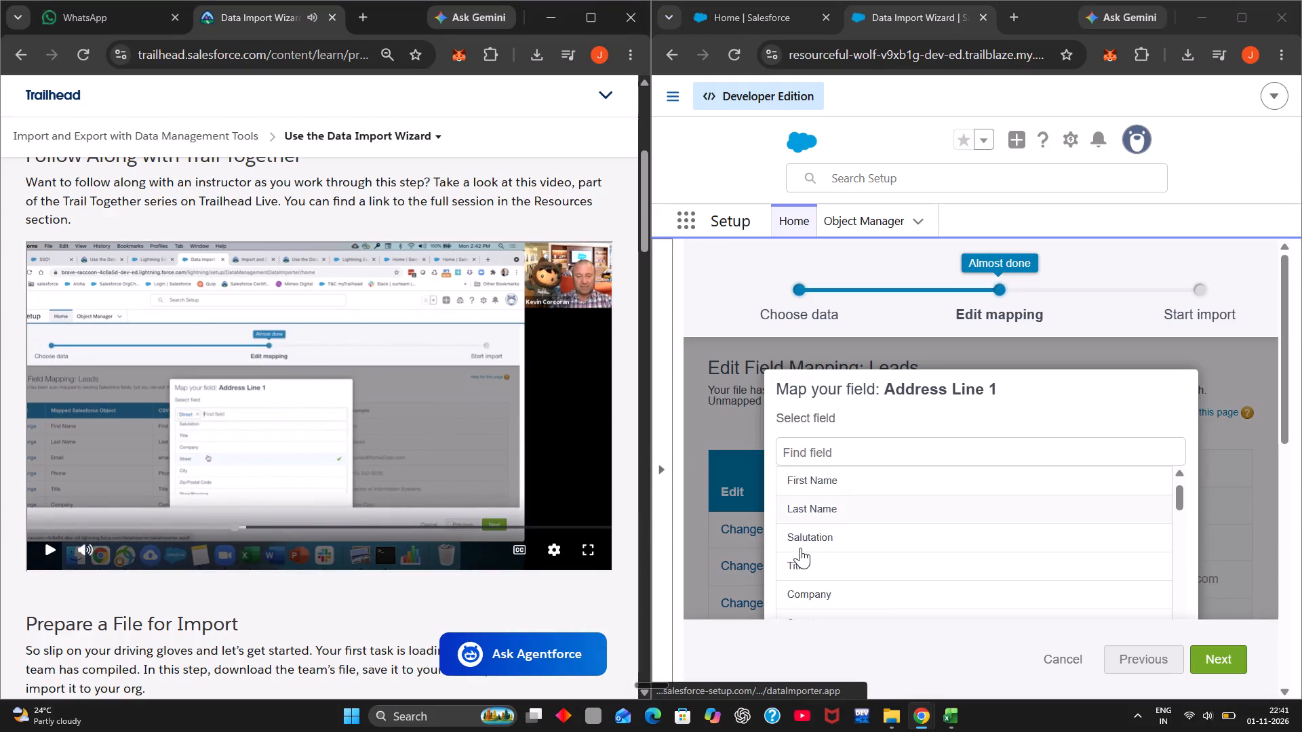
scroll(800, 548, down, 2)
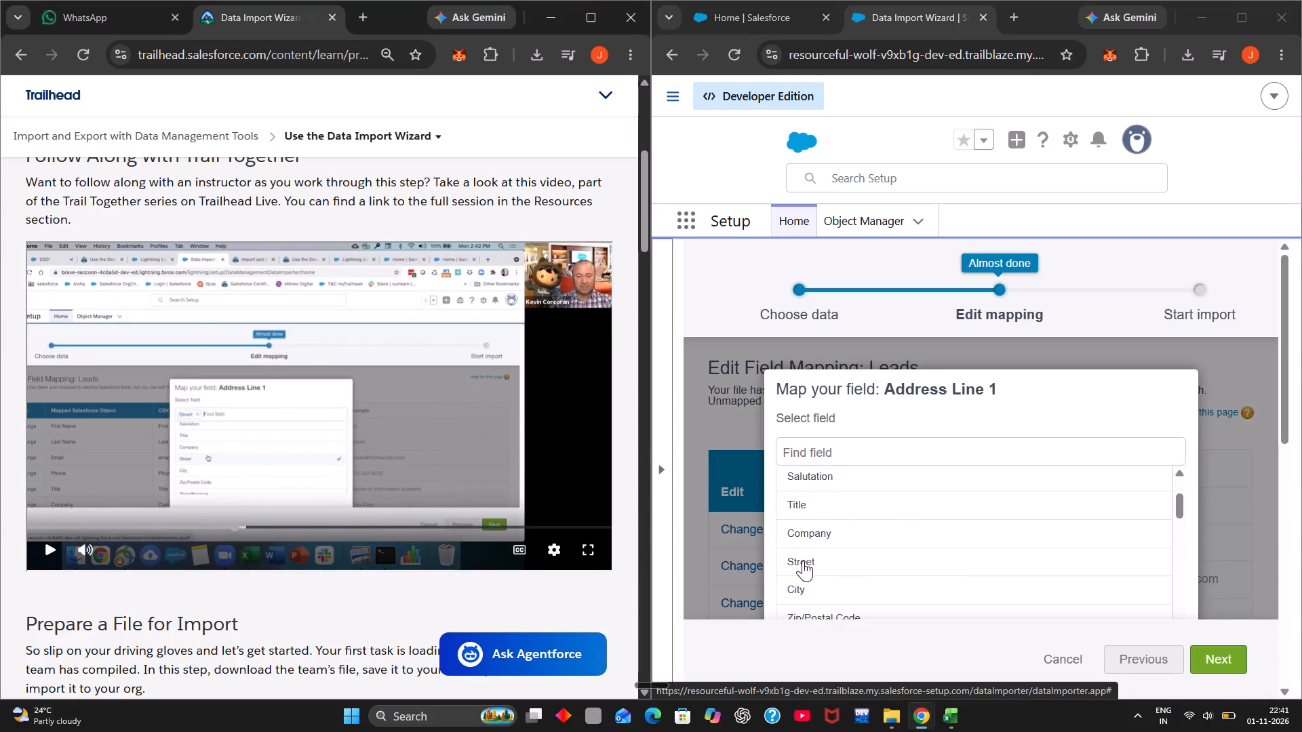
click(803, 561)
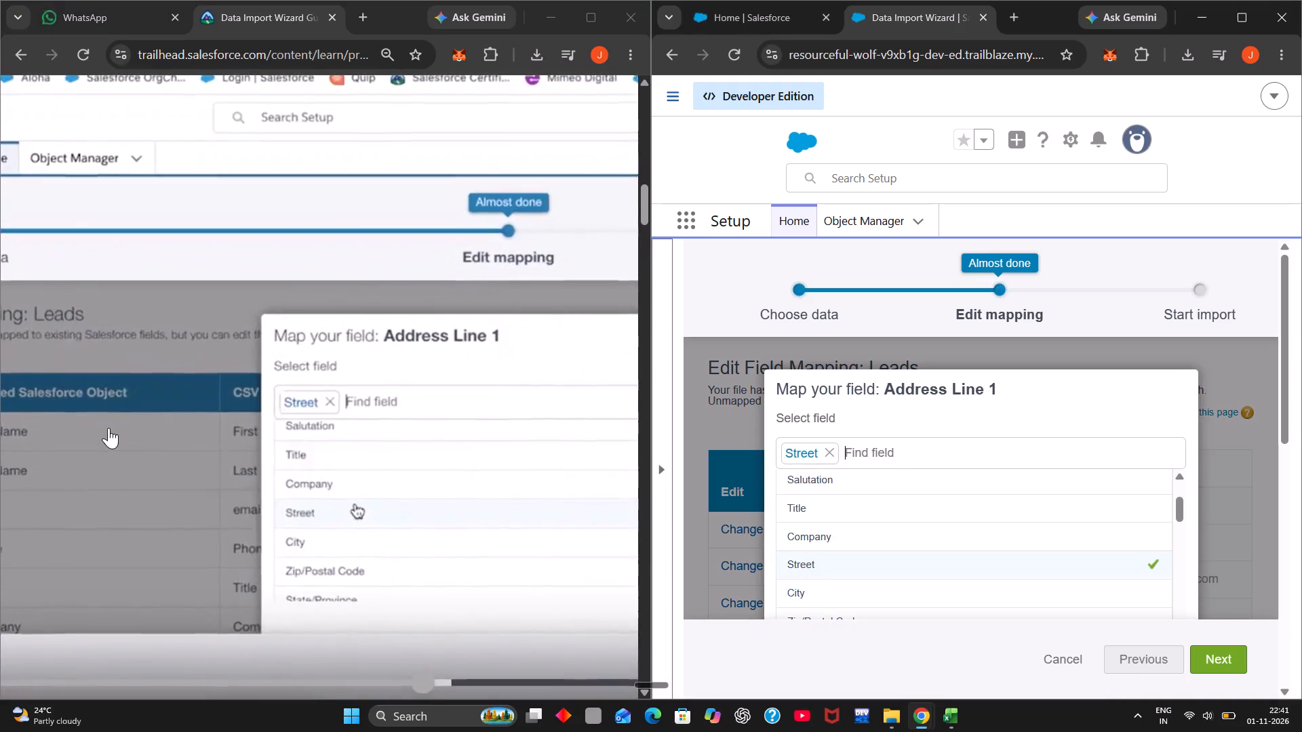
Watch the instructor confirm the mapping in the video and look for the Map confirmation in the Address Line 1 mapping dialog.
click(144, 431)
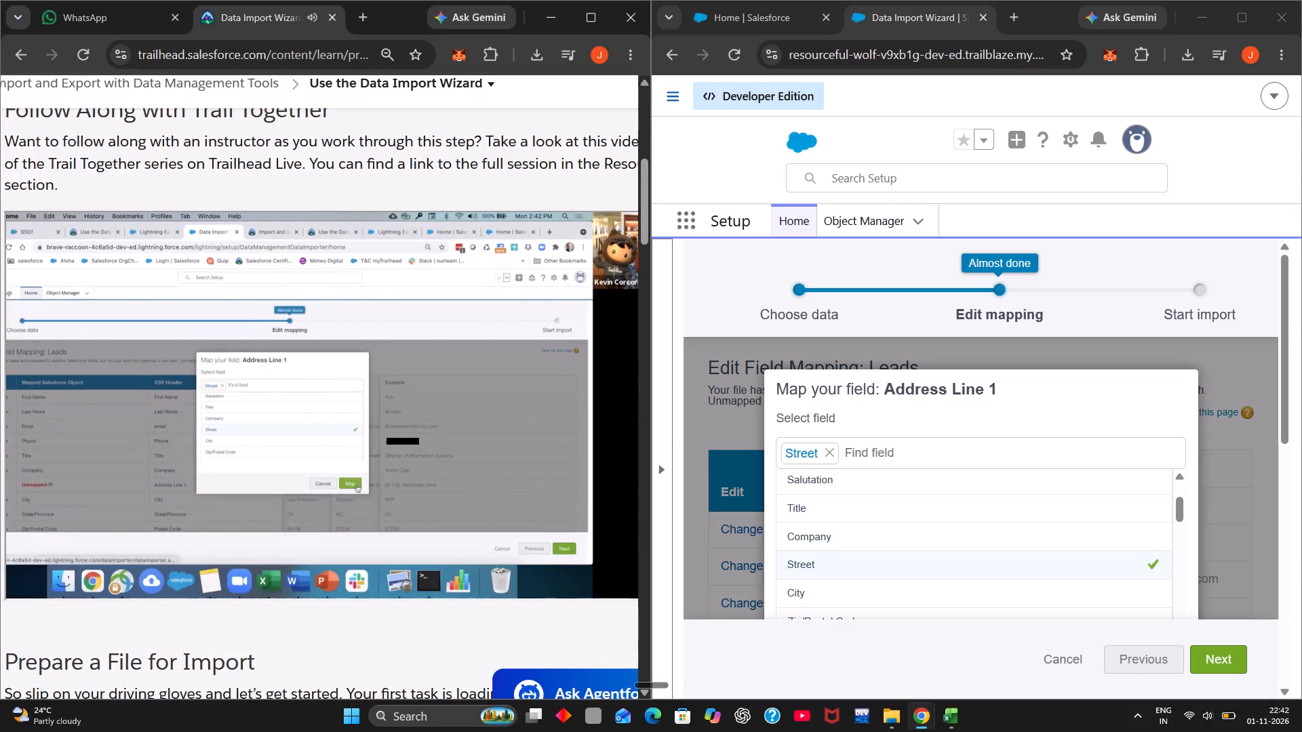
click(212, 394)
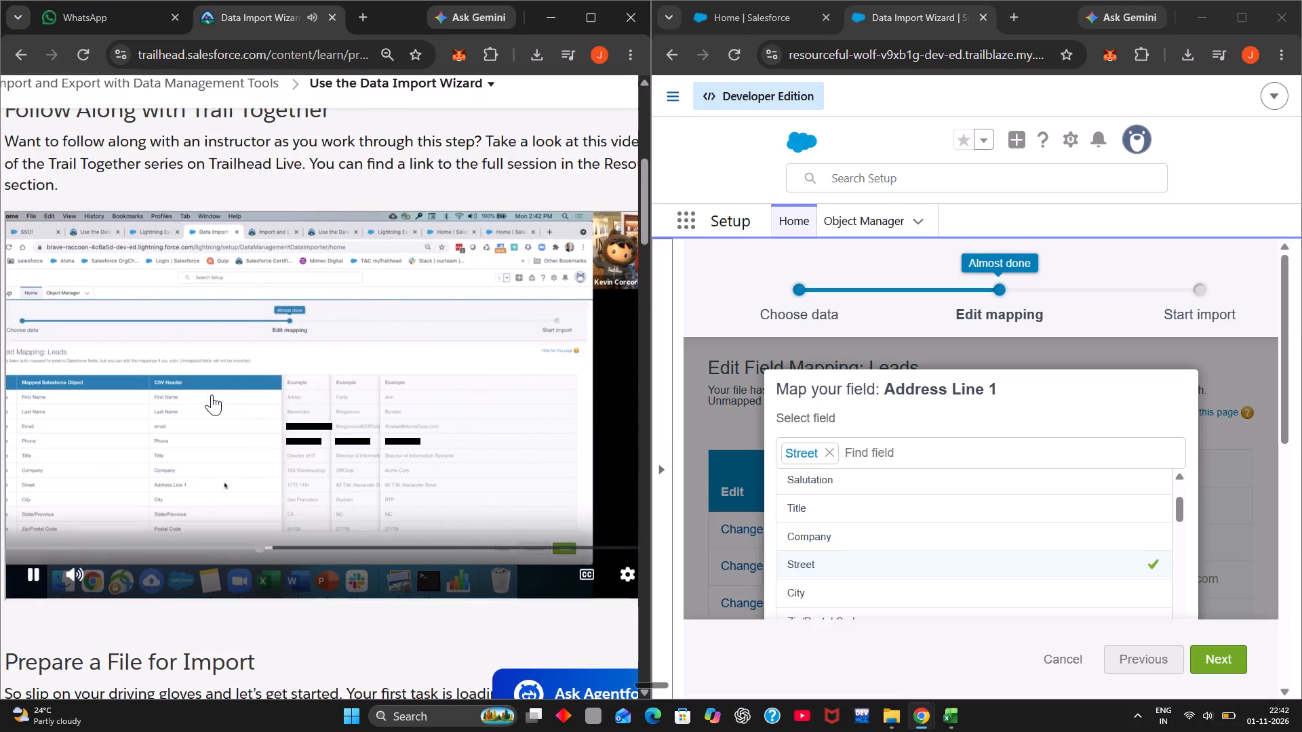
scroll(754, 502, down, 1)
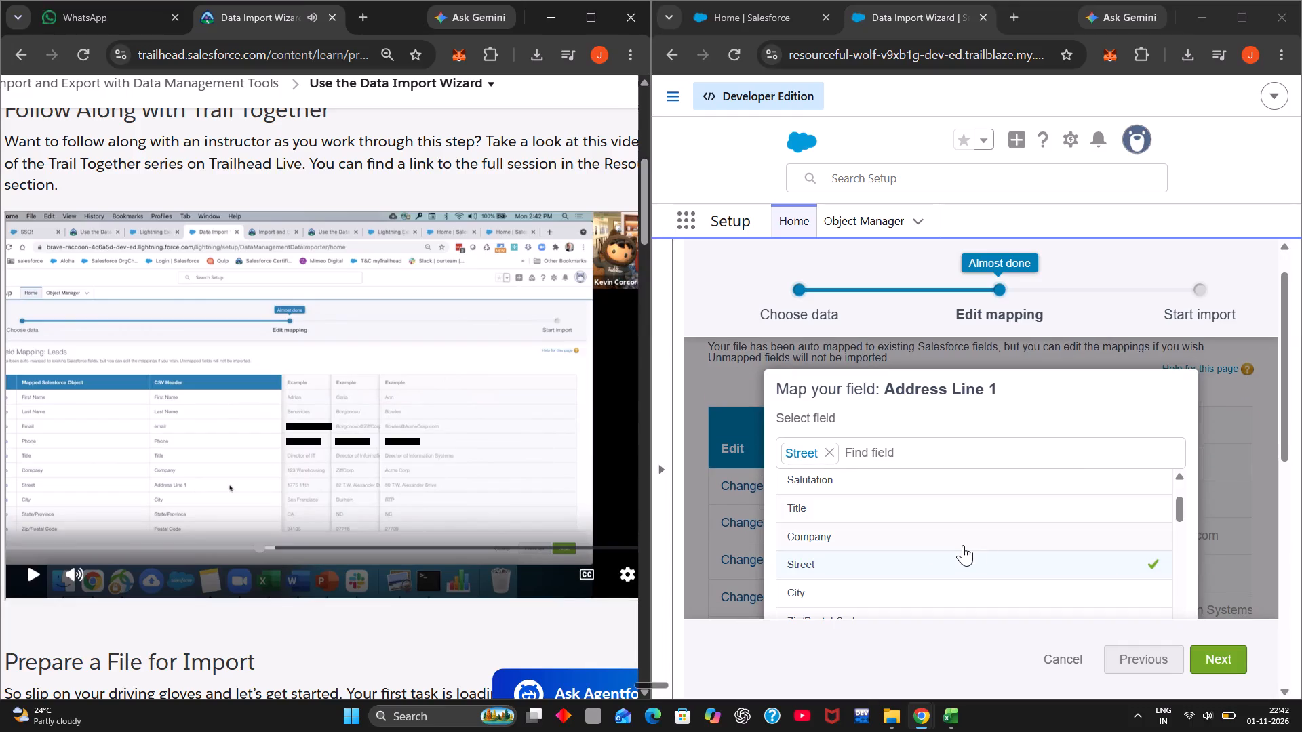
scroll(974, 543, down, 4)
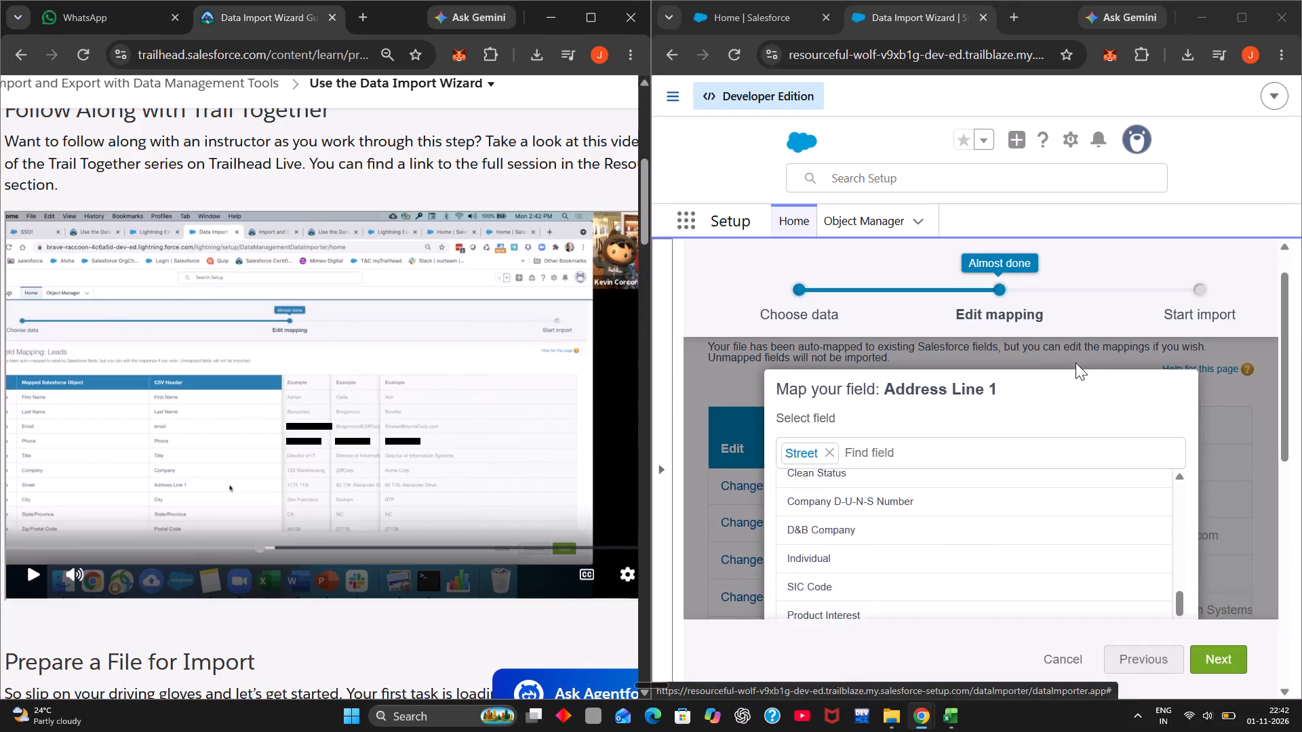
scroll(1066, 364, down, 5)
scroll(1133, 230, down, 1)
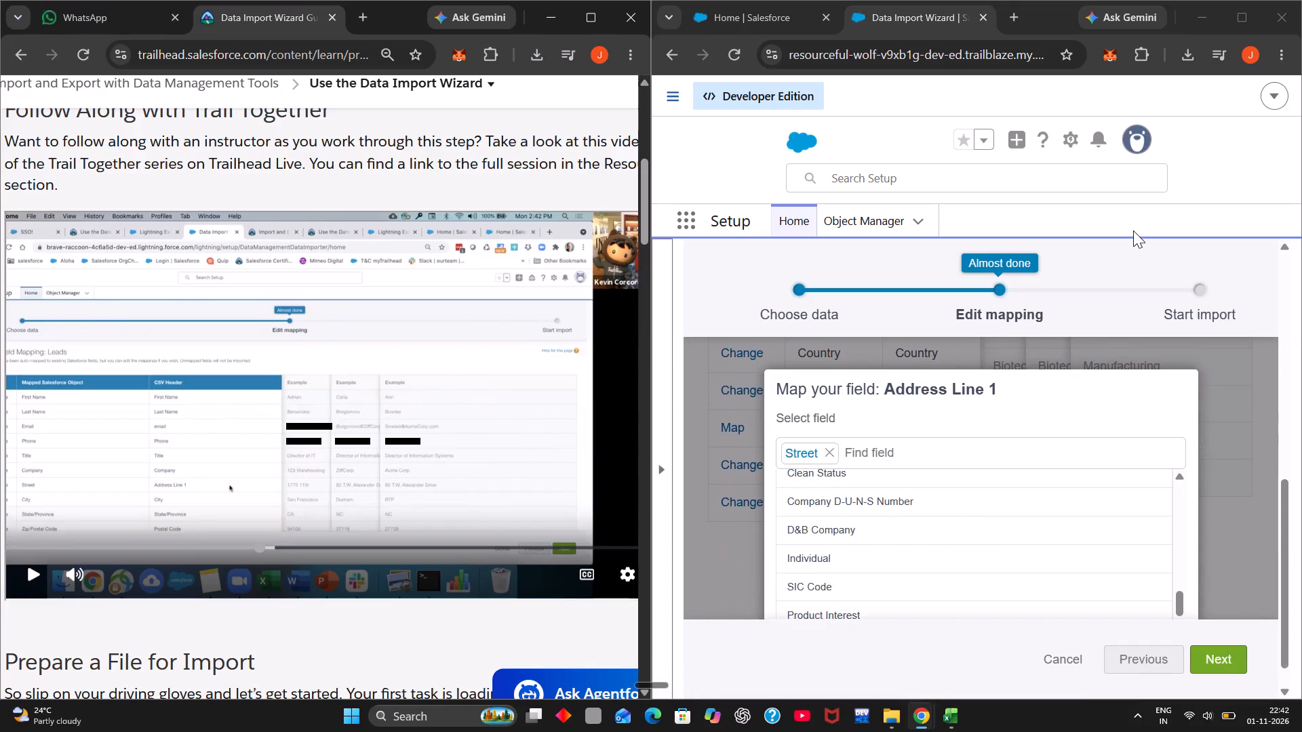
scroll(1133, 230, down, 1)
scroll(1122, 402, down, 3)
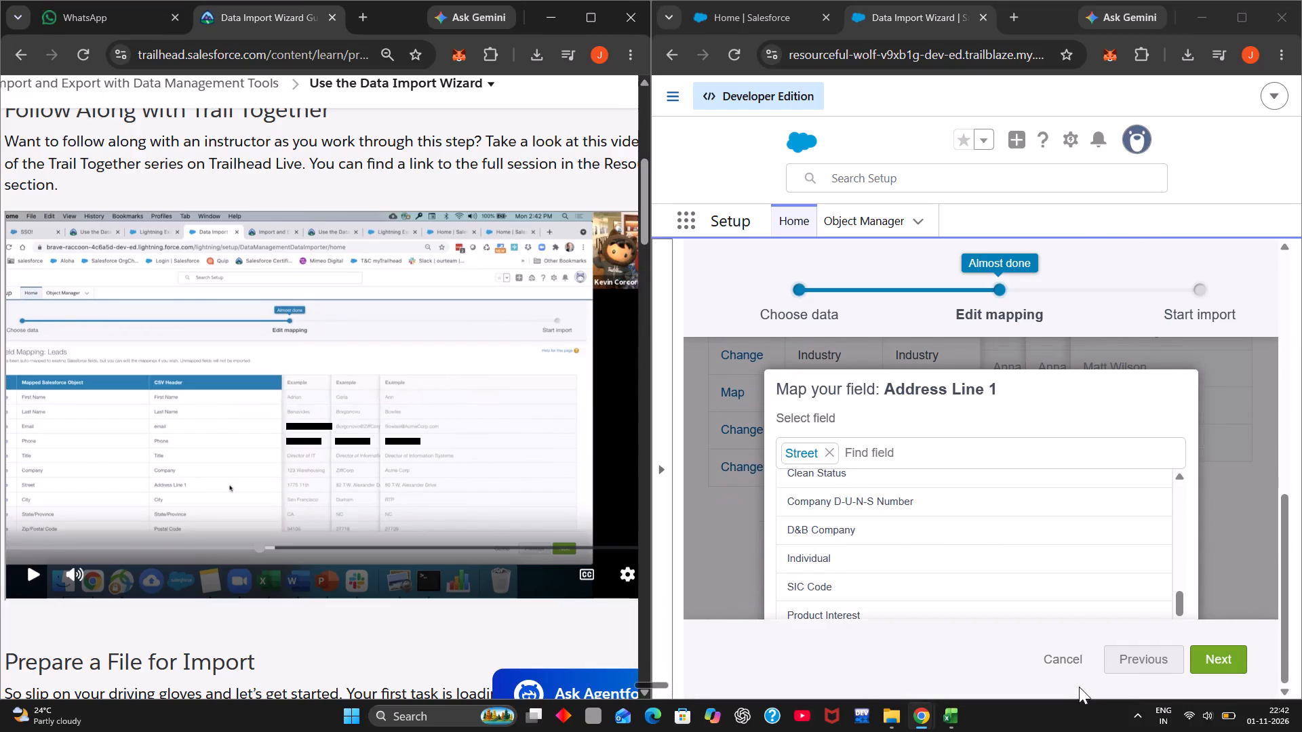
click(1069, 664)
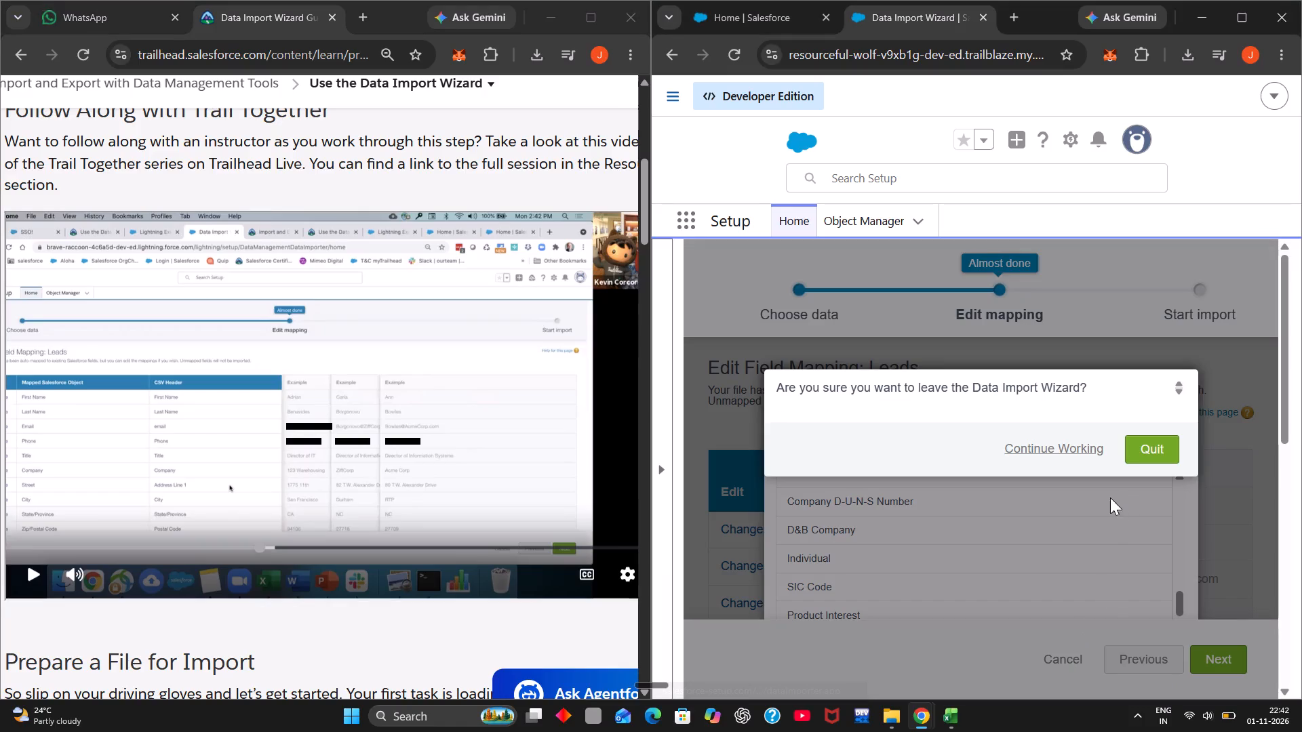
click(1055, 445)
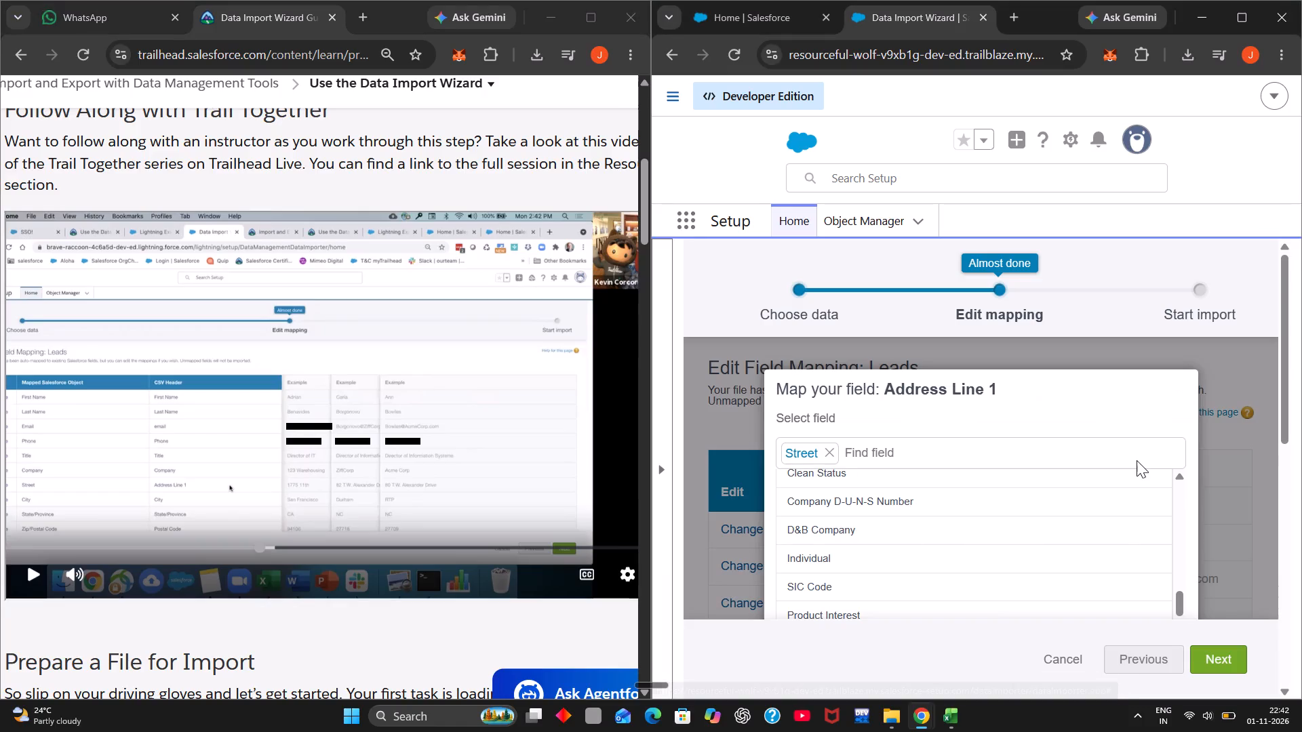
scroll(1137, 460, down, 4)
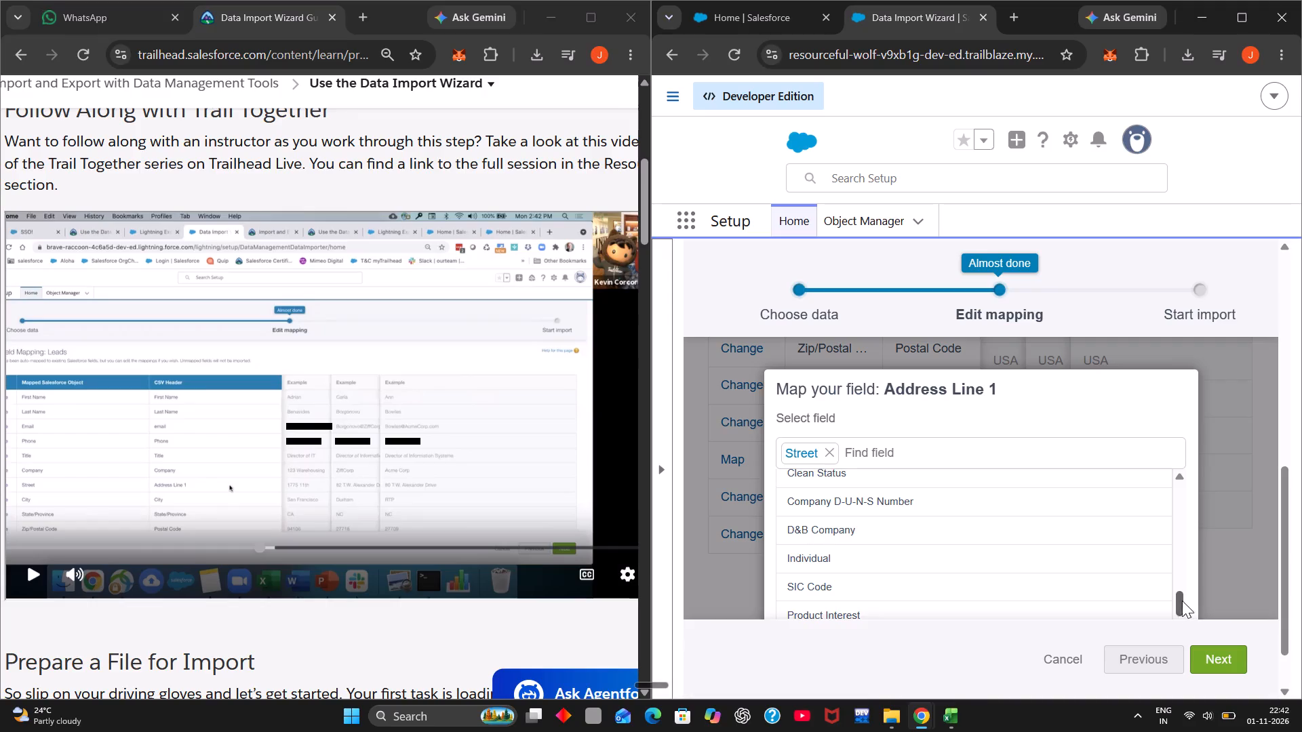
drag(1179, 601, 1225, 660)
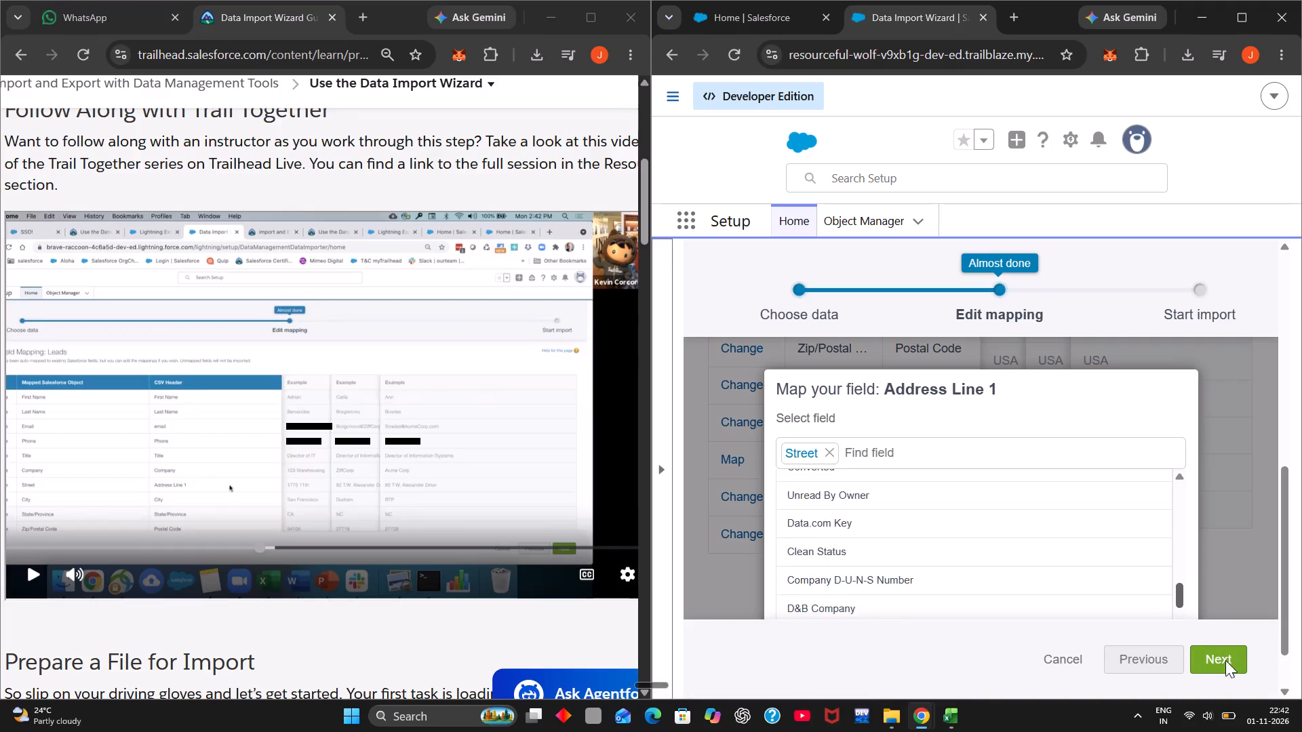
drag(1225, 660, 1225, 659)
scroll(1094, 479, down, 4)
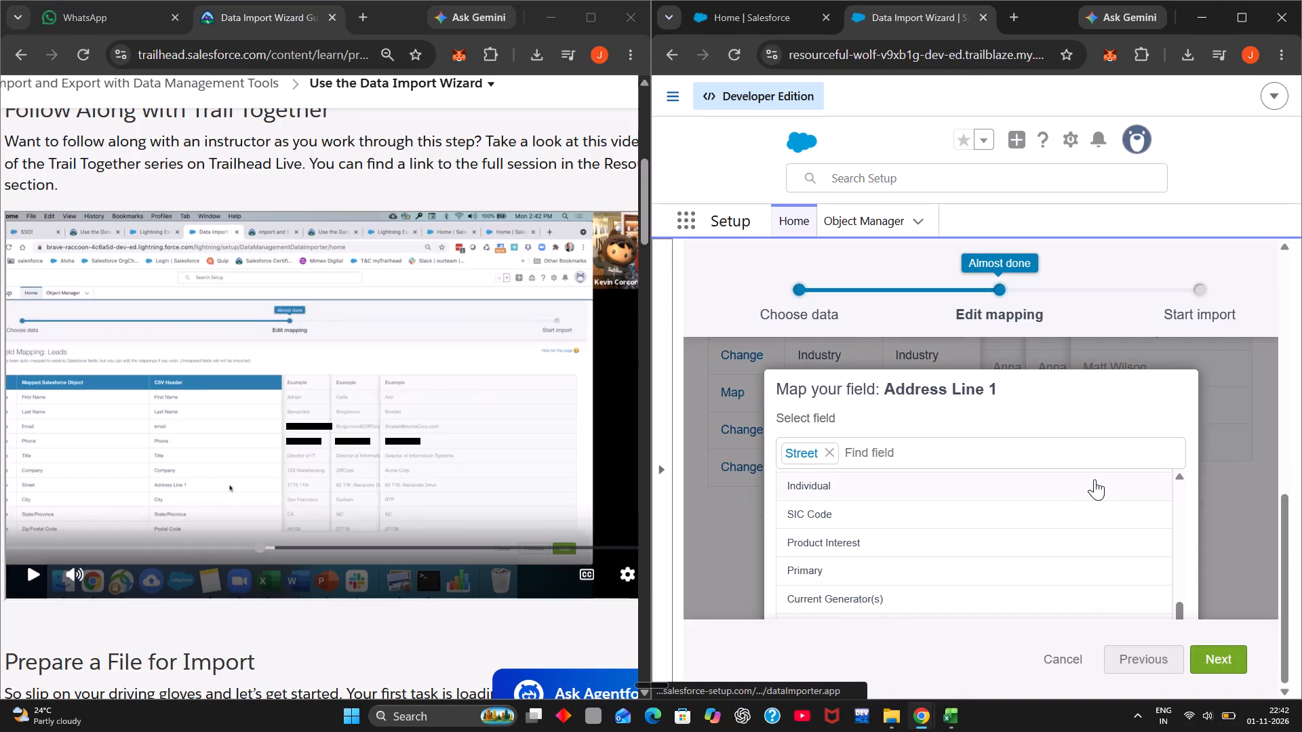
Set the wizard page's zoom to 75% and confirm mapping the Address Line 1 header to Street.
click(1280, 58)
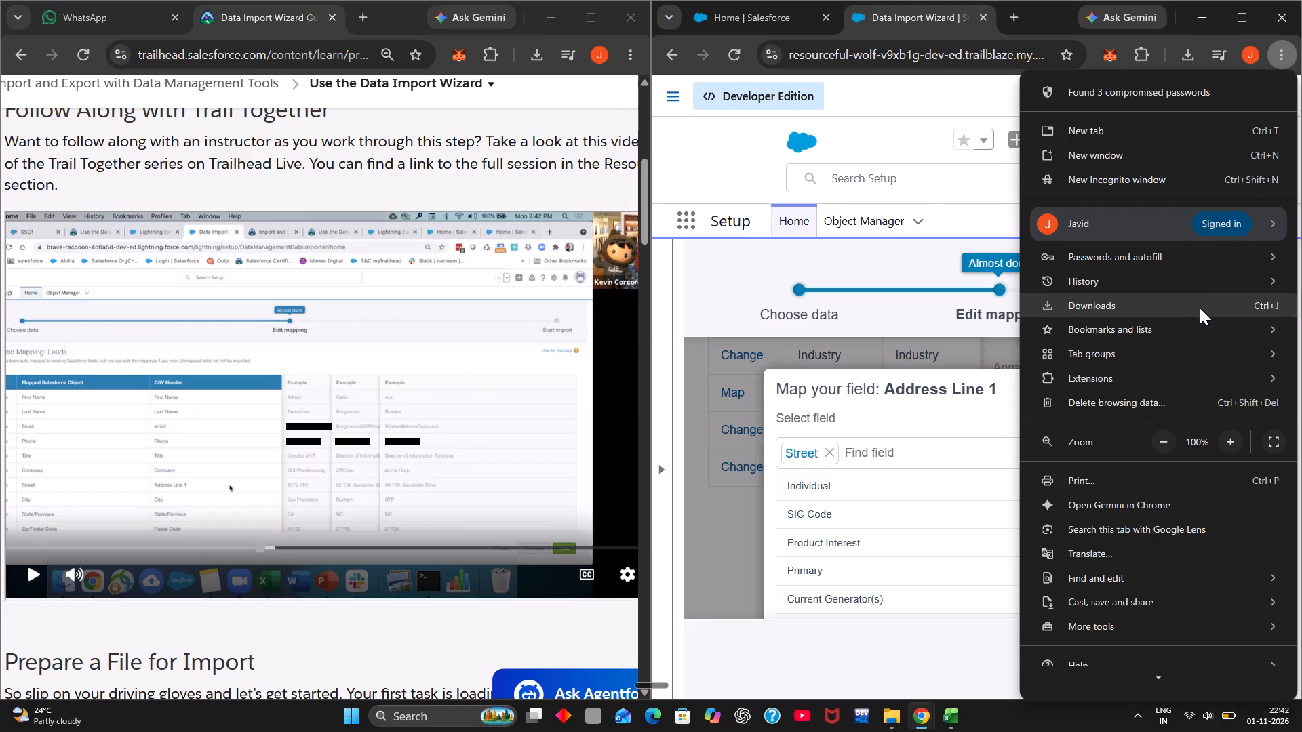
click(1163, 440)
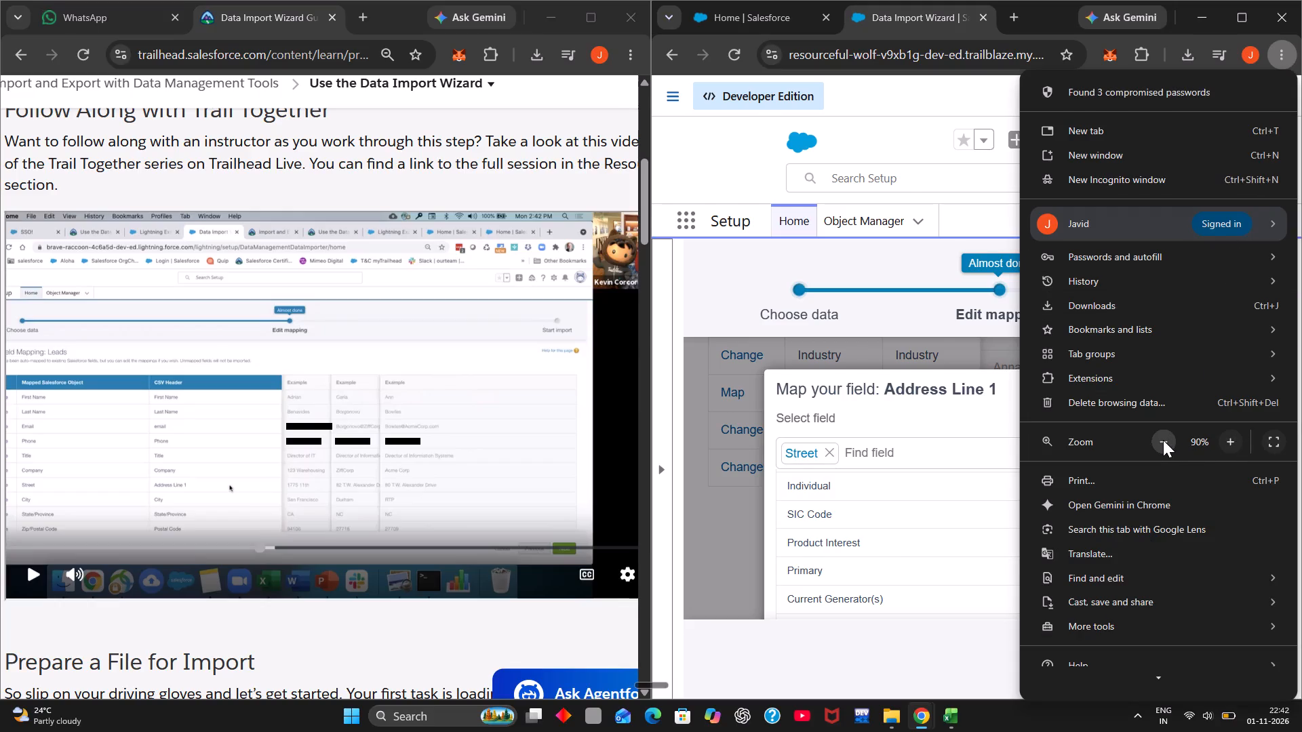
double_click(1163, 440)
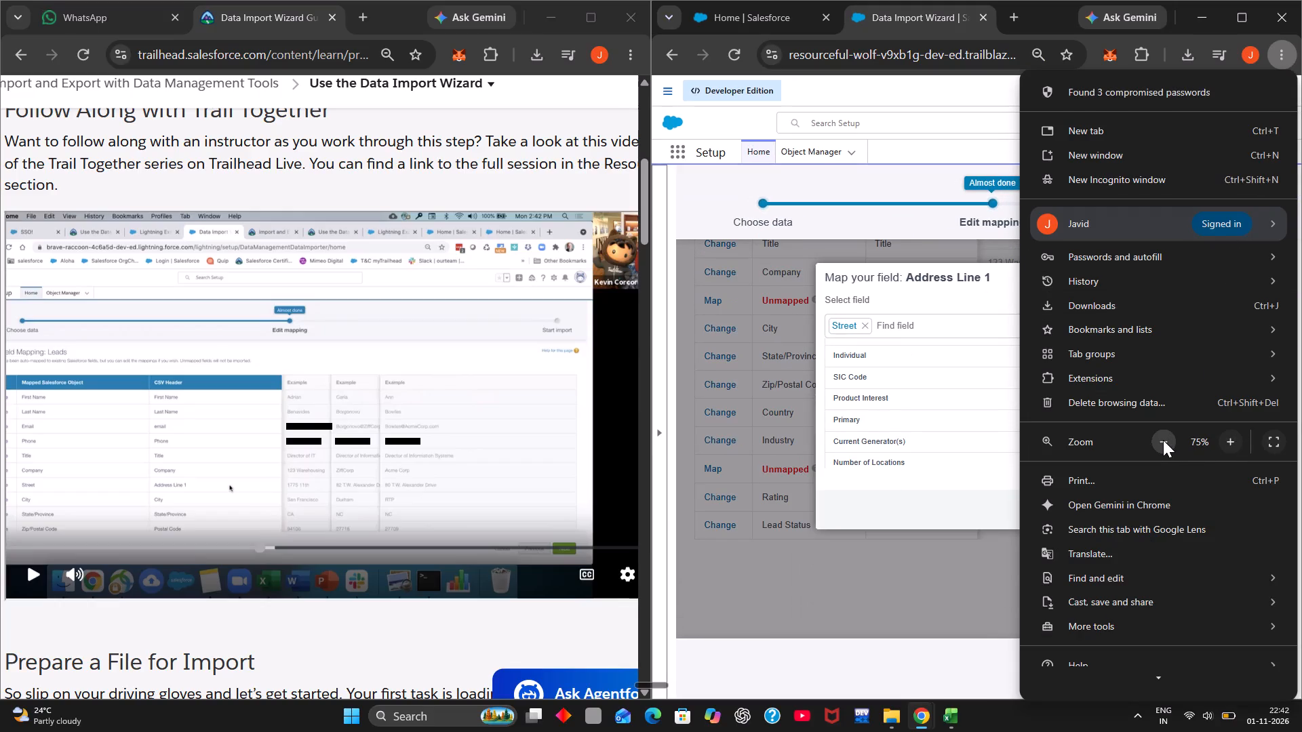
click(922, 230)
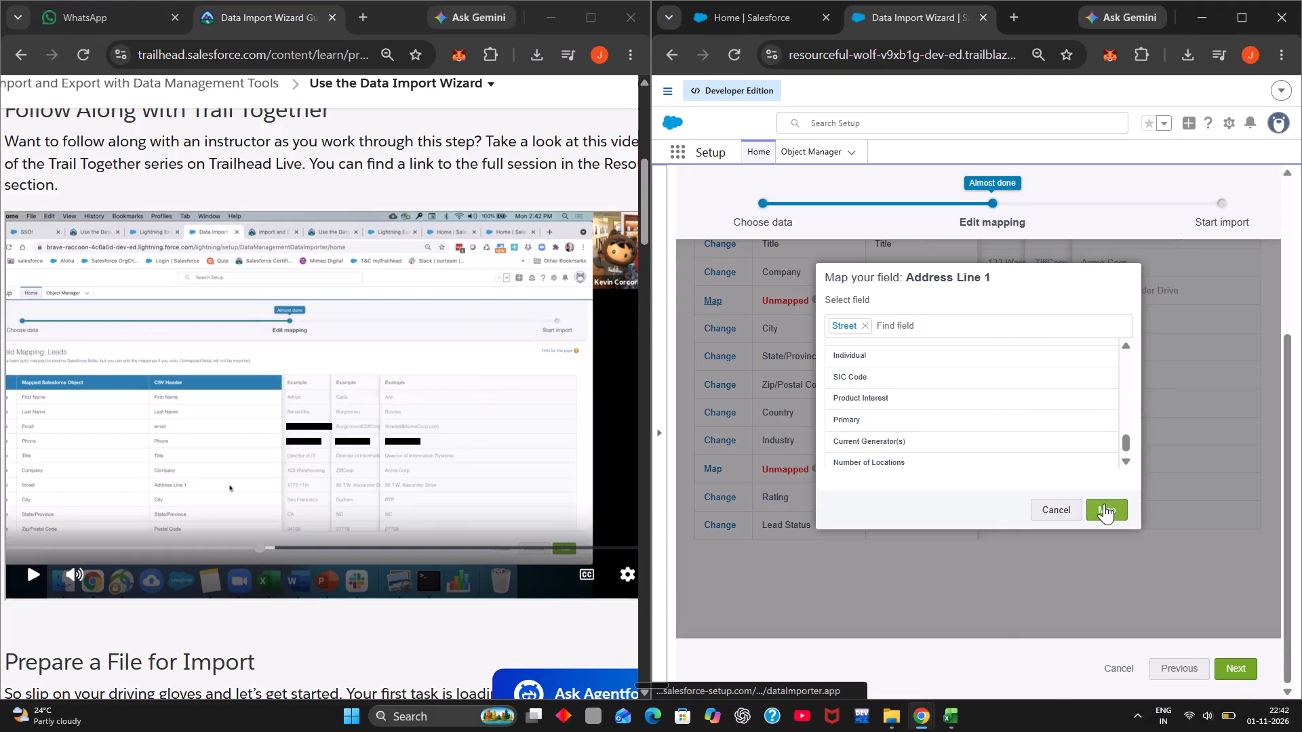
click(1104, 504)
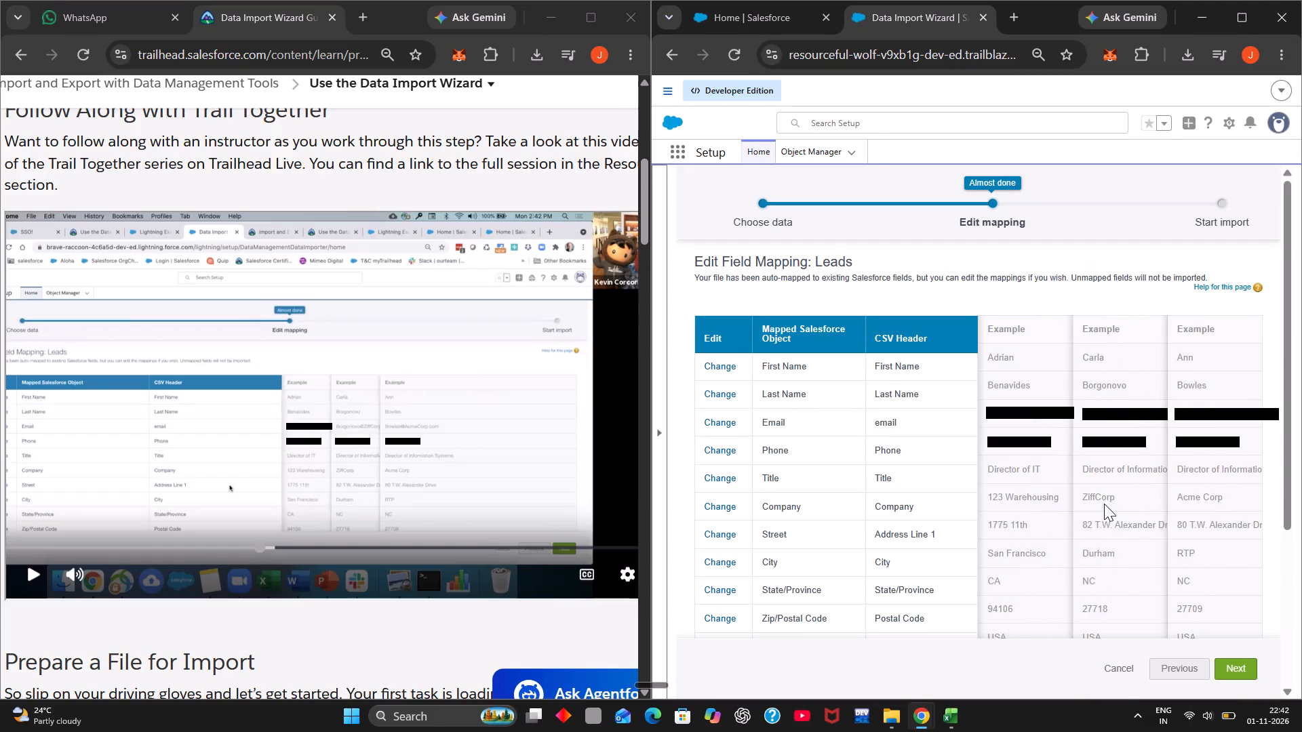
Check the Leads field mapping table for unmapped headers and watch how the instructor maps the Owner header in the video.
scroll(1104, 504, down, 3)
scroll(1104, 504, up, 2)
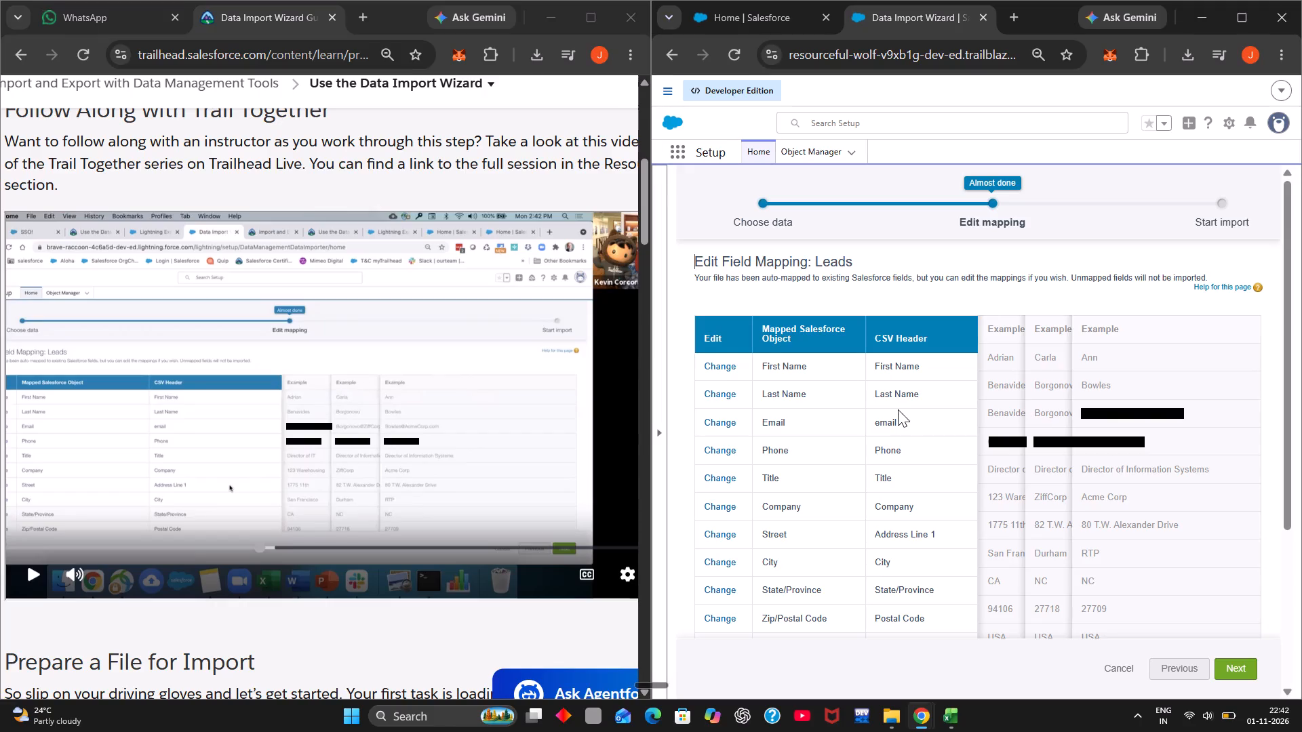
scroll(898, 409, down, 3)
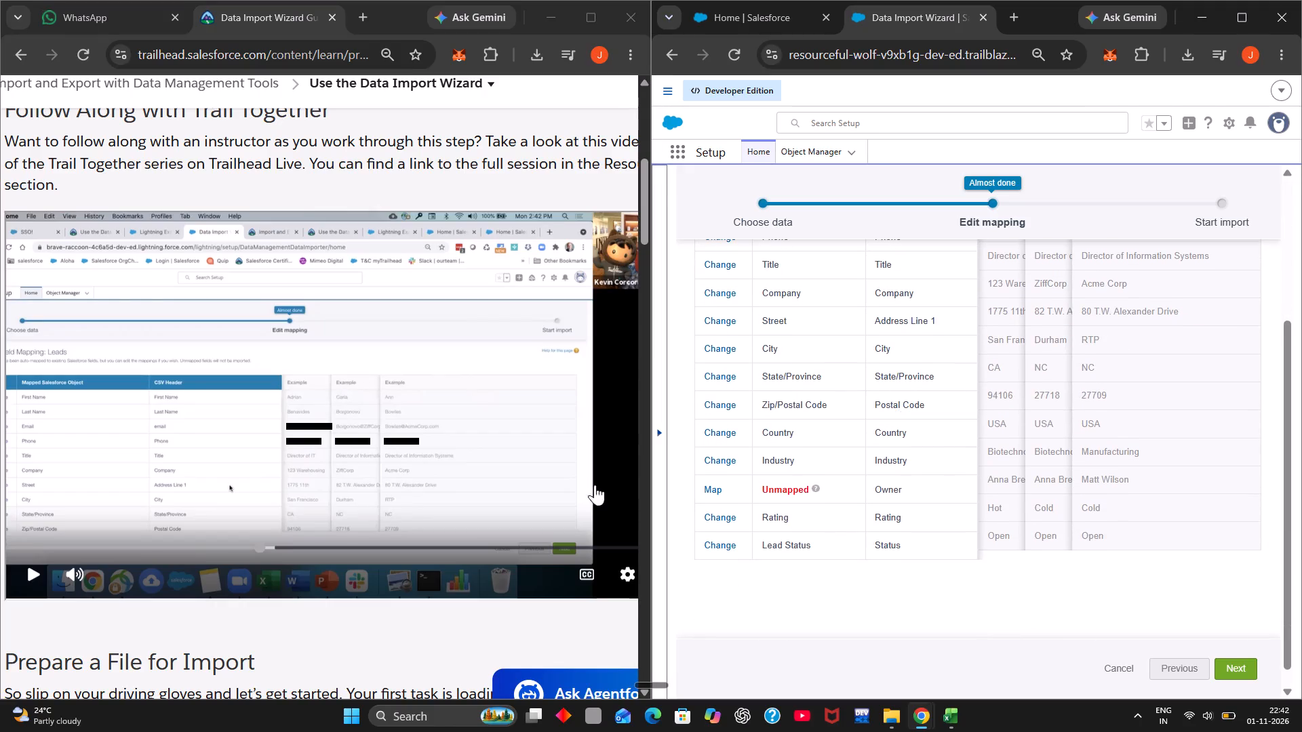
click(436, 428)
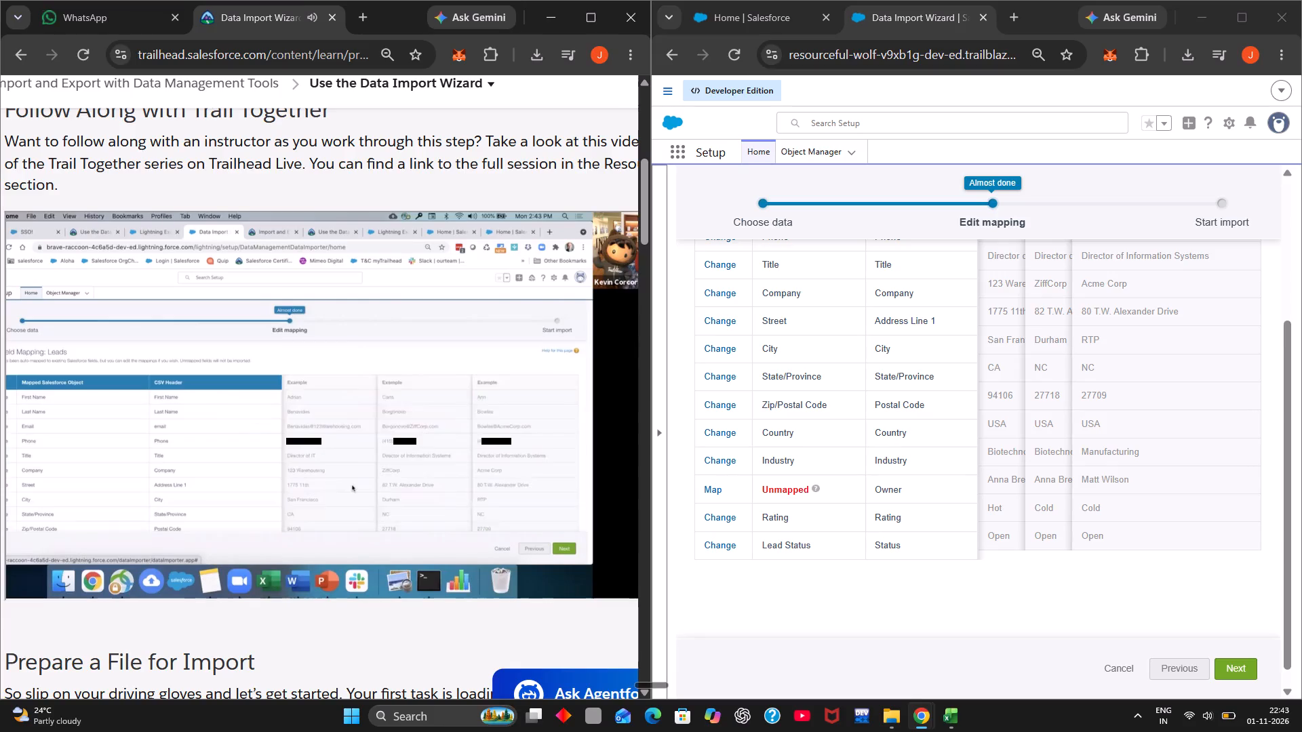
click(389, 399)
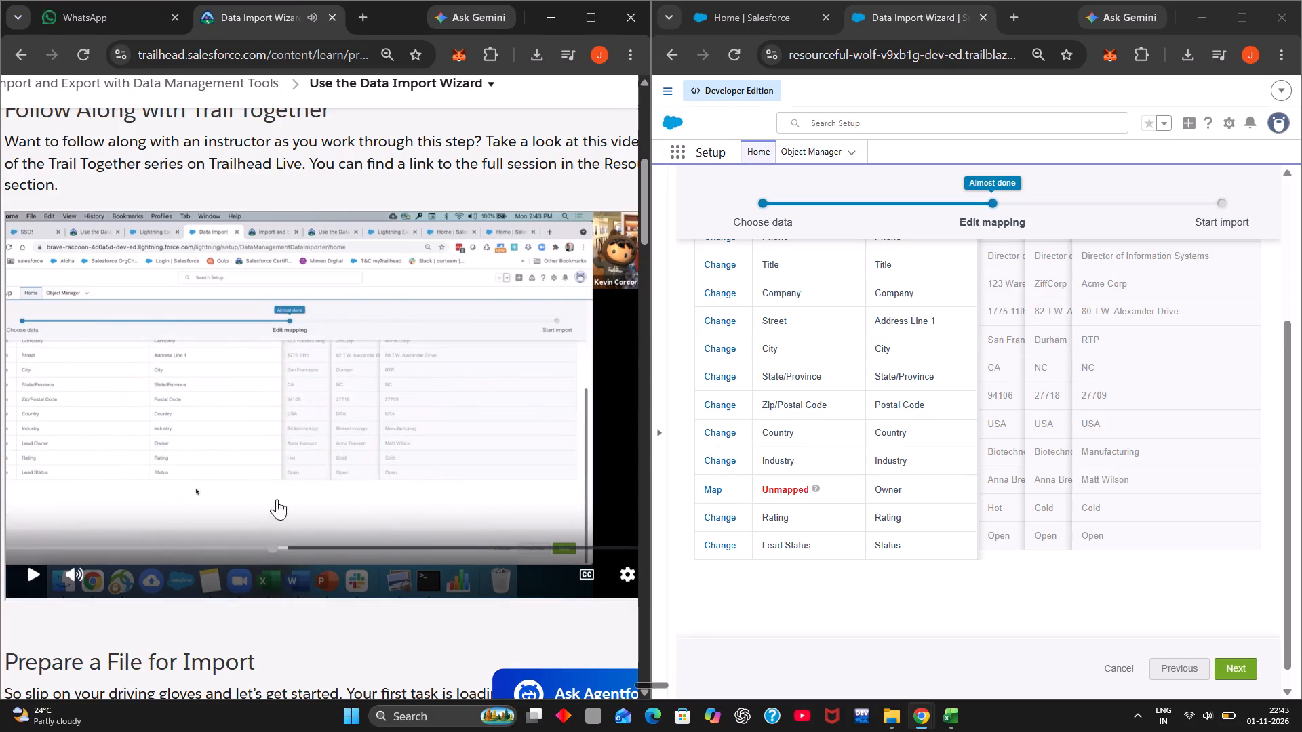
drag(275, 544, 269, 542)
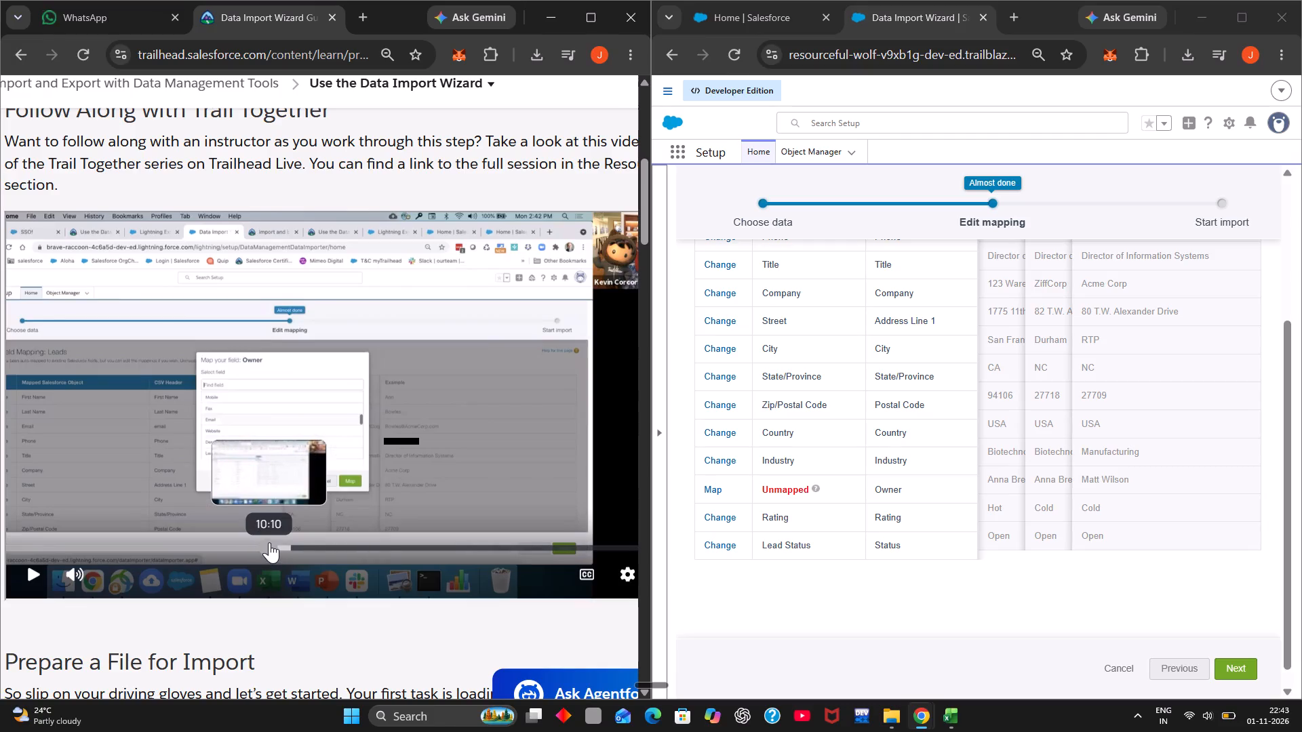
click(388, 422)
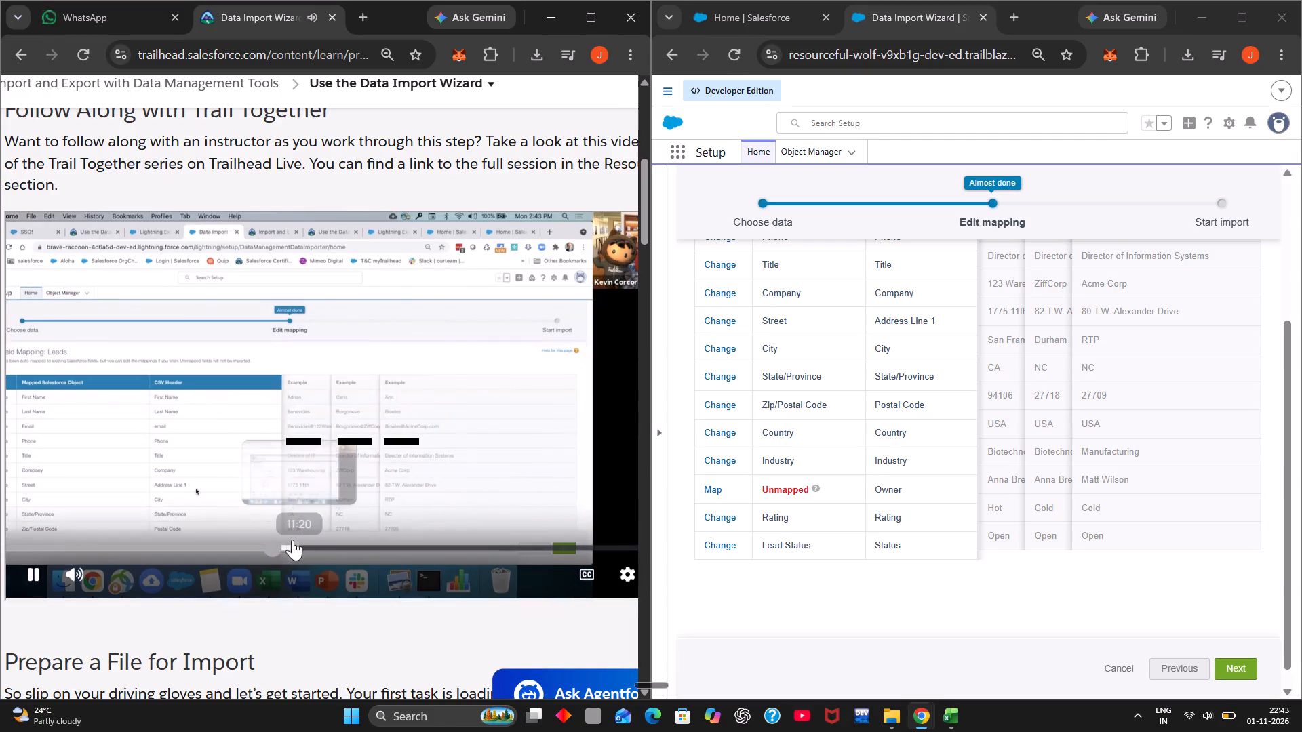
drag(273, 547, 261, 548)
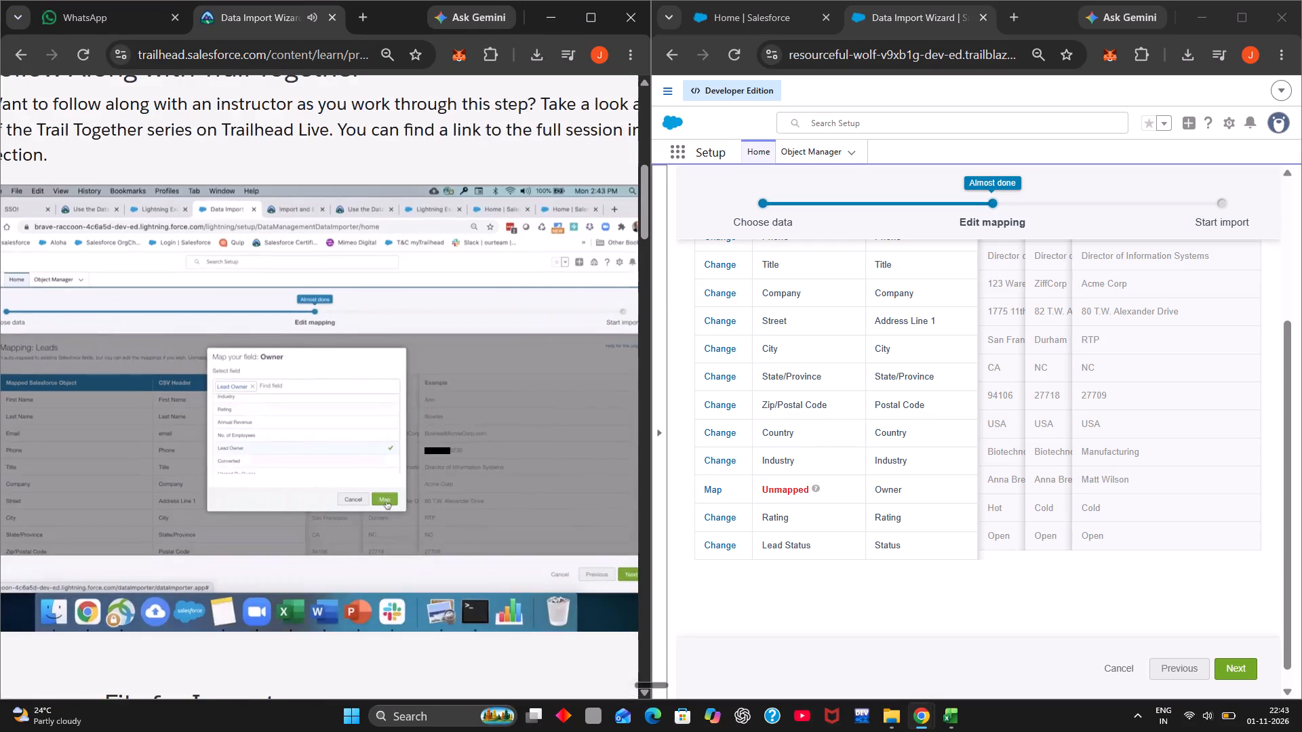
click(235, 414)
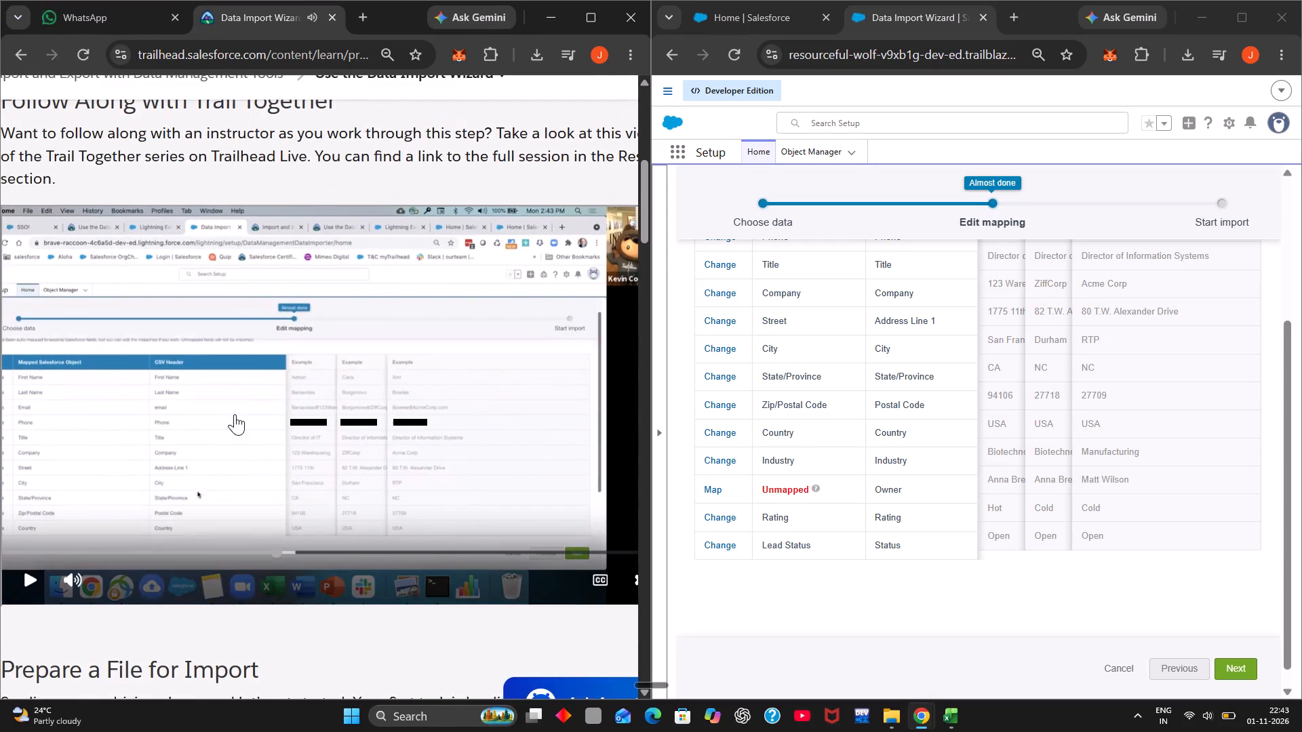
Map the unmapped Owner header to the Lead Owner field.
click(706, 486)
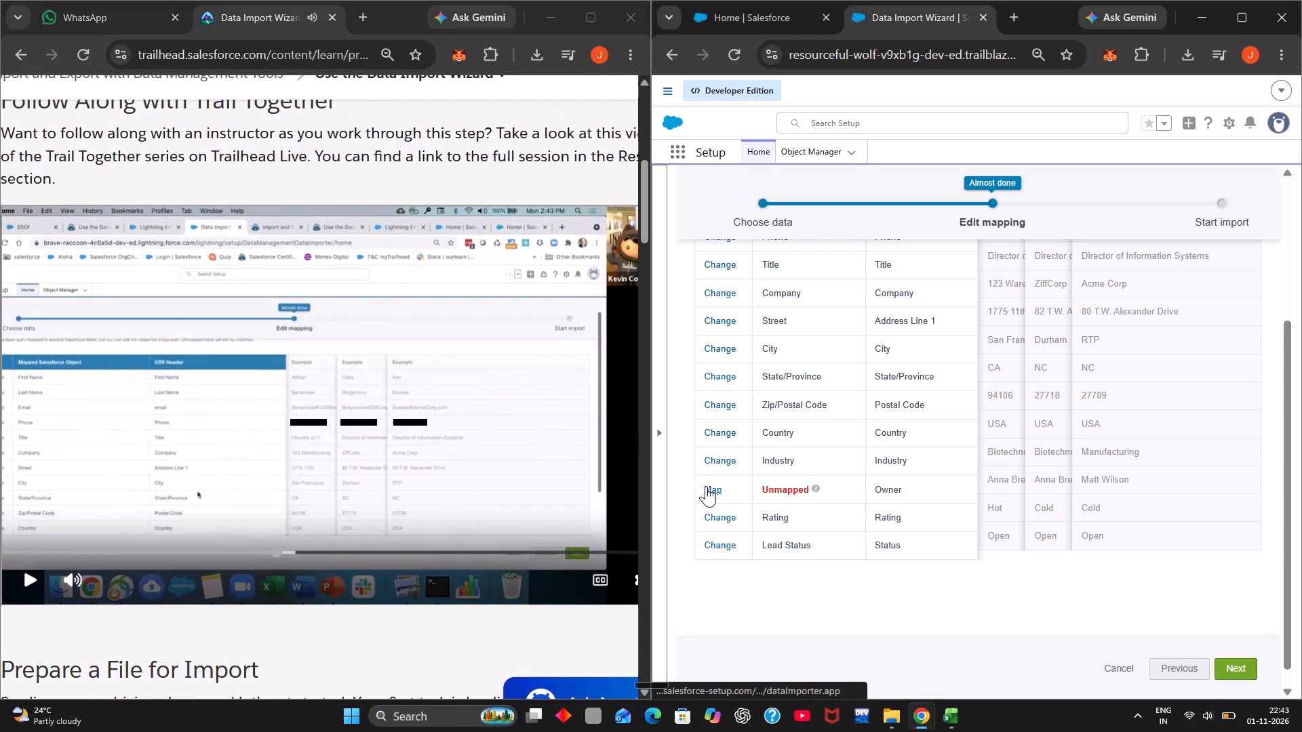
scroll(901, 396, down, 1)
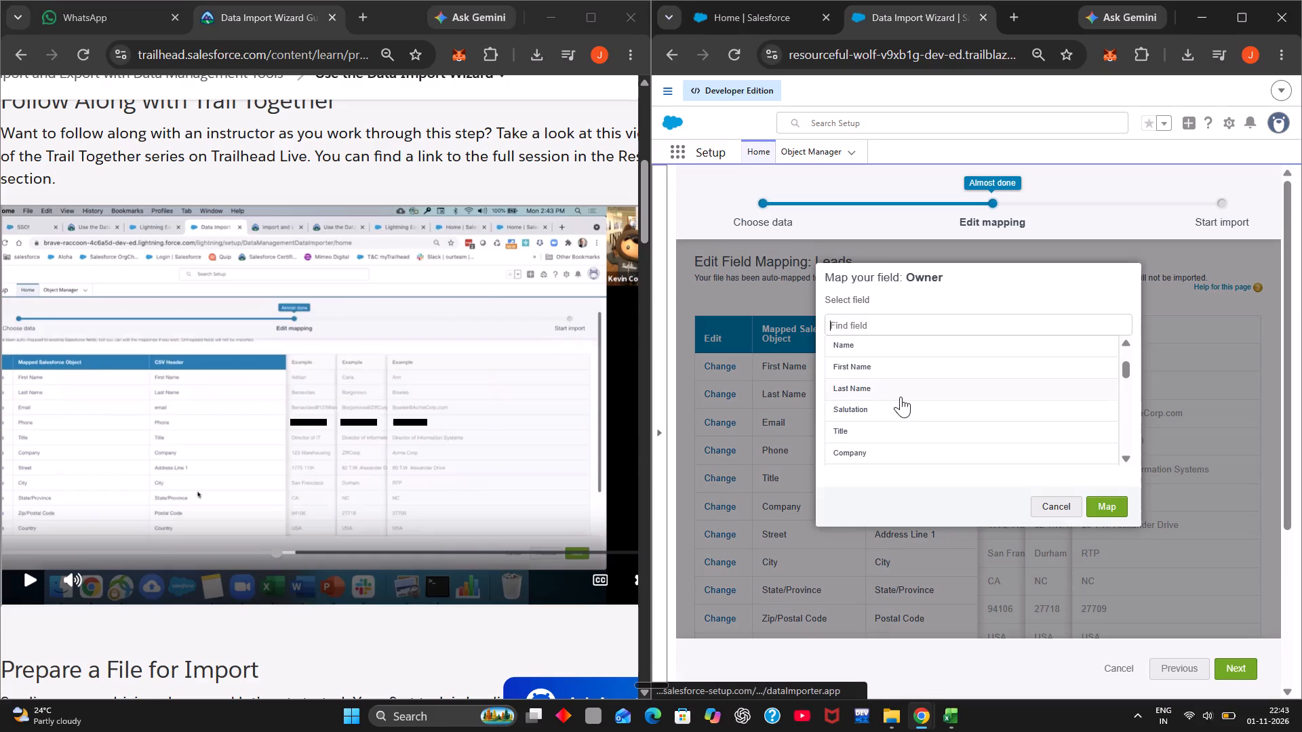
scroll(901, 396, down, 2)
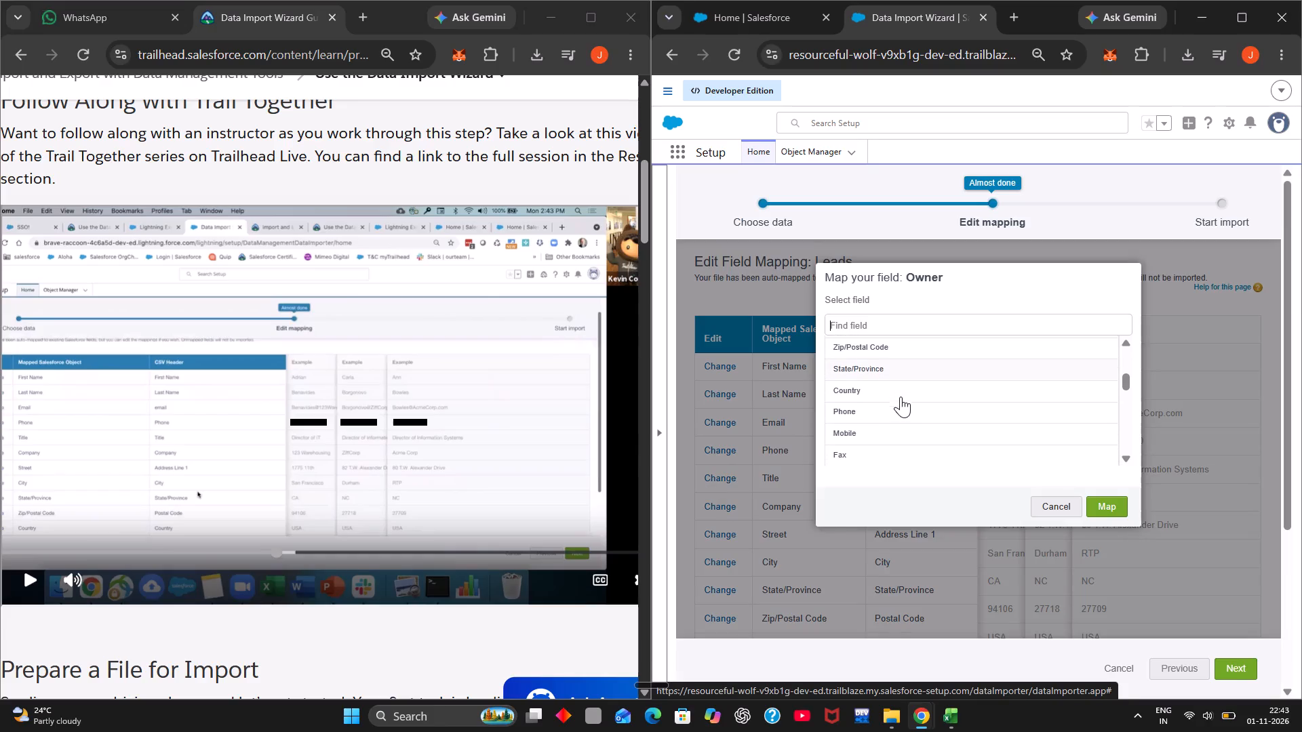
scroll(901, 396, down, 2)
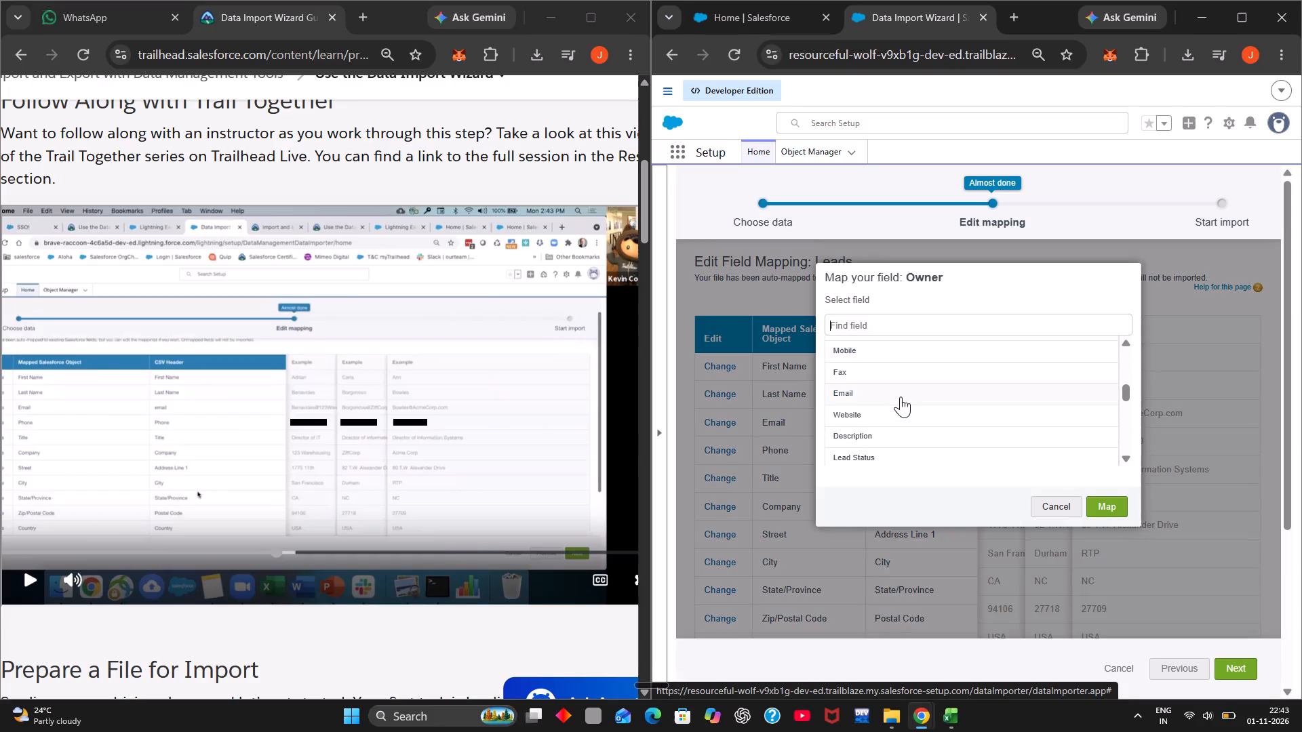
scroll(901, 396, down, 3)
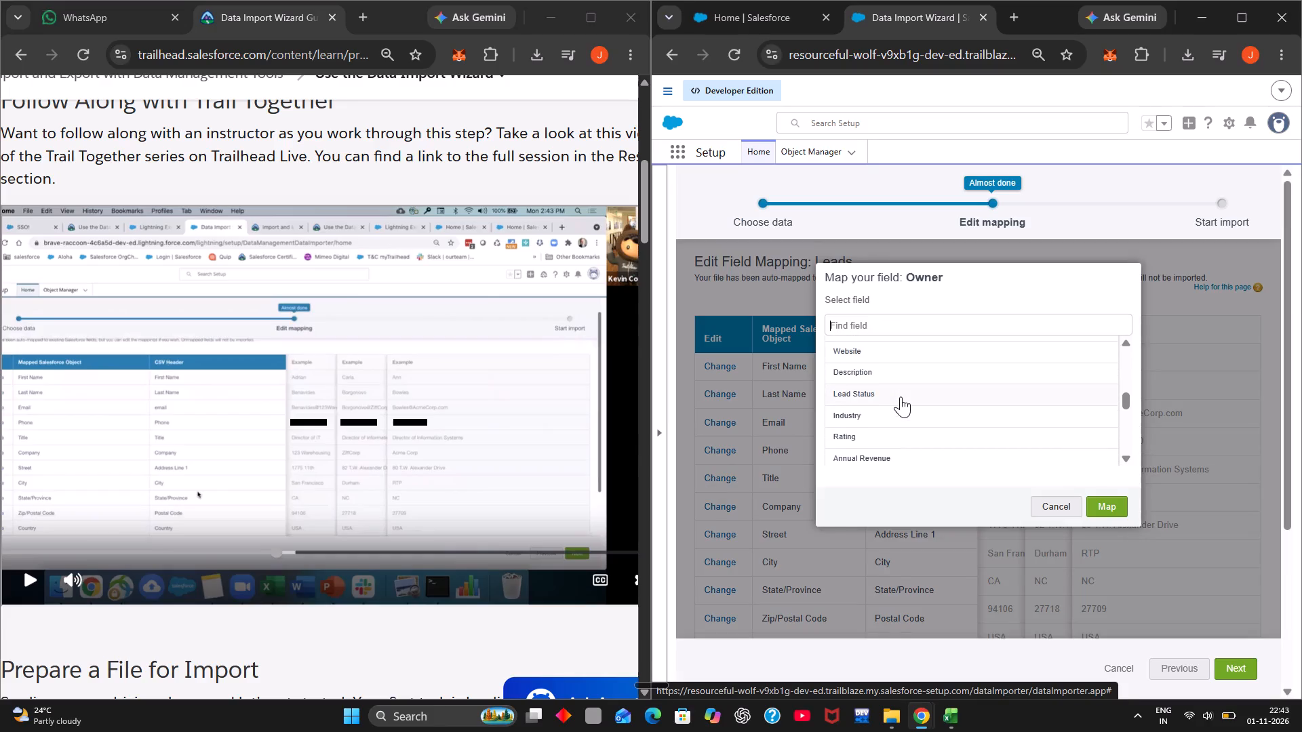
scroll(901, 396, down, 1)
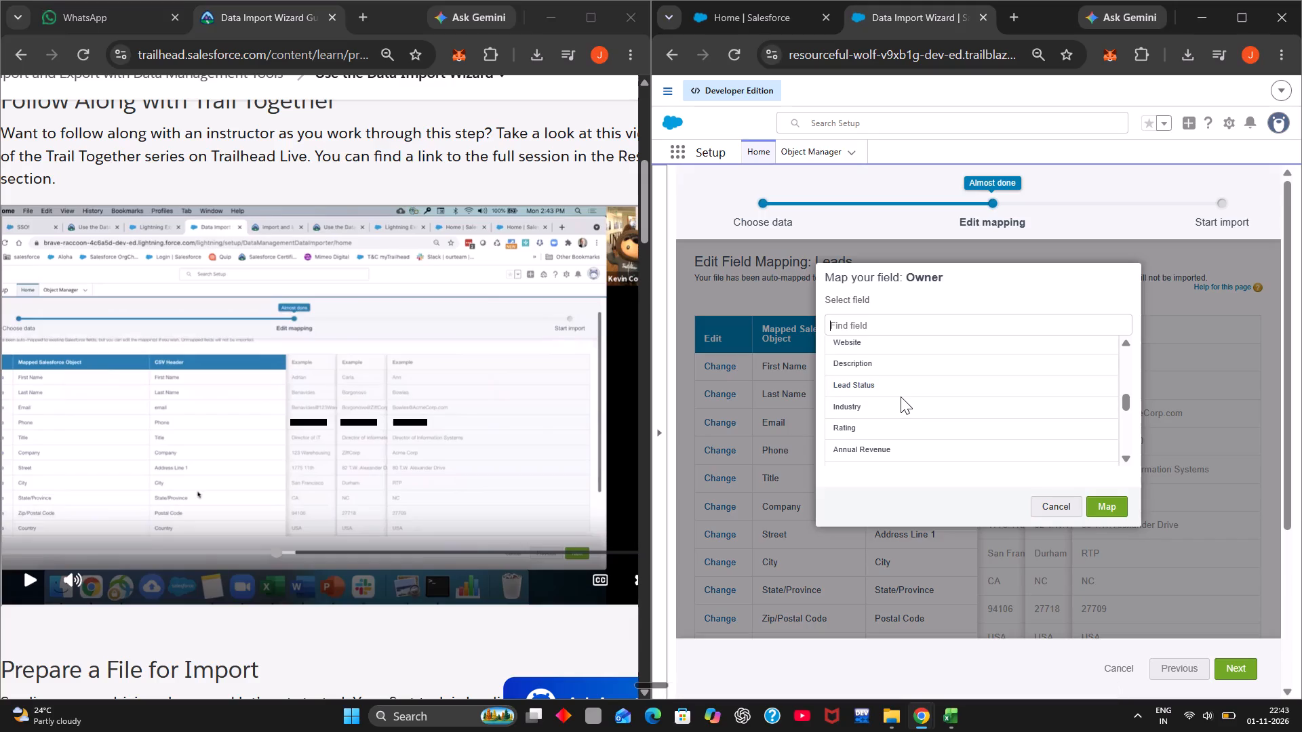
scroll(901, 396, down, 1)
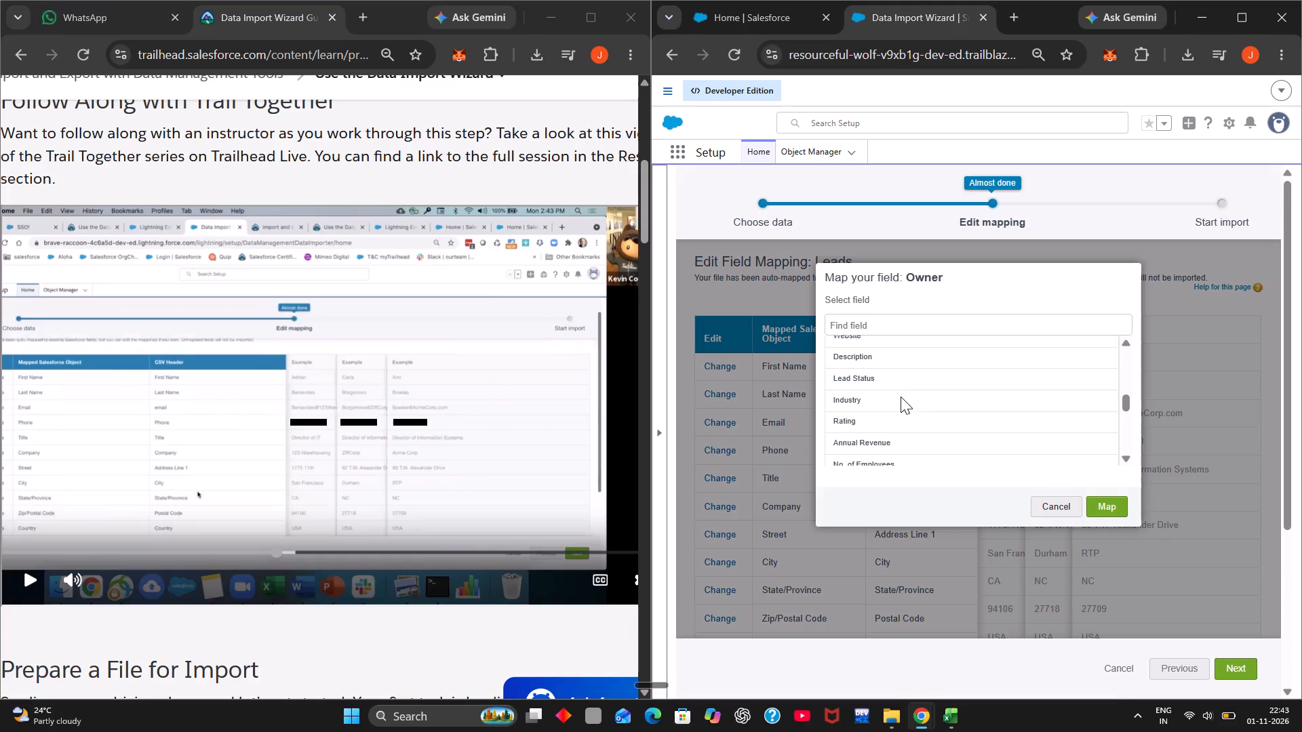
scroll(901, 396, down, 2)
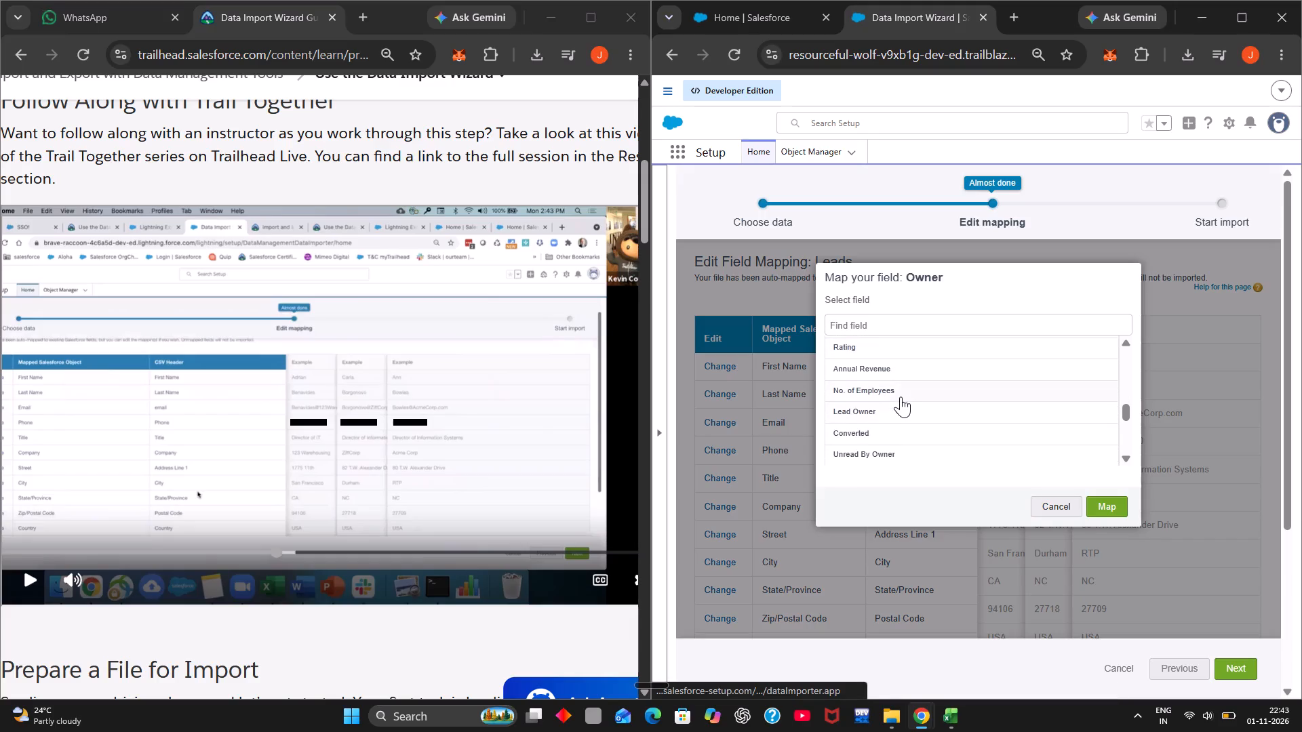
click(886, 413)
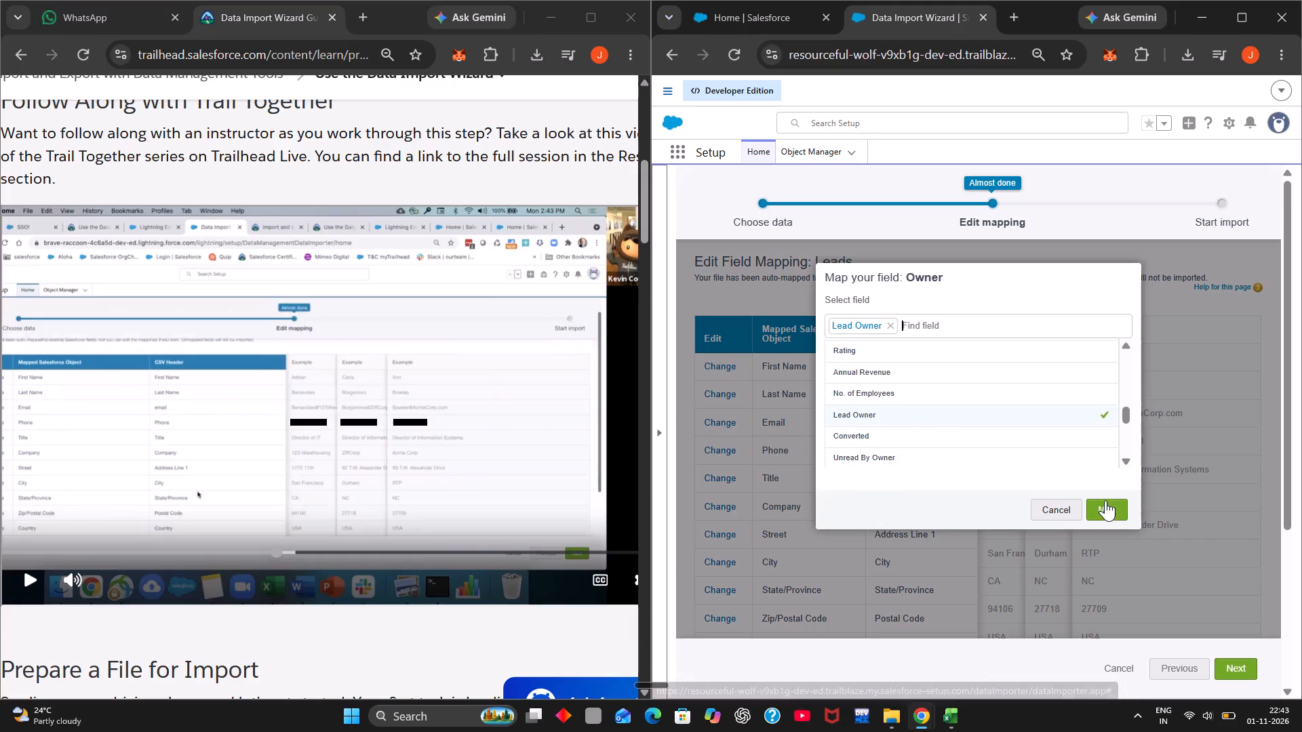
click(1110, 511)
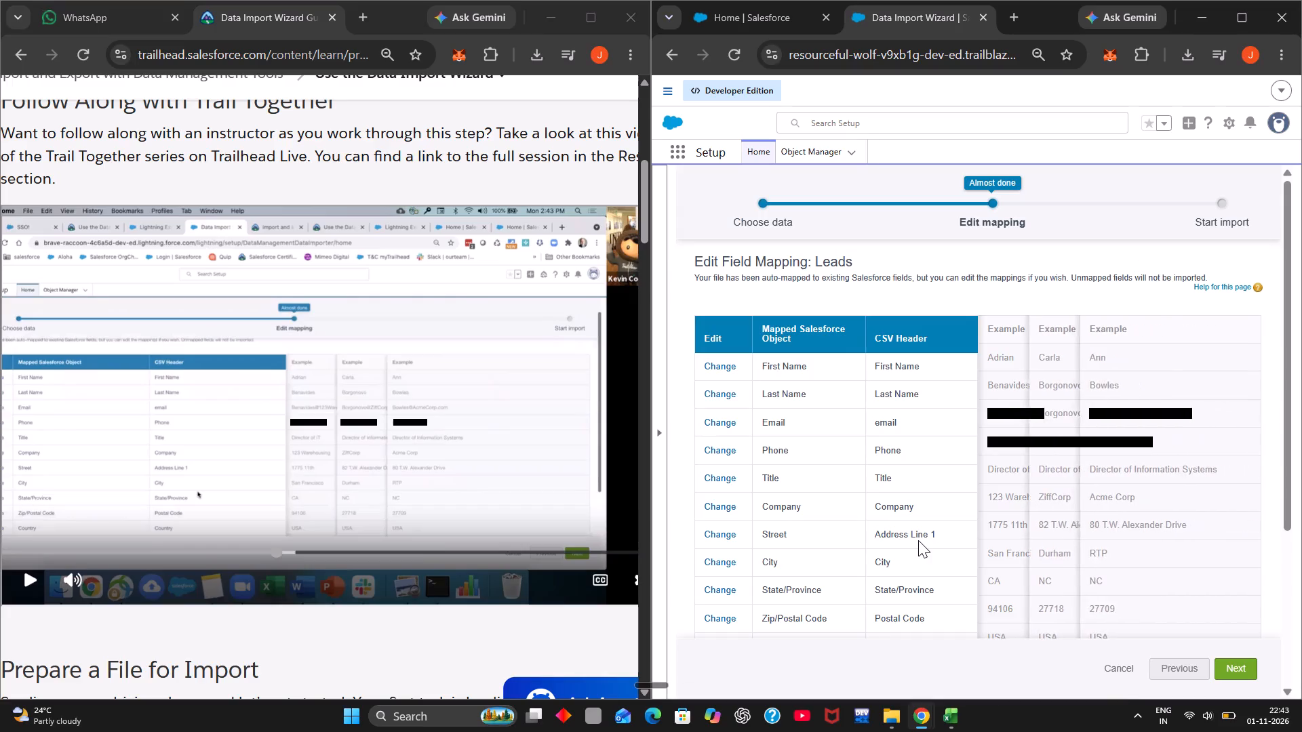
Compare the completed field mapping with the instructor's video and advance the wizard to Review & Start Import.
click(453, 444)
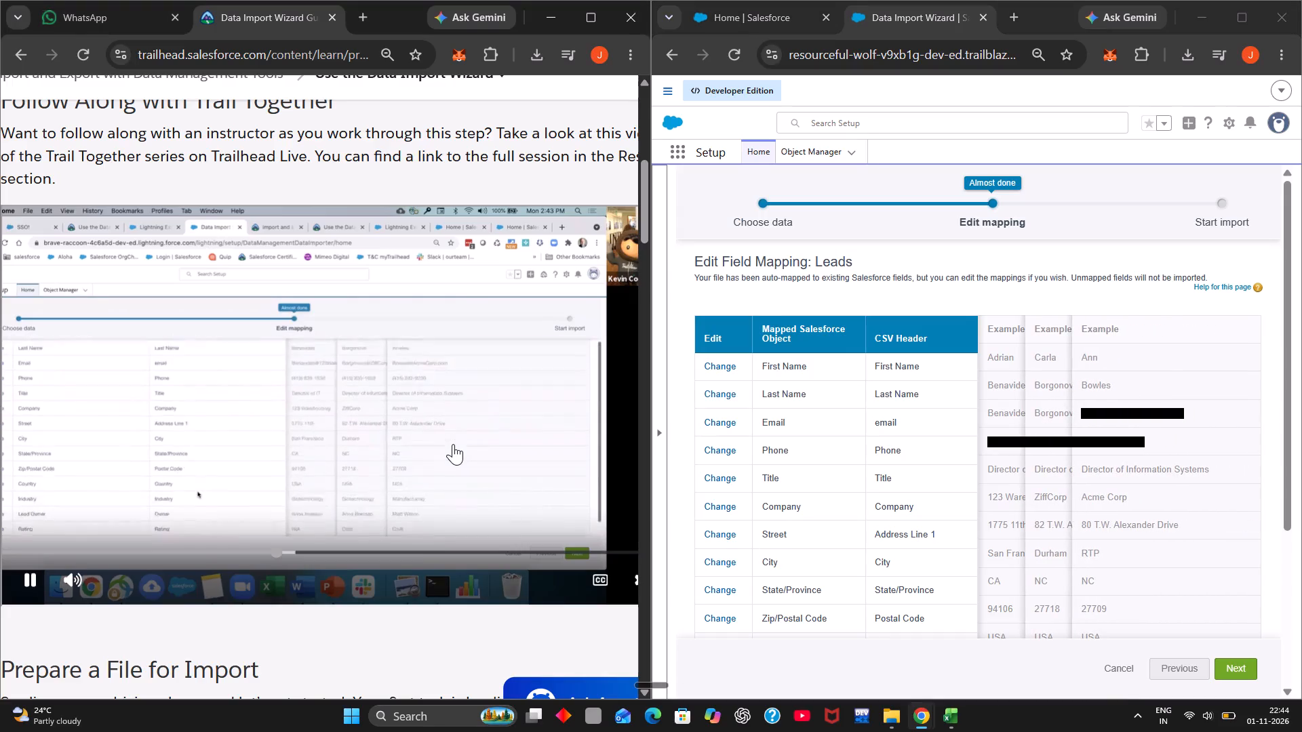
scroll(874, 485, down, 4)
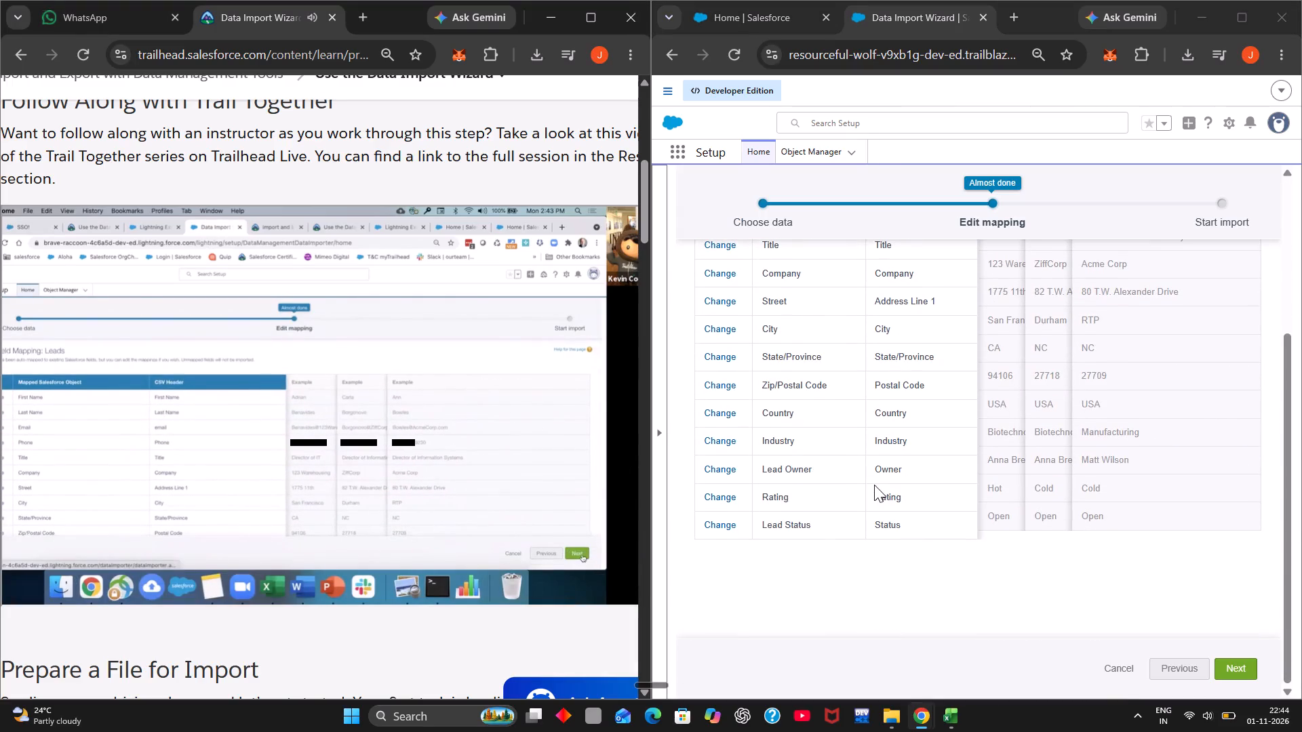
click(518, 474)
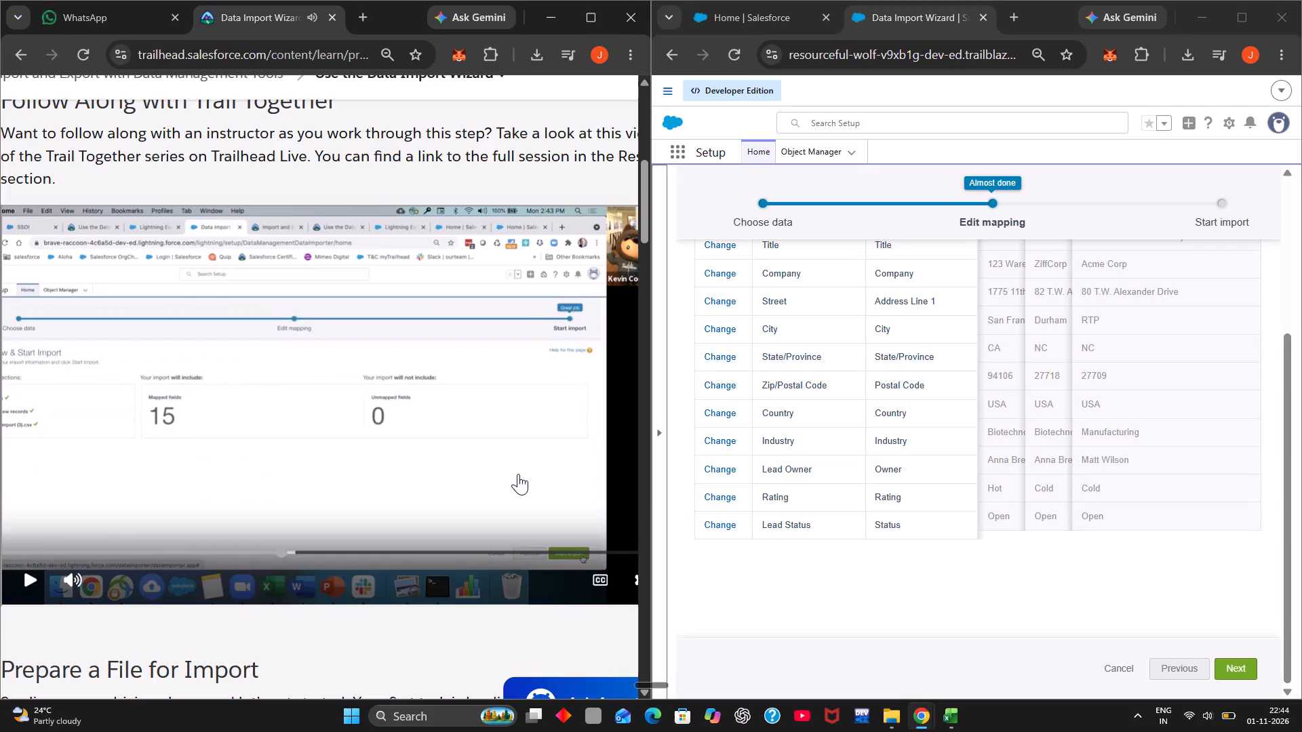
click(1249, 672)
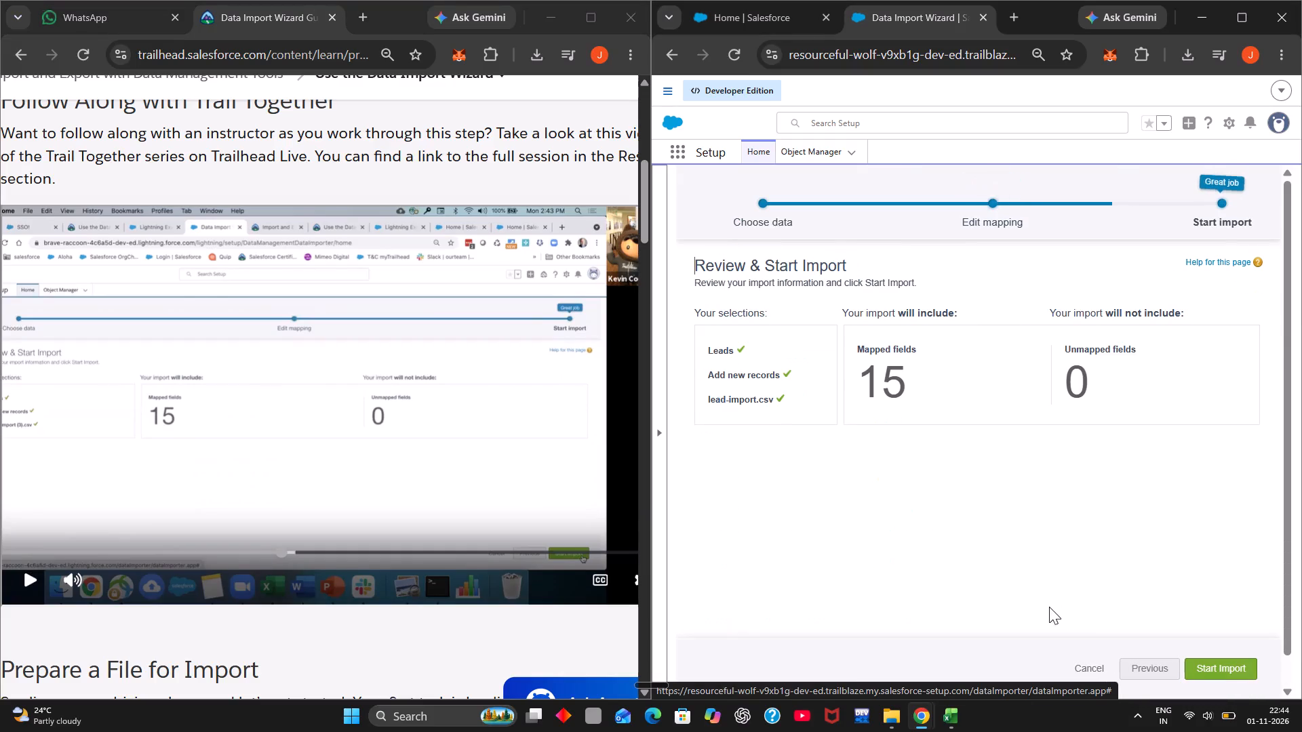
Watch the instructor launch the import, start the lead-import.csv import, and open its Bulk Data Load Job page.
click(478, 465)
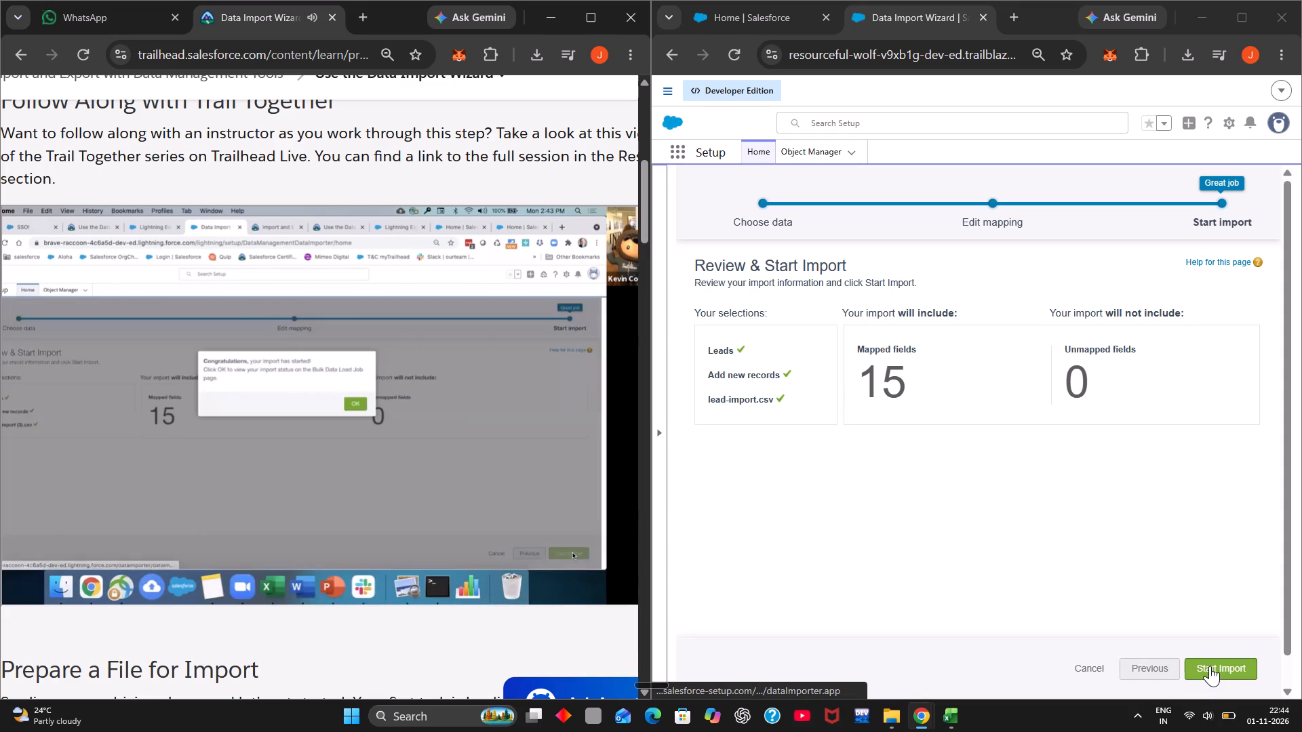
click(1210, 666)
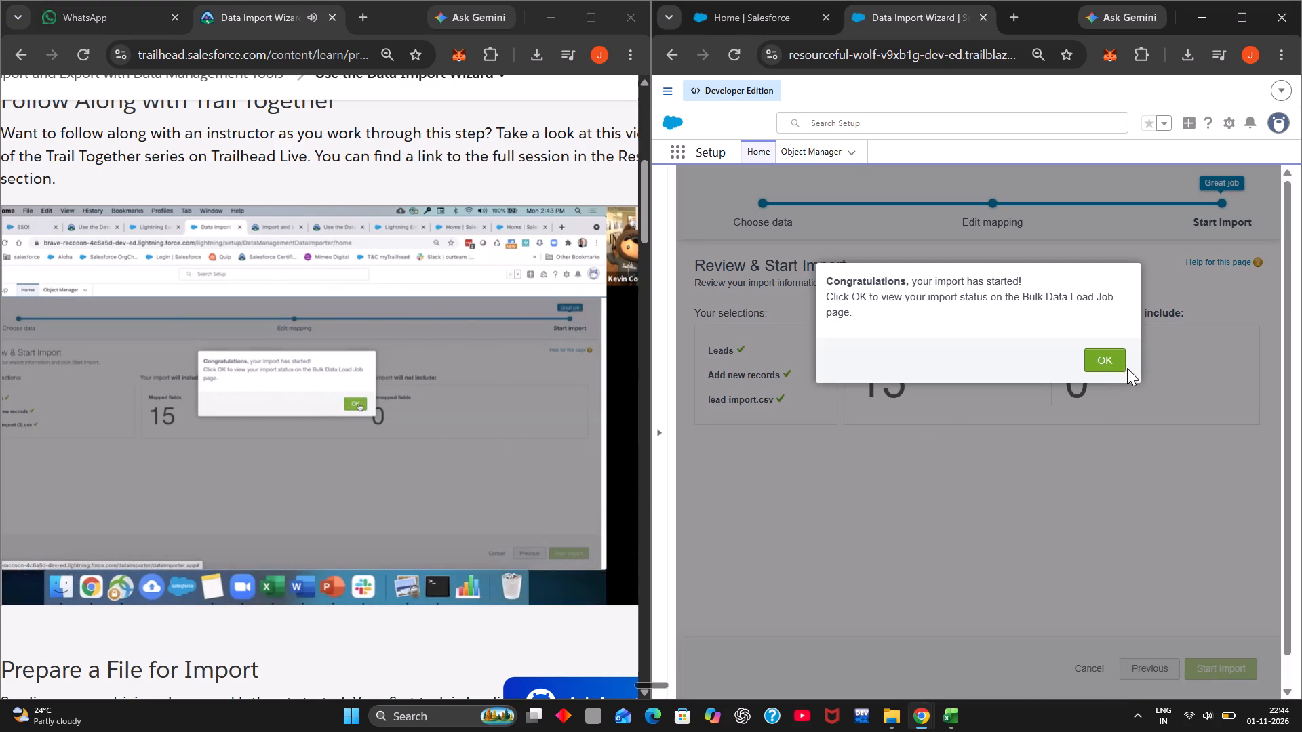
click(1099, 357)
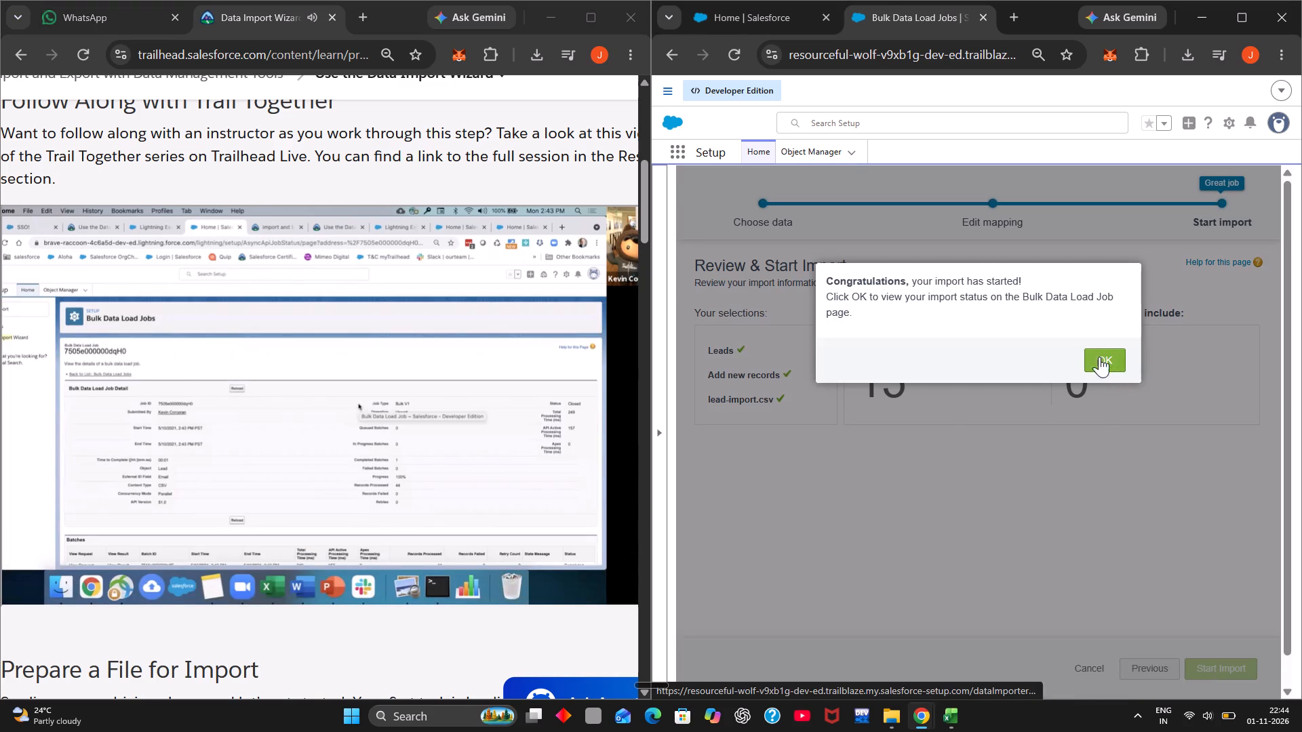
Examine the Bulk Data Load Job details and batches while following the instructor's review of the job in the video.
click(428, 408)
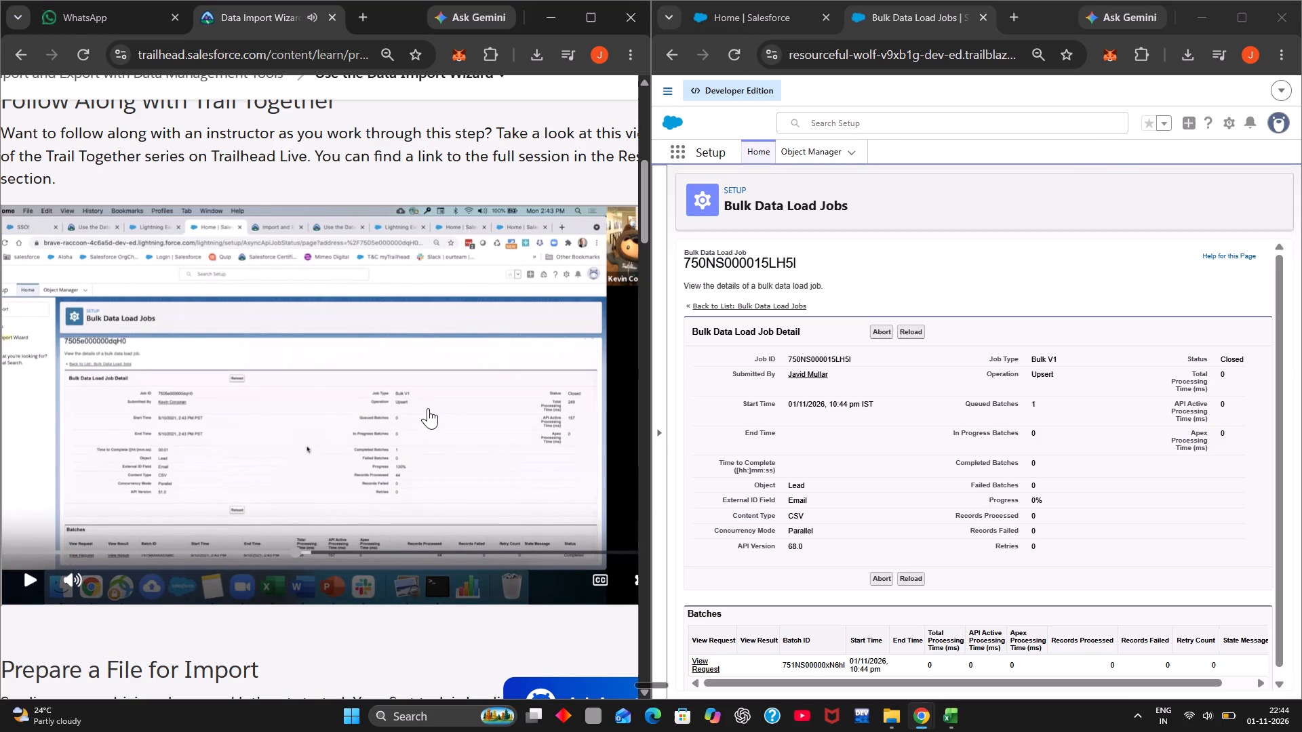
scroll(842, 453, down, 5)
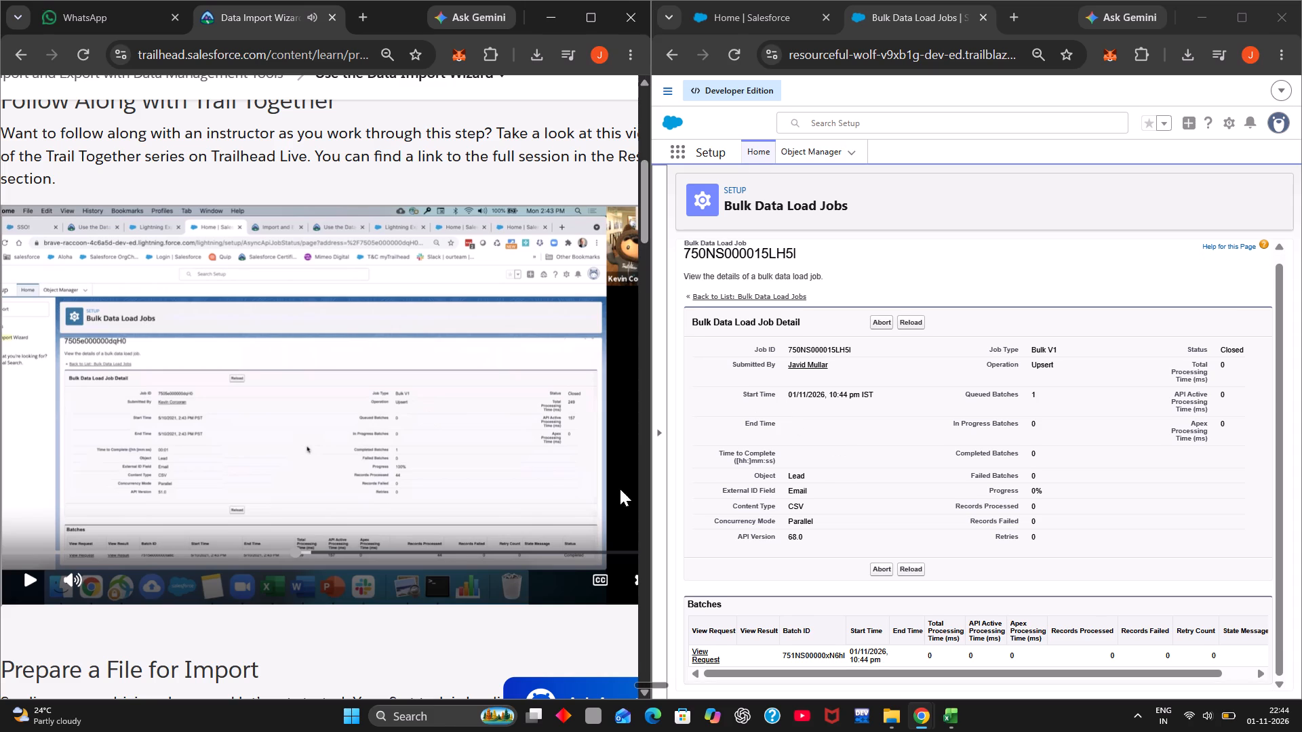
click(348, 446)
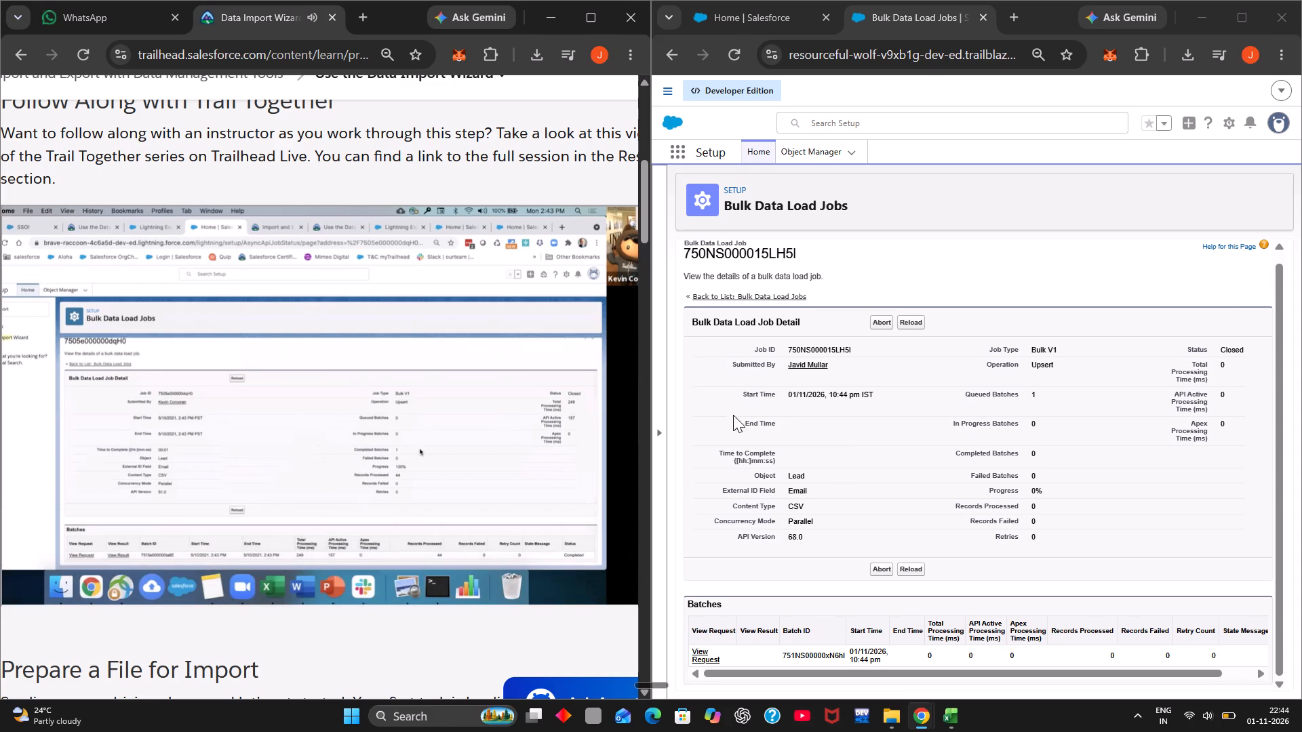
scroll(762, 423, down, 2)
scroll(762, 423, left, 1)
Watch the instructor's video through to the completed assessment and pause it there.
scroll(762, 423, down, 1)
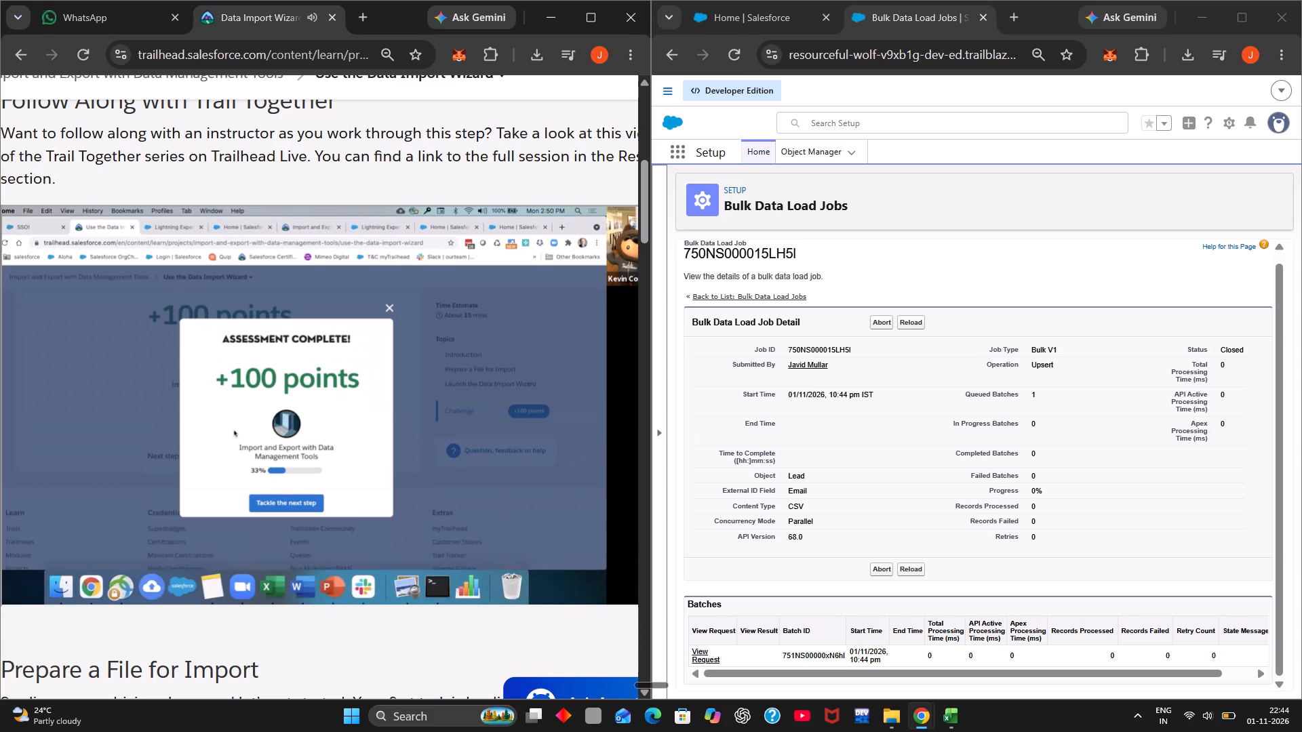
click(265, 371)
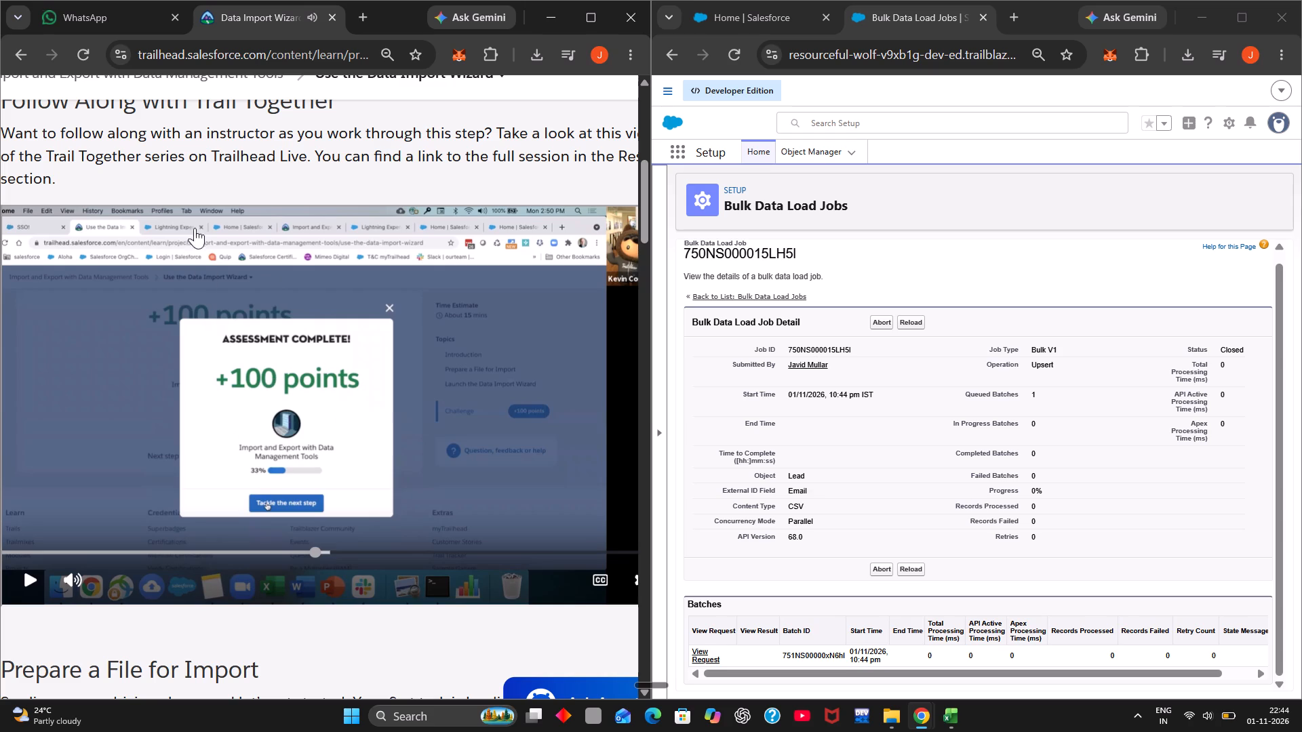
Submit the Use the Data Import Wizard unit's hands-on challenge for verification to earn 100 points.
scroll(459, 325, down, 3)
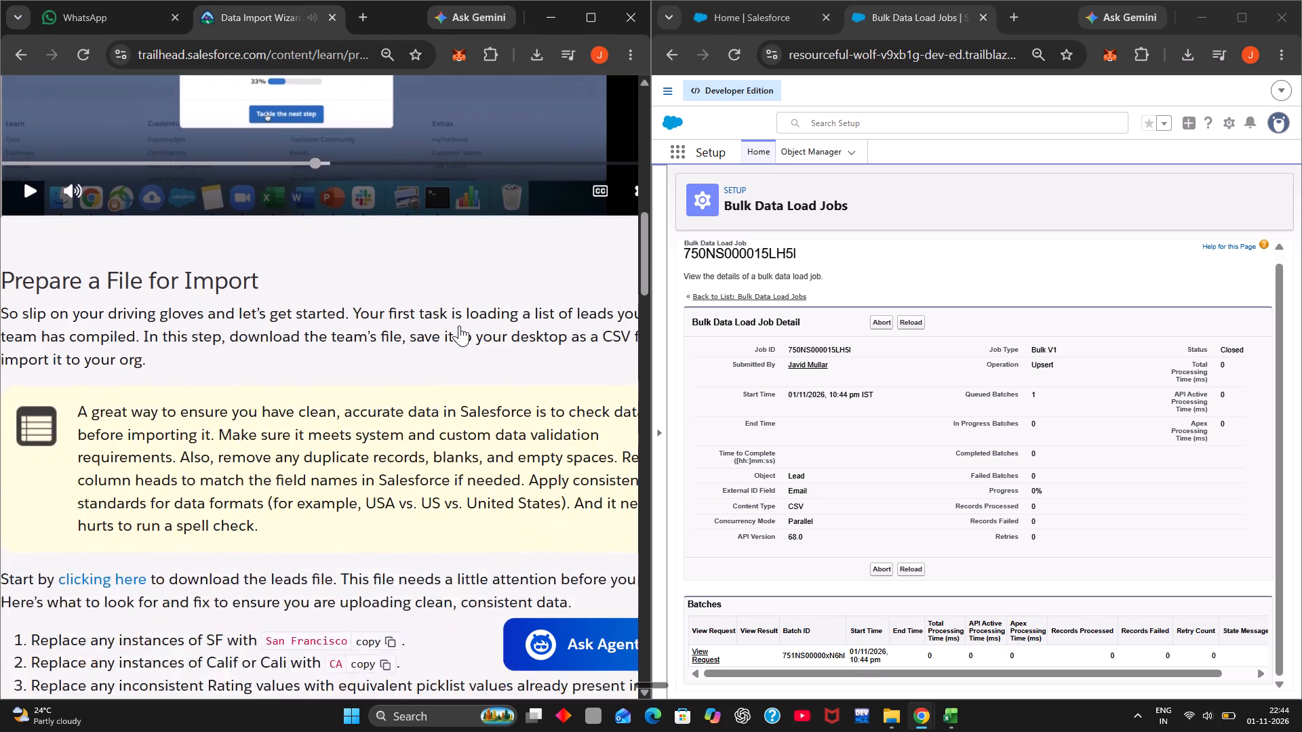
scroll(459, 325, down, 5)
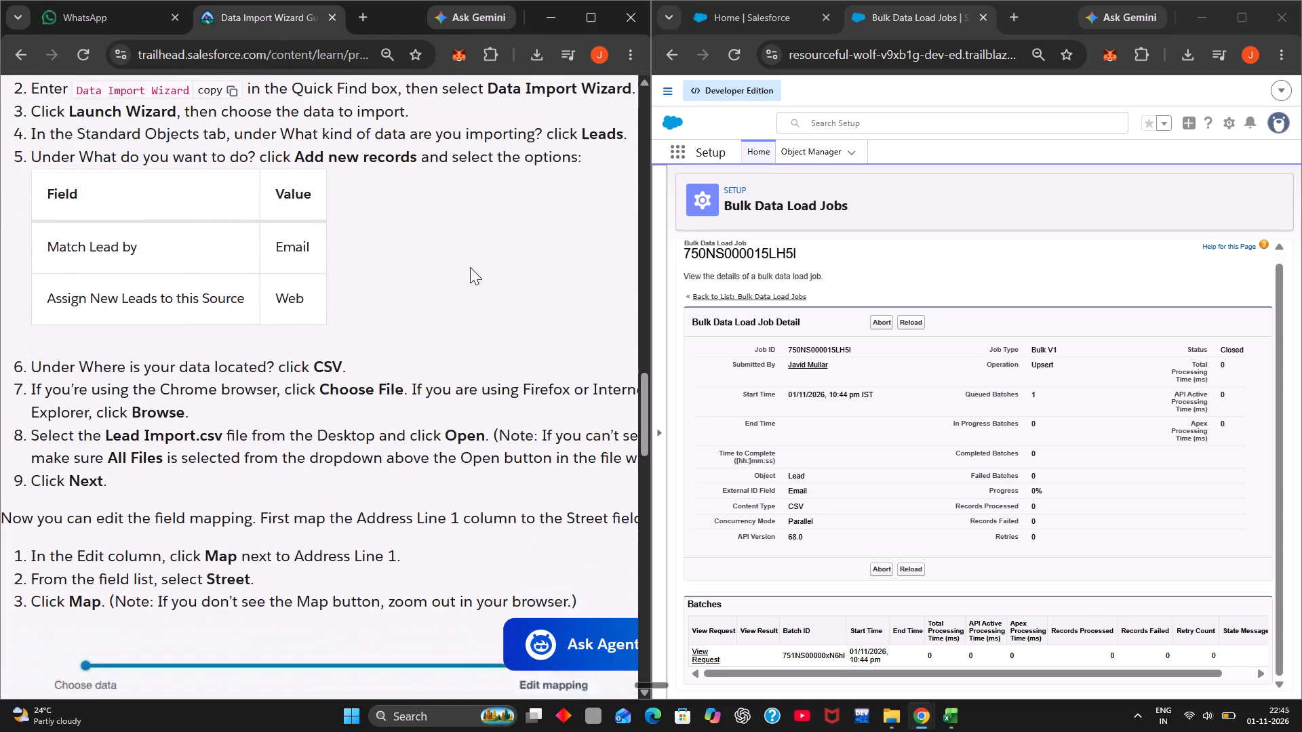
click(765, 12)
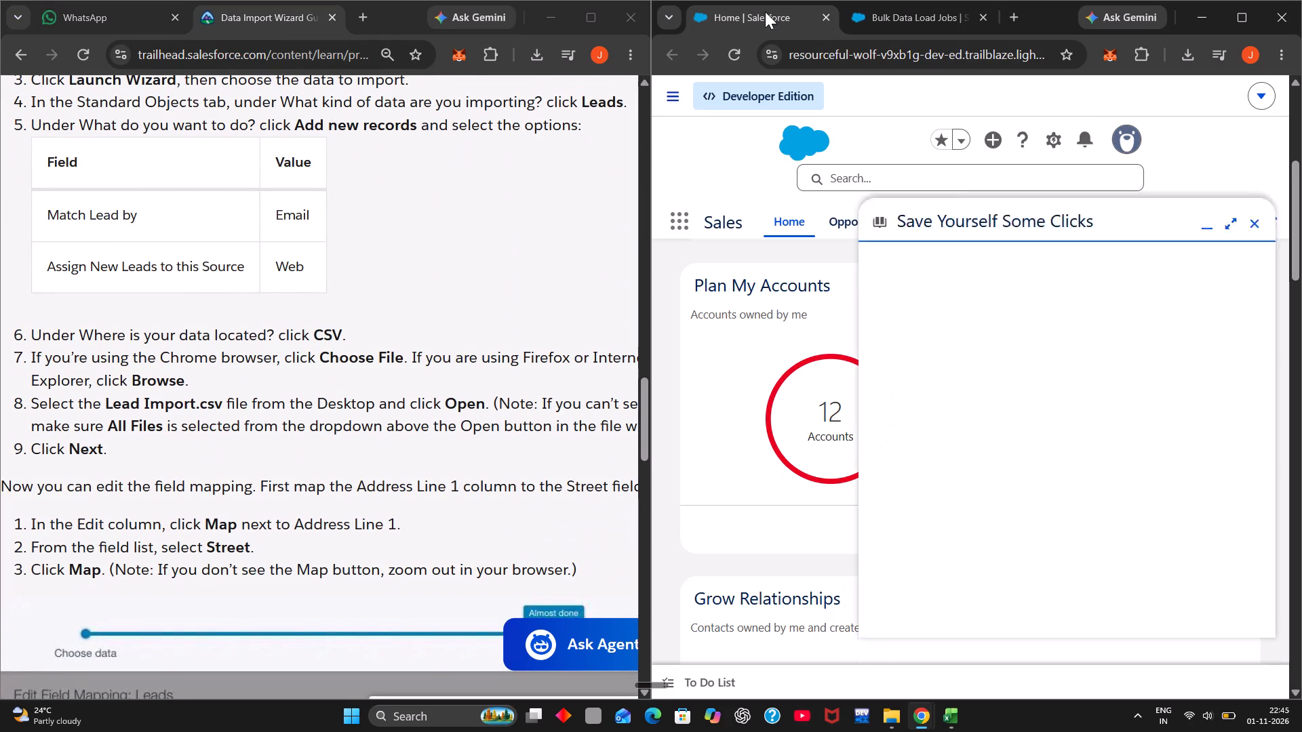
click(902, 13)
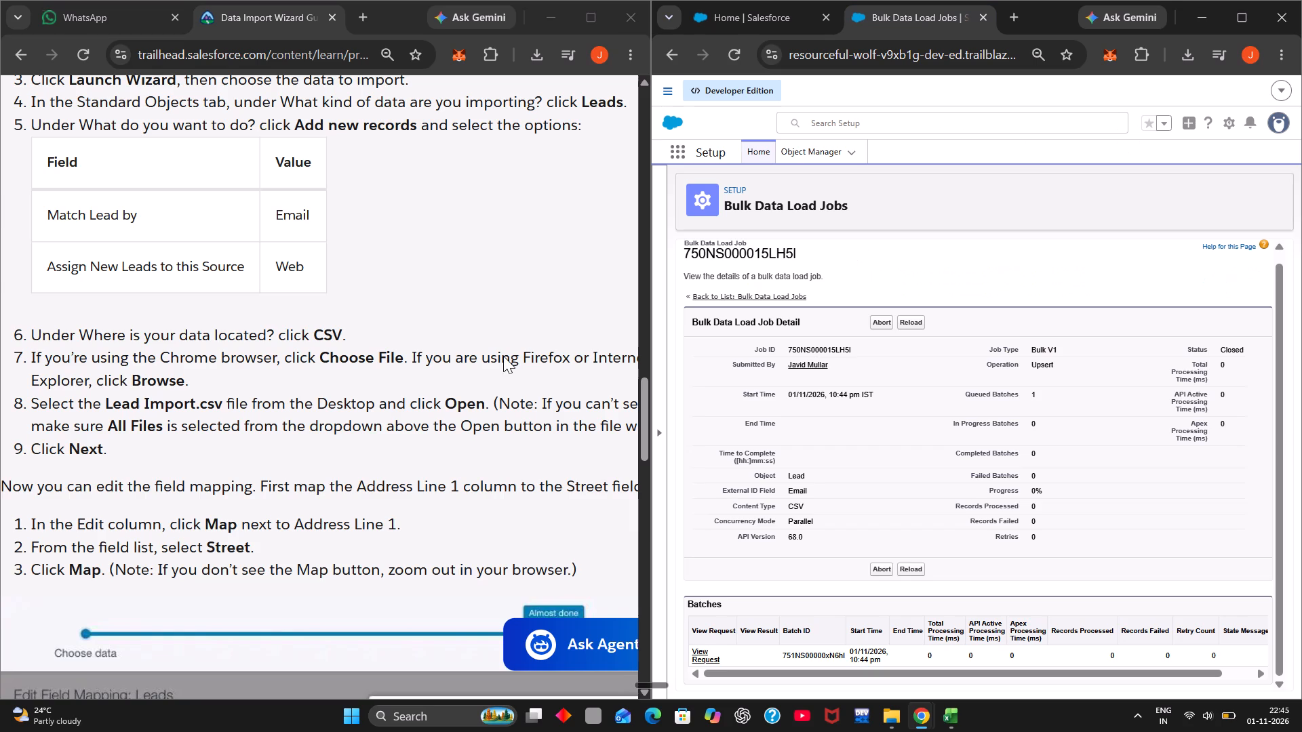
scroll(462, 376, down, 7)
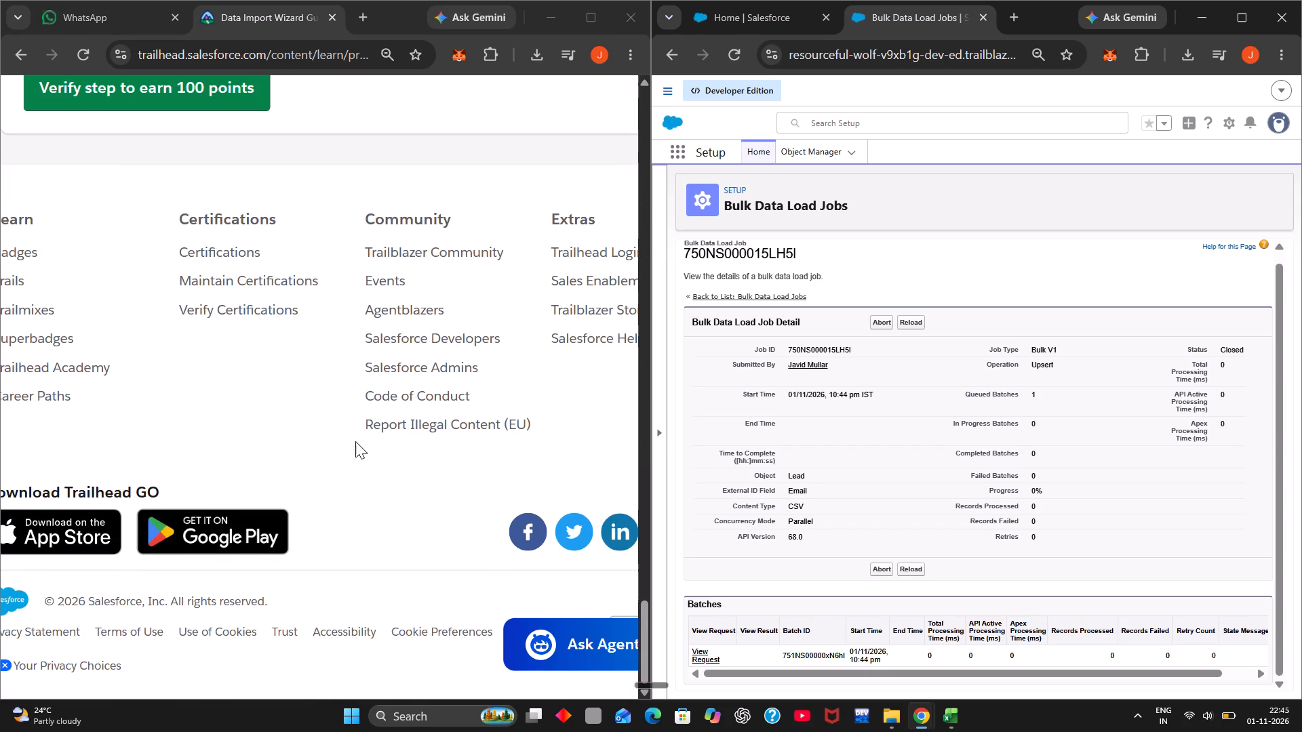
scroll(356, 457, up, 2)
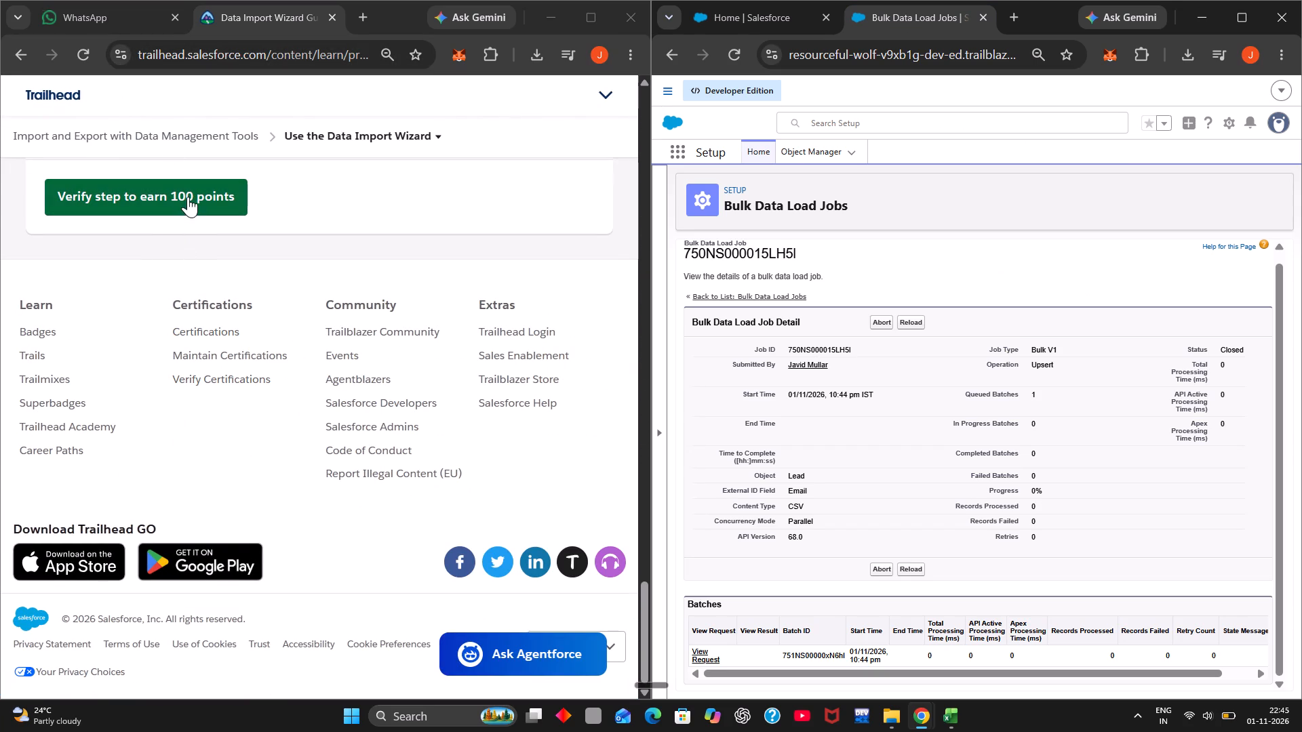
click(189, 196)
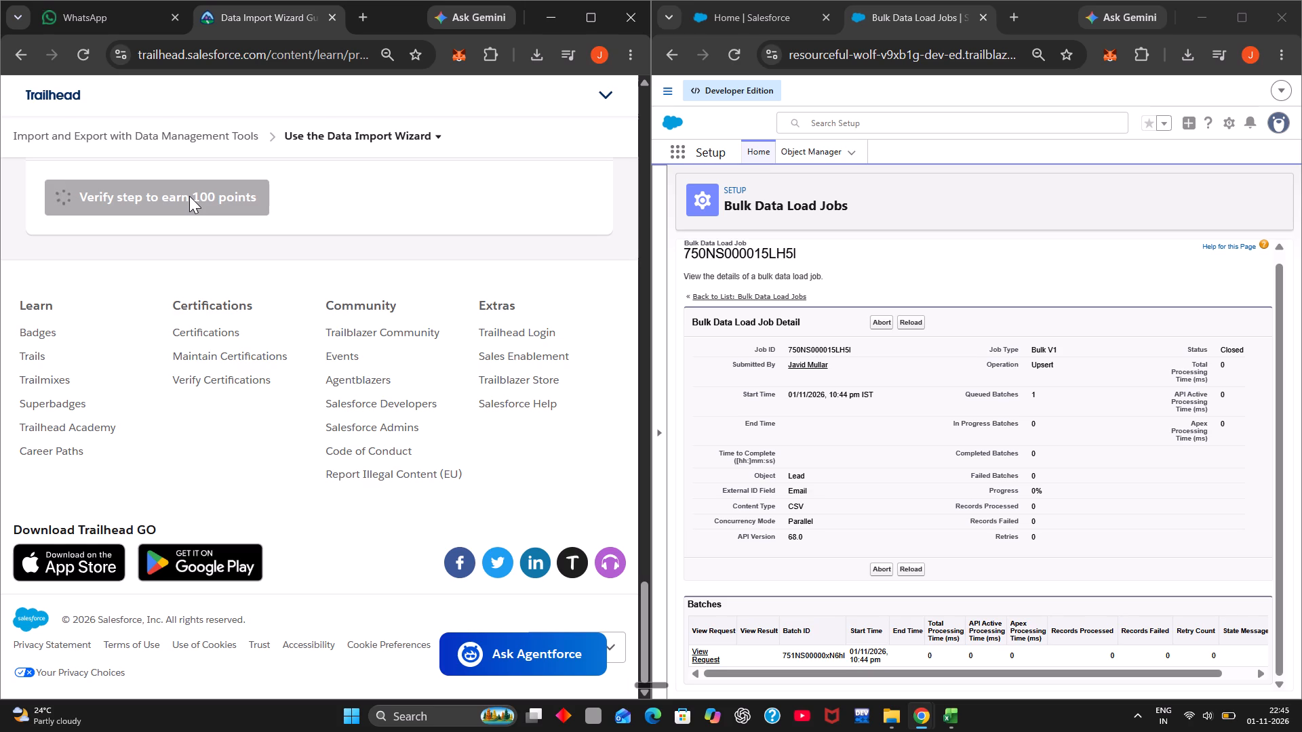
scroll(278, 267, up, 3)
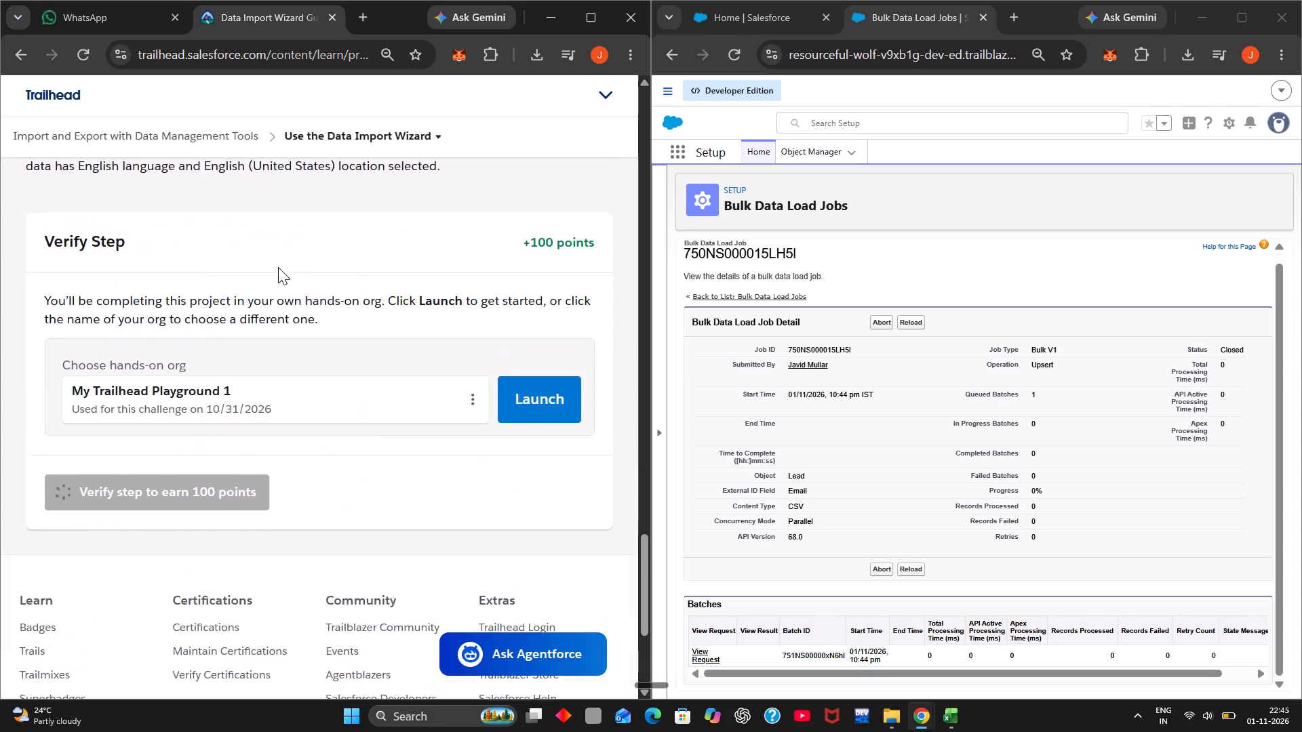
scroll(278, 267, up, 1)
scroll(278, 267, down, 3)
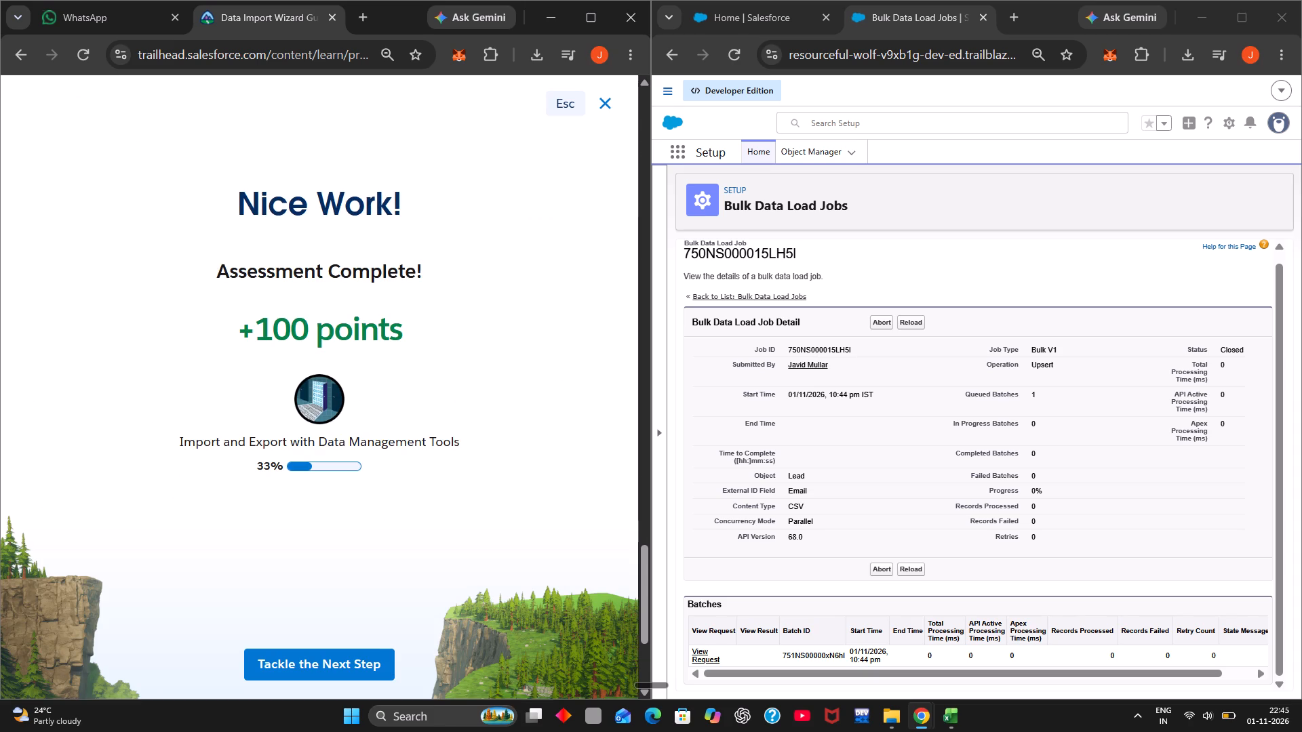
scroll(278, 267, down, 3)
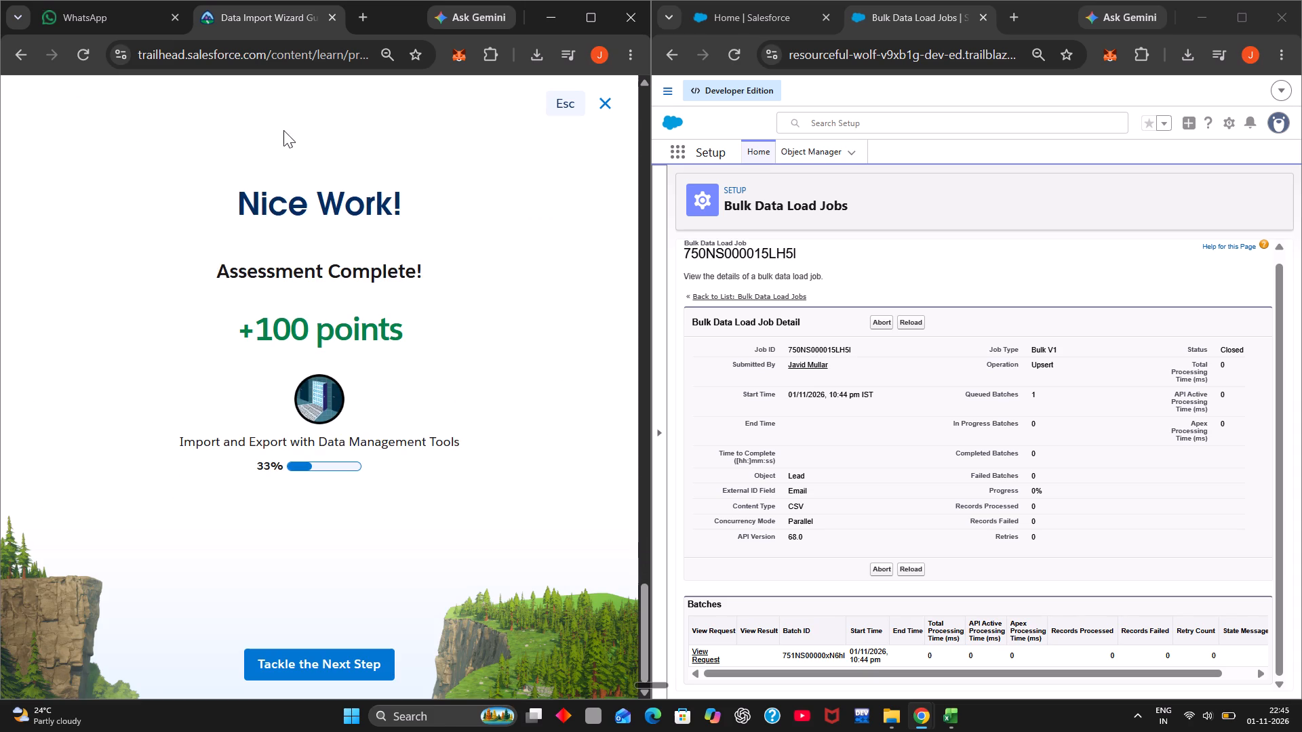